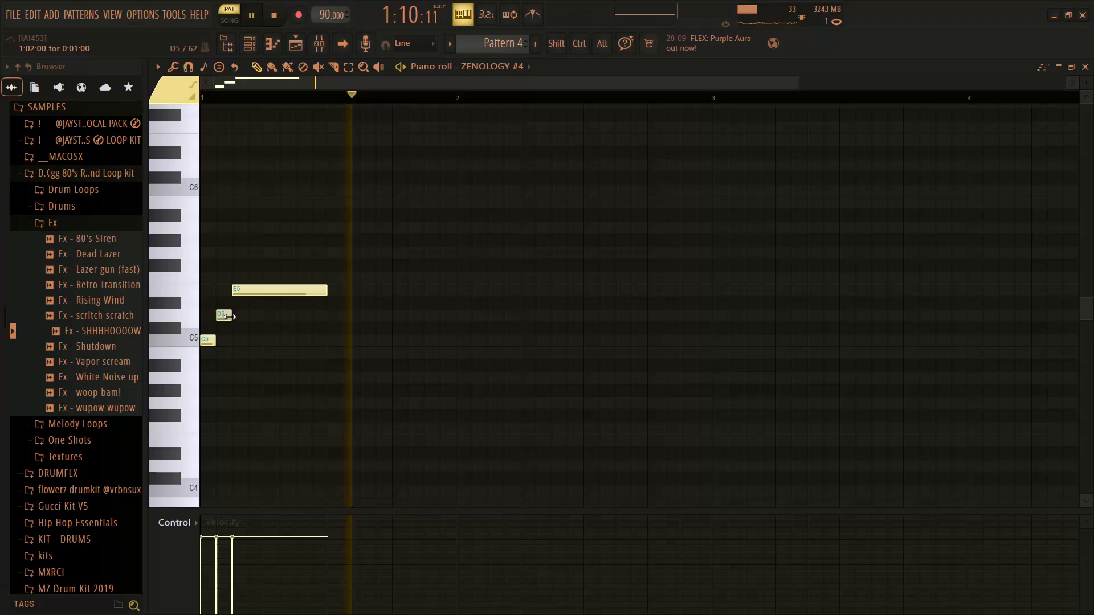
Add a one-step A4 note under the opening C5 and a three-step A4 note beneath the end of the long E5.
drag(243, 318, 230, 356)
drag(230, 346, 220, 373)
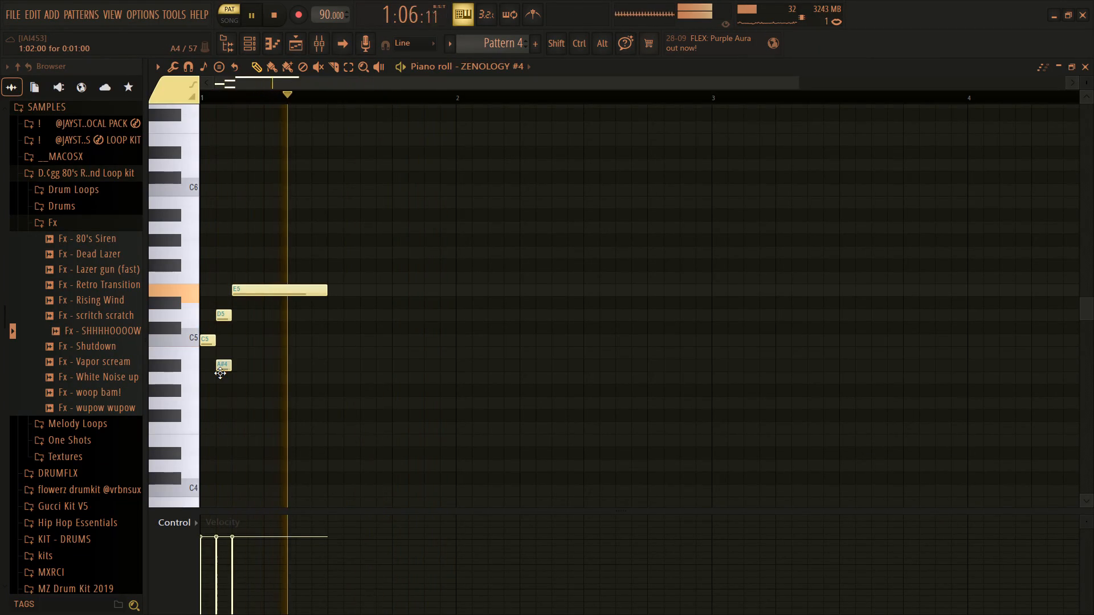
drag(220, 373, 219, 388)
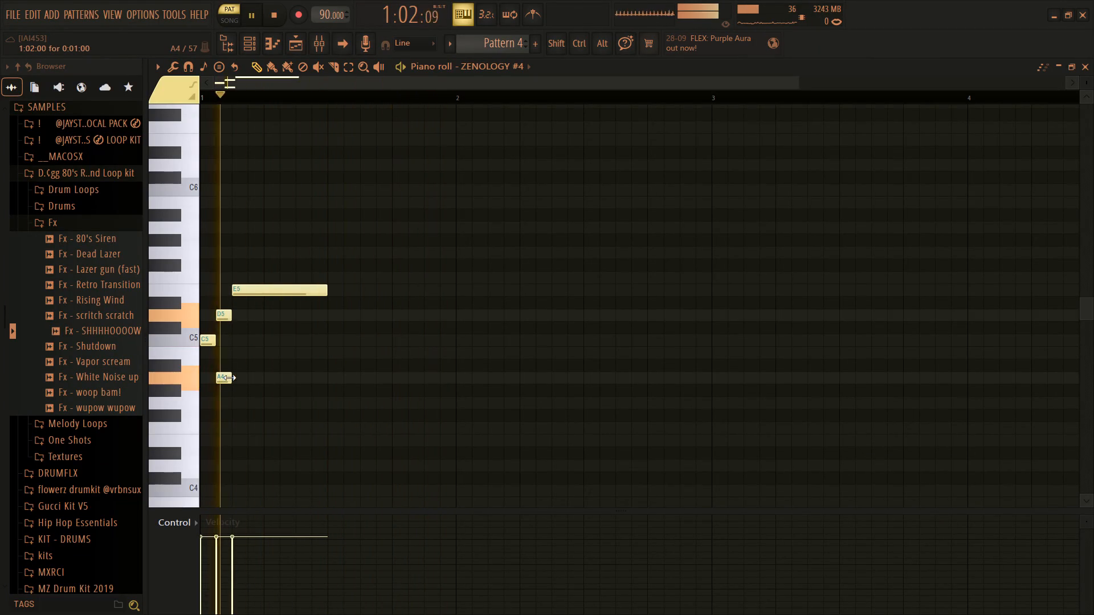
drag(230, 378, 269, 378)
drag(271, 376, 267, 386)
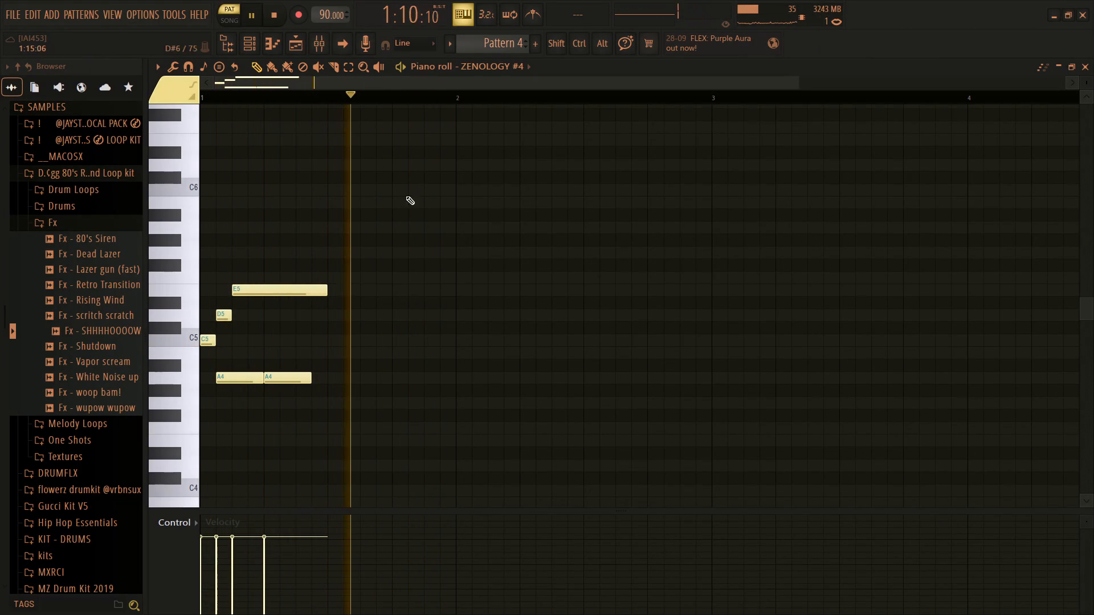
drag(294, 378, 312, 379)
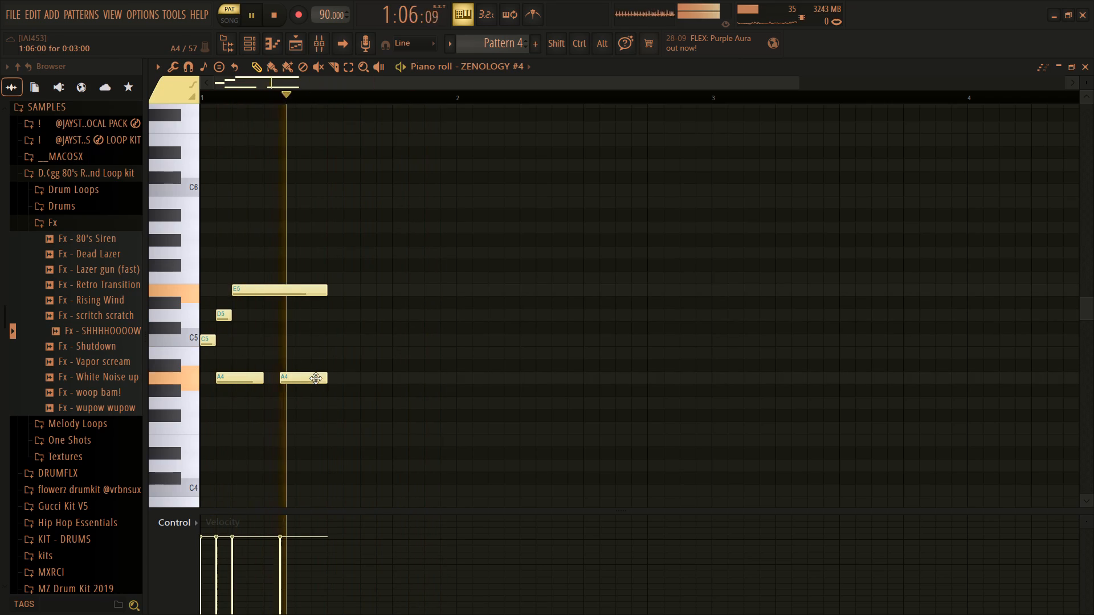
drag(227, 377, 214, 380)
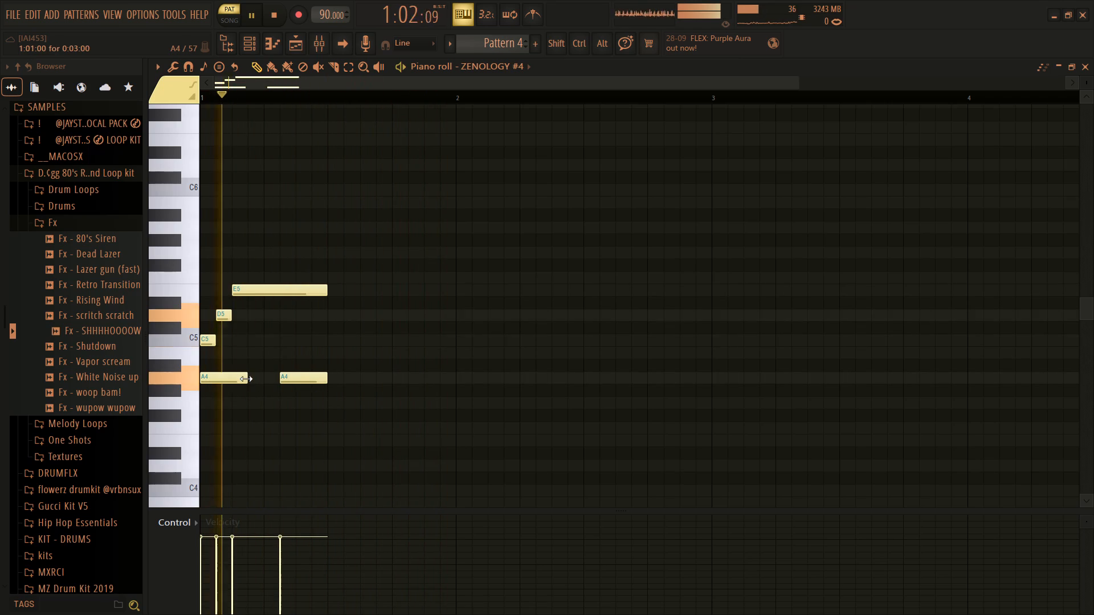
drag(246, 378, 215, 385)
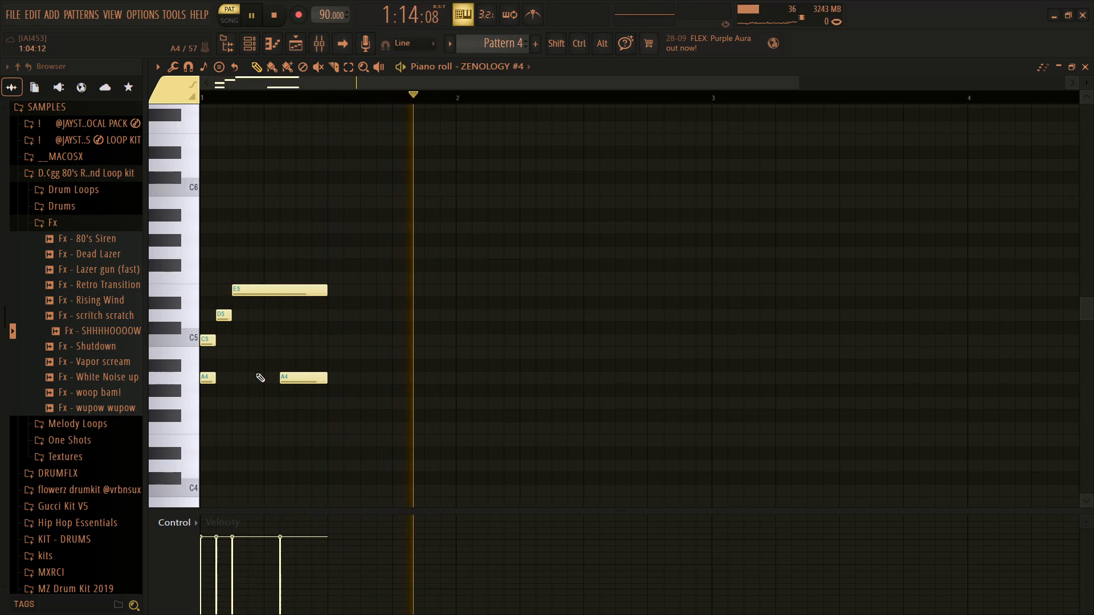
Place one-step G5 and D5 notes at step 9 of bar 1 and delete the three-step A4 note.
click(336, 229)
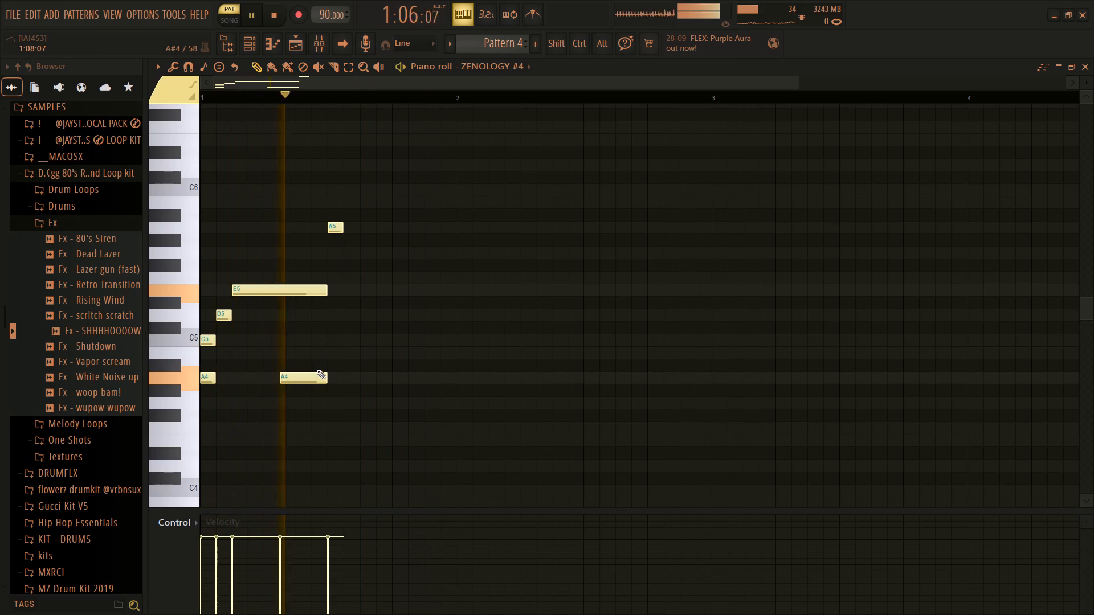
right_click(307, 374)
click(329, 317)
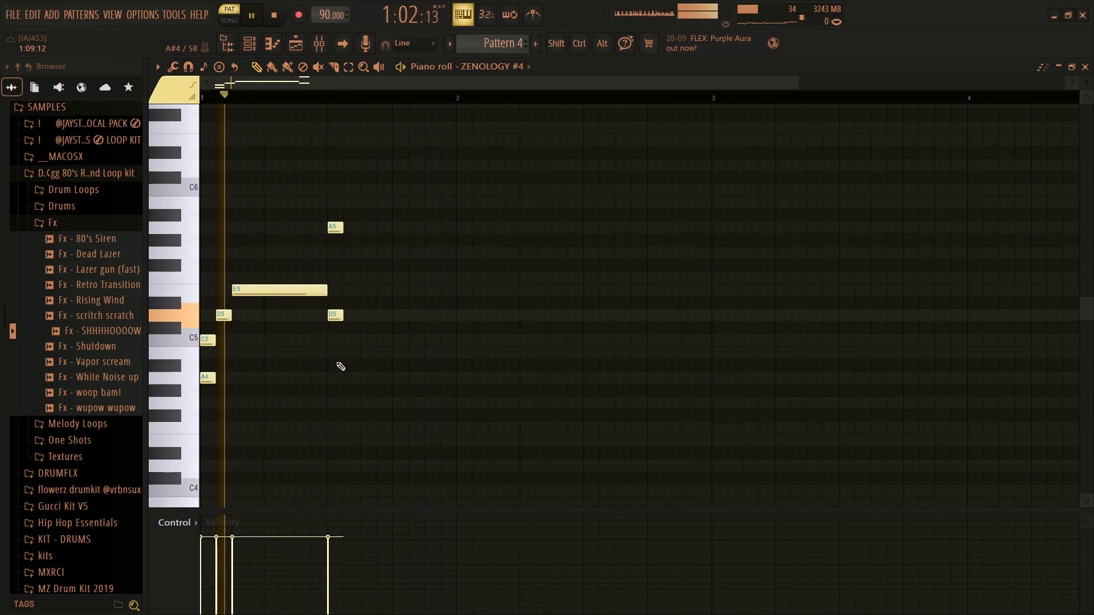
drag(337, 231, 338, 255)
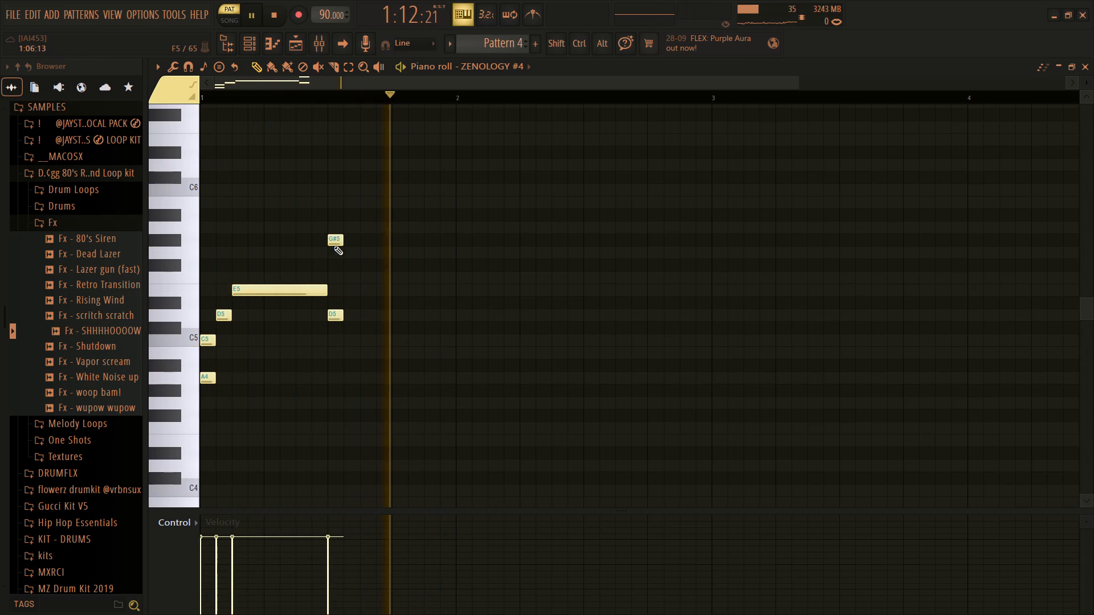
drag(332, 236, 333, 255)
Add one-step note pairs to bar 1: A5 with F5 at step 10 and G5 with D5 at step 12.
click(349, 228)
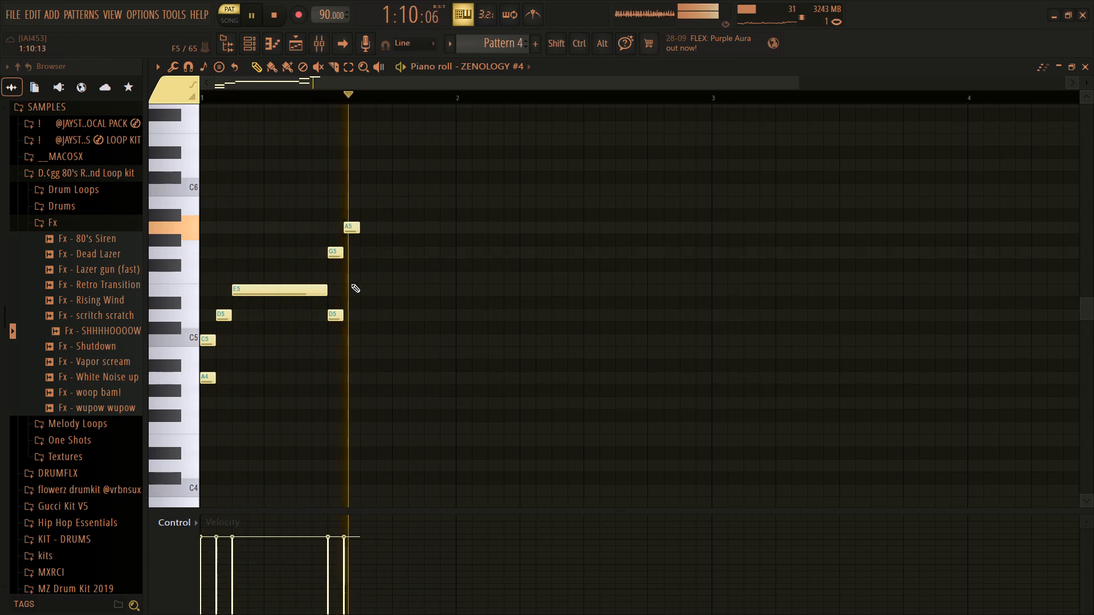
click(344, 270)
drag(346, 261, 346, 278)
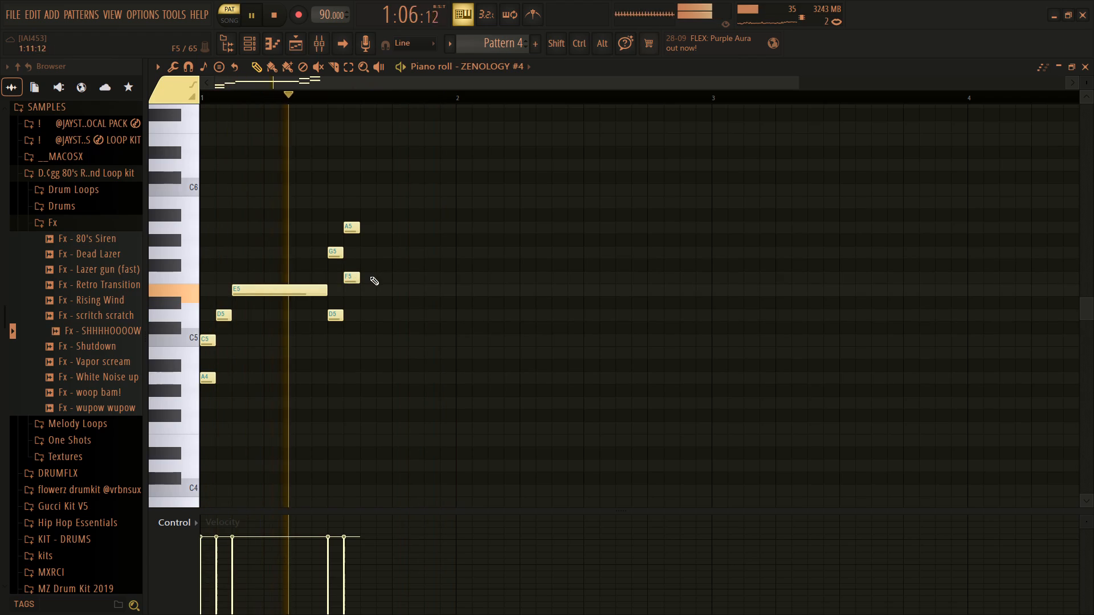
click(371, 249)
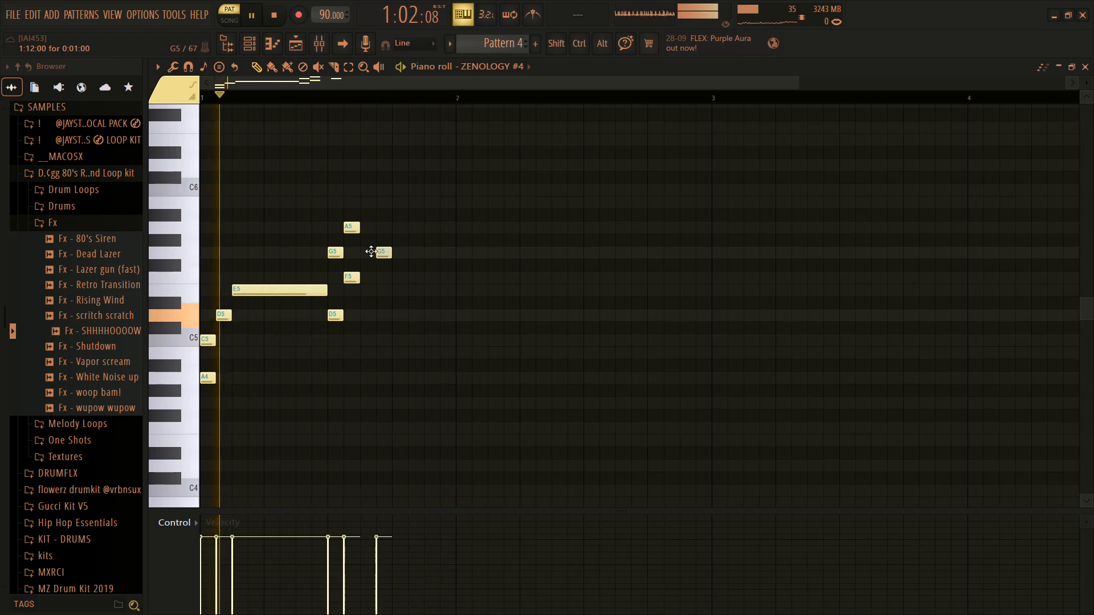
click(381, 318)
Finish bar 1 with a one-step F5 at step 14 and a stacked A5 and E5 at step 16.
drag(398, 275, 414, 276)
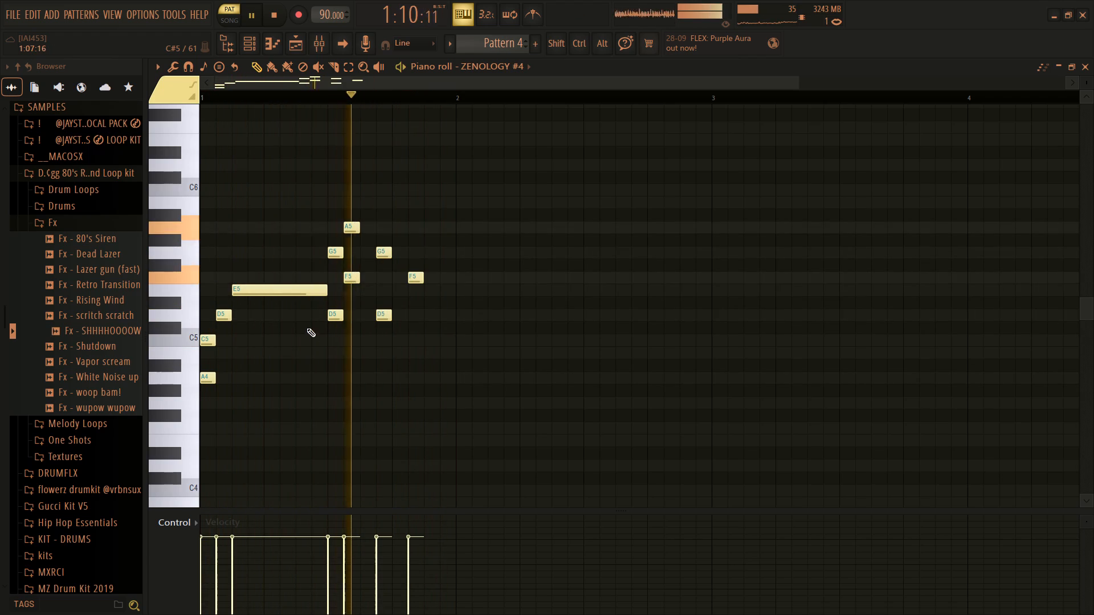
click(429, 229)
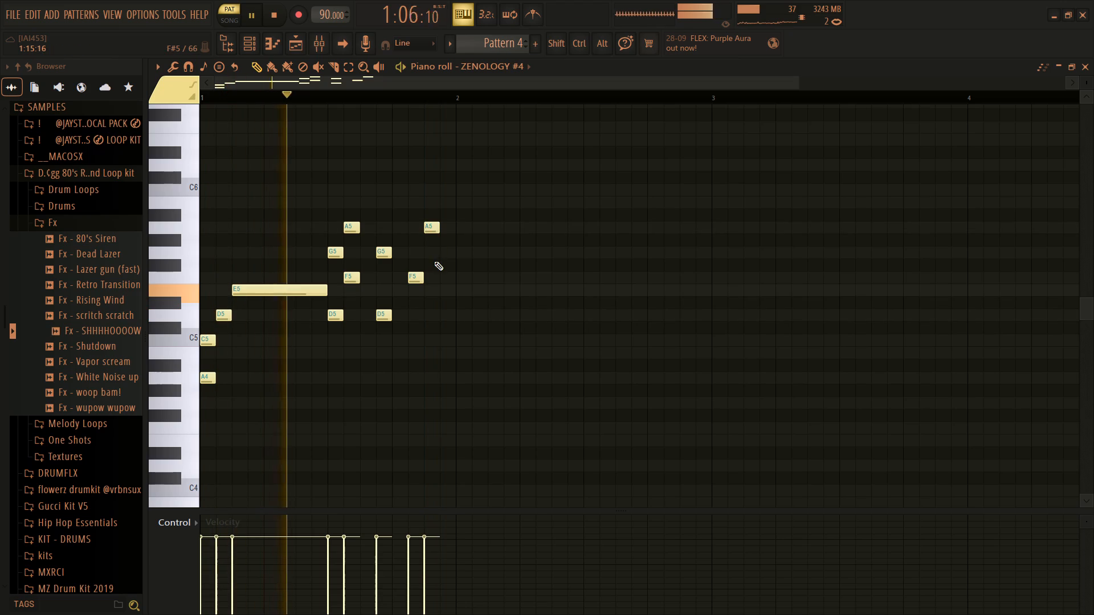
drag(426, 231, 441, 229)
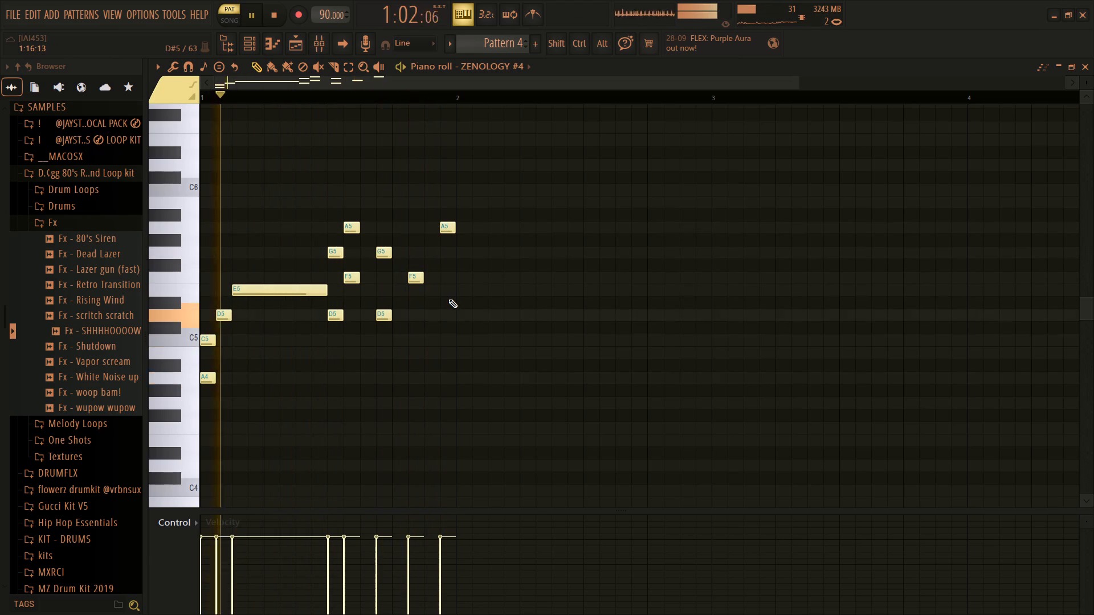
click(442, 285)
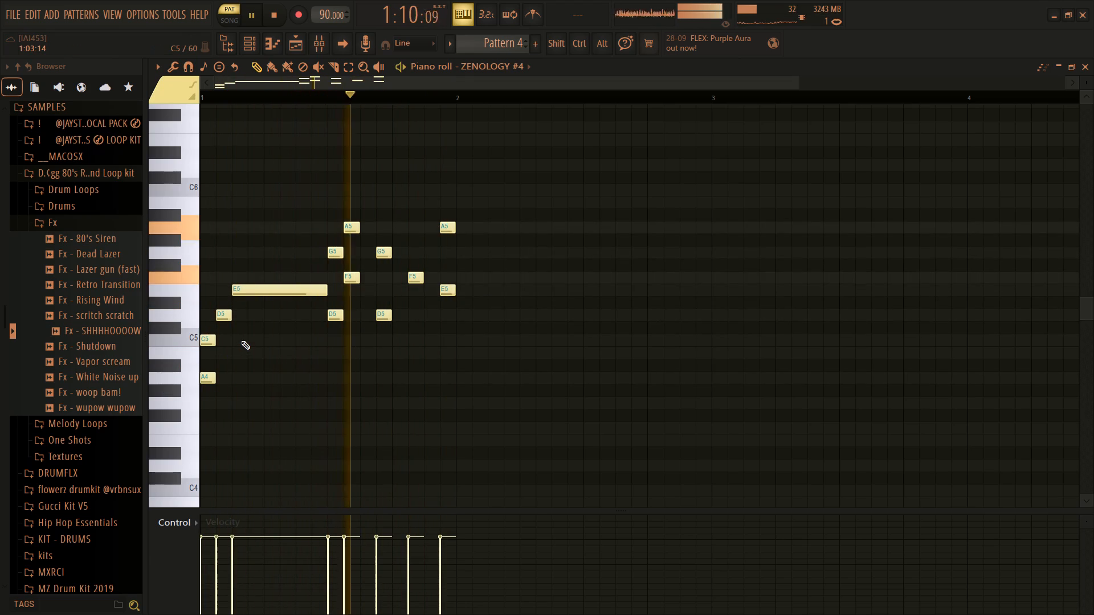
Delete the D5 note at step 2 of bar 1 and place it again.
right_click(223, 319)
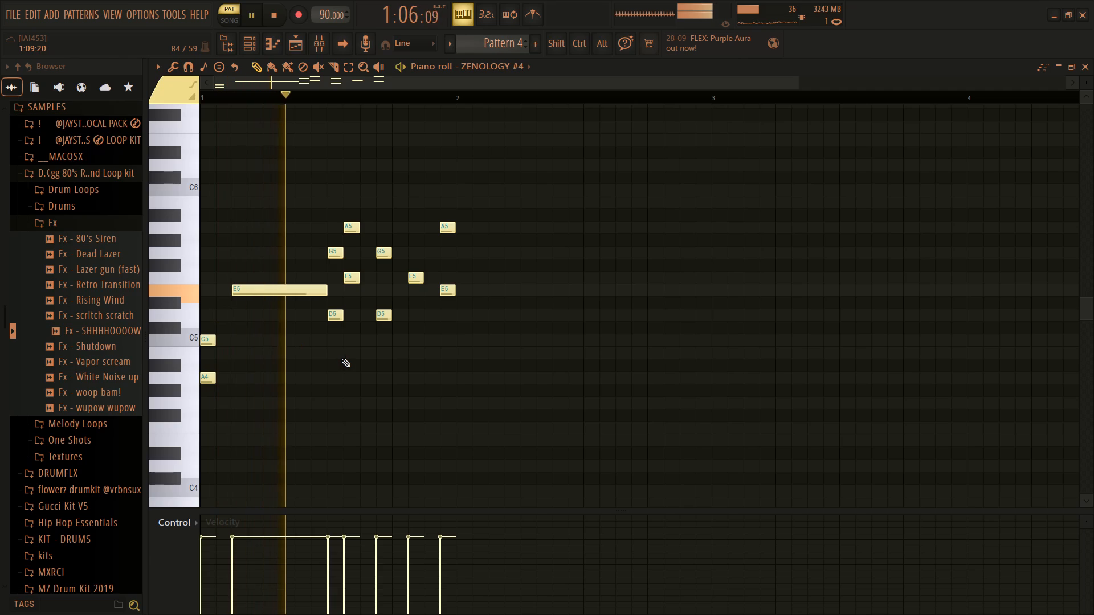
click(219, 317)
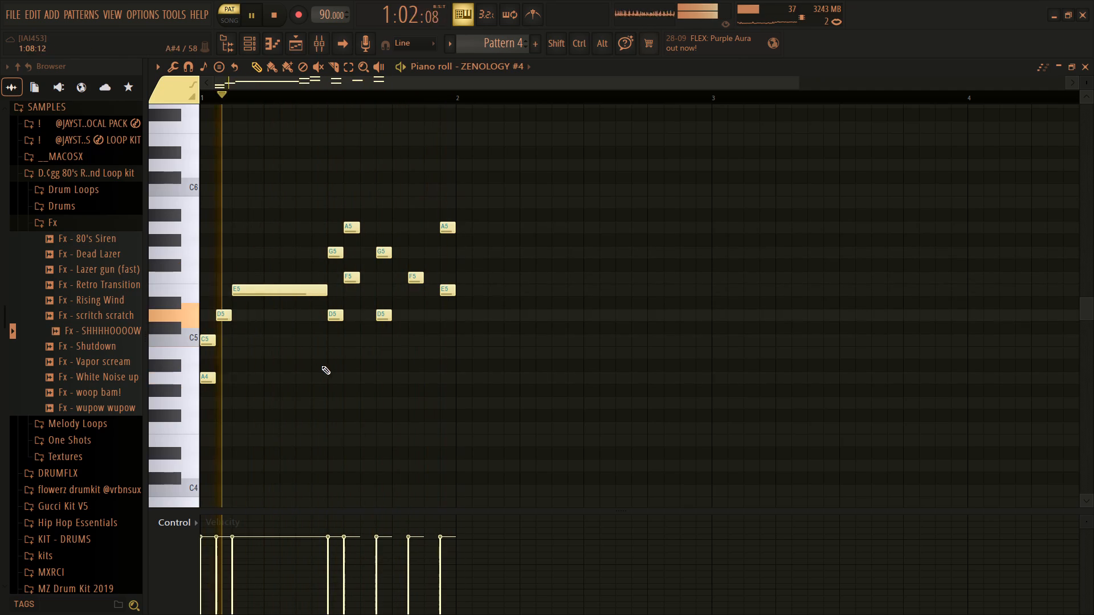
Add a one-step C5 note beneath the F5 at step 14 of bar 1.
click(408, 338)
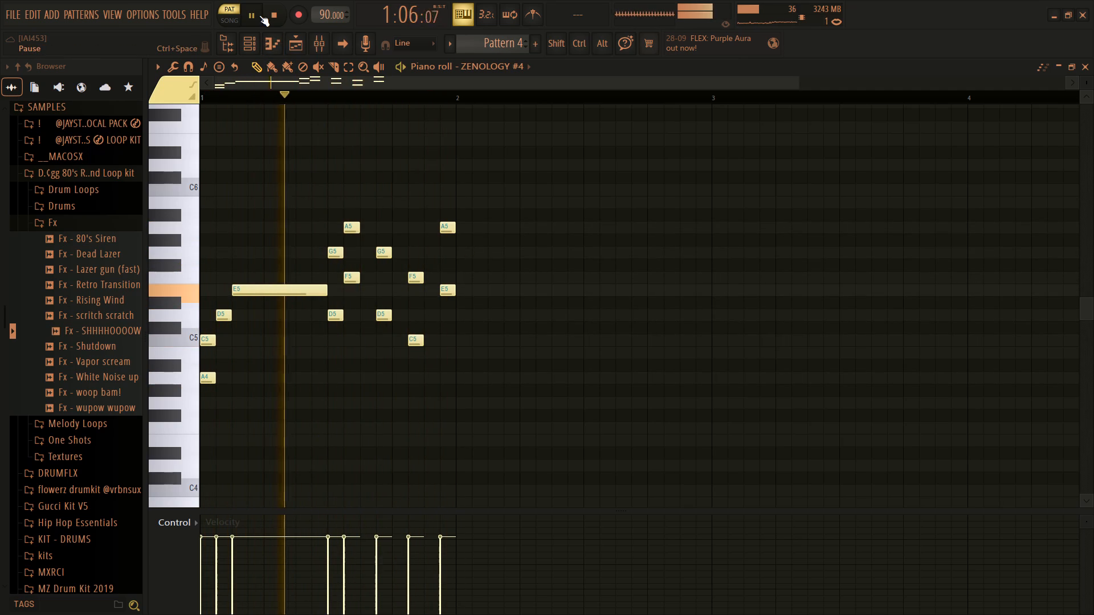
Listen to the arrangement in song mode, return to pattern mode to play the pattern, and pause it.
click(228, 17)
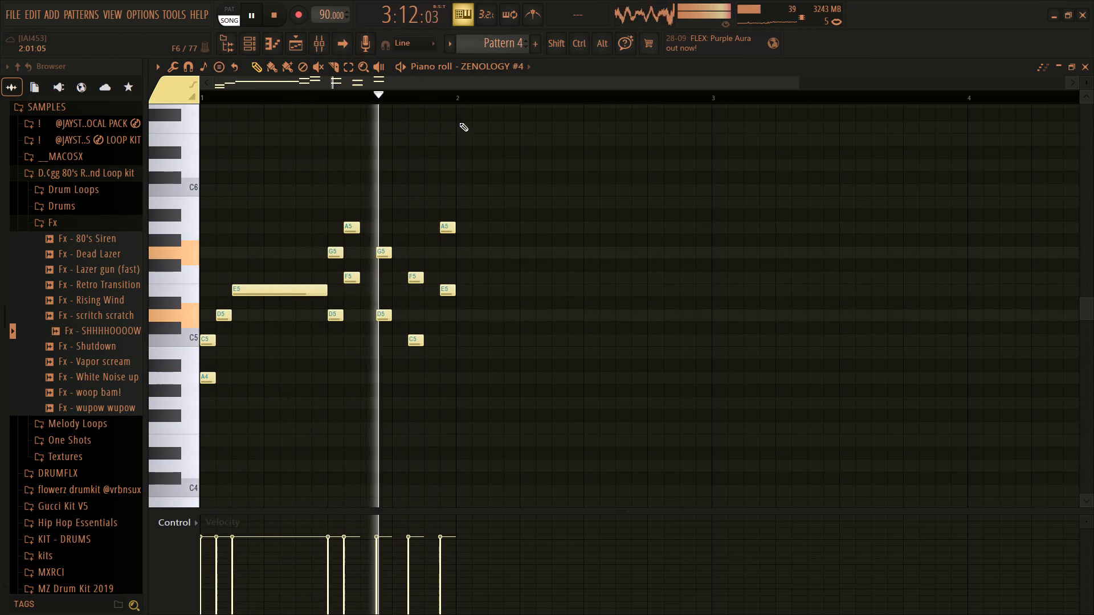
click(258, 21)
click(229, 10)
key(space)
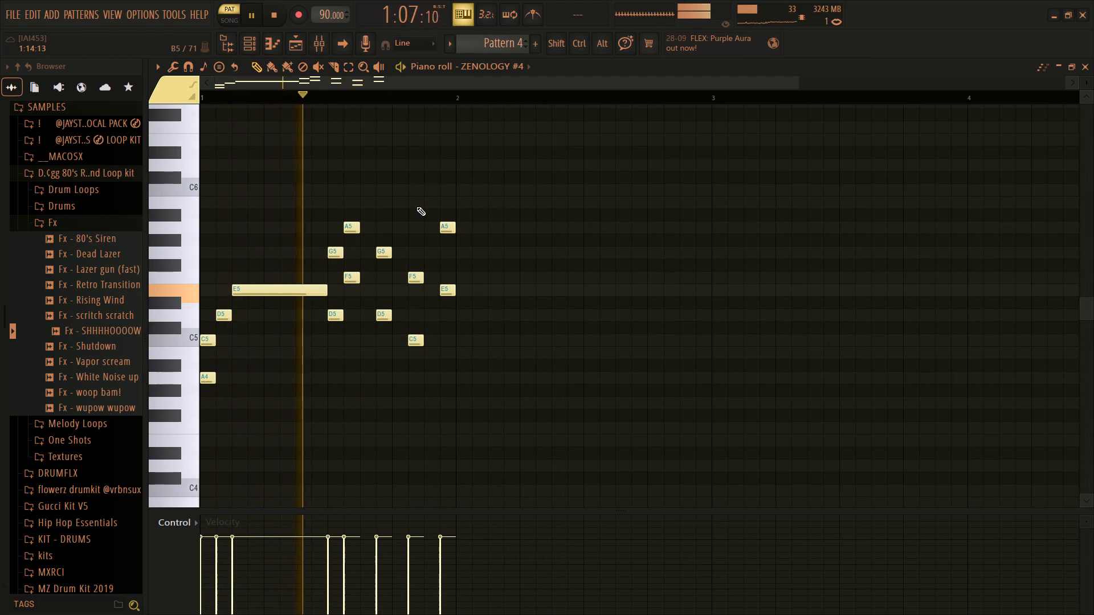
click(250, 10)
Add a five-step B5 note at step 2 of bar 2 and a three-step A5 note at step 5.
drag(487, 196, 471, 179)
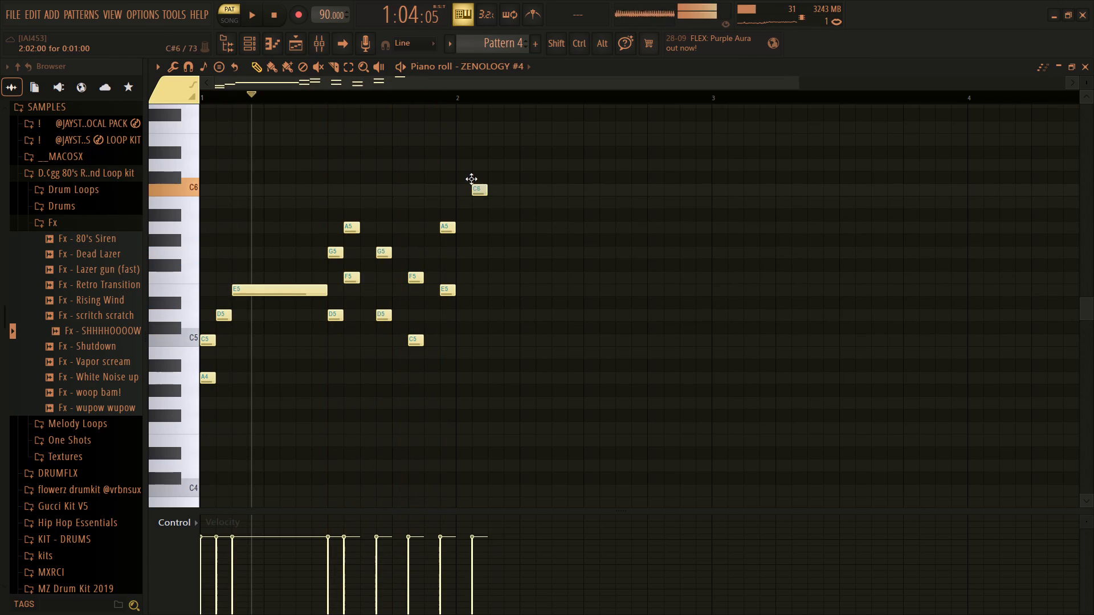
drag(471, 179, 466, 204)
drag(483, 200, 536, 202)
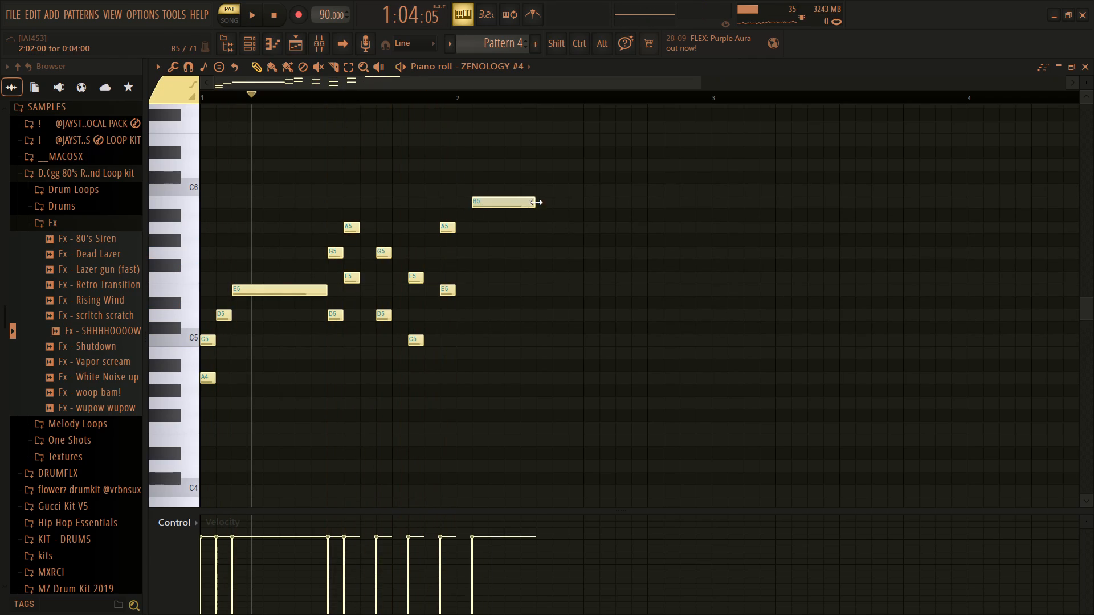
drag(536, 202, 548, 206)
drag(561, 223, 507, 216)
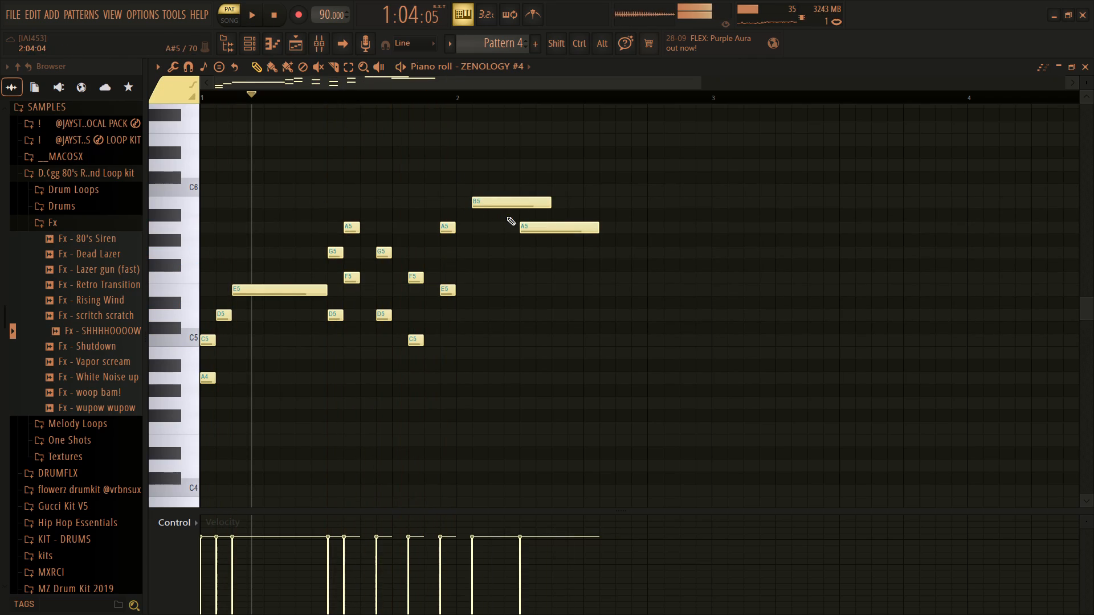
drag(599, 229, 561, 215)
Add a one-step C6 note at step 6 of bar 2 and a one-step D6 note at step 7.
drag(561, 215, 561, 227)
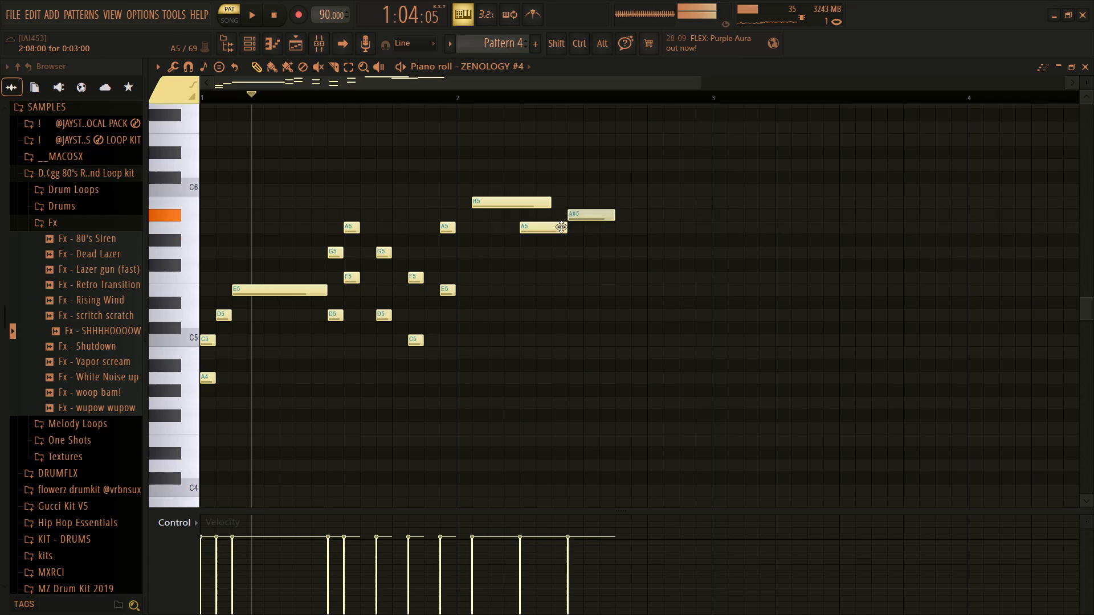
drag(561, 227, 536, 184)
drag(581, 191, 547, 194)
drag(566, 159, 552, 165)
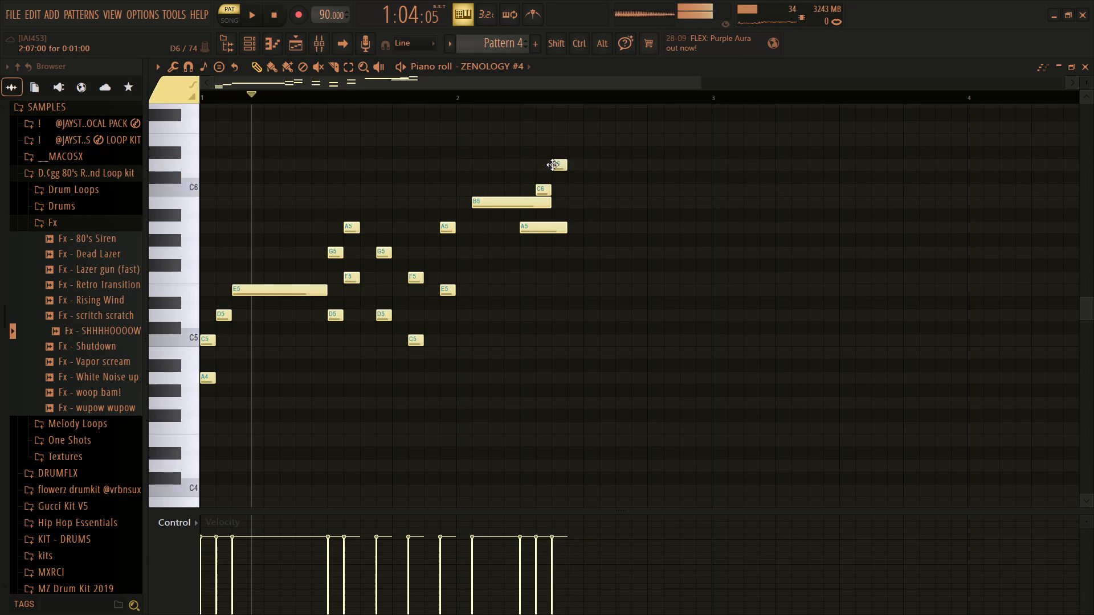
Add a three-step G5 note at step 8 of bar 2 and a two-step F5 note at step 11.
drag(575, 141, 569, 257)
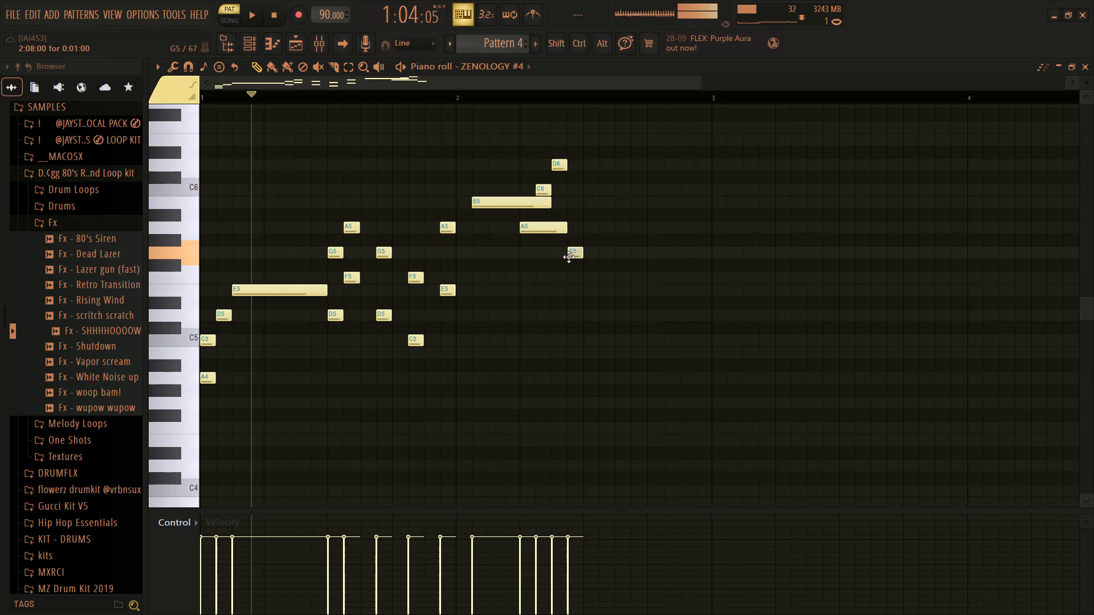
drag(569, 257, 568, 257)
drag(579, 252, 613, 264)
drag(617, 259, 616, 270)
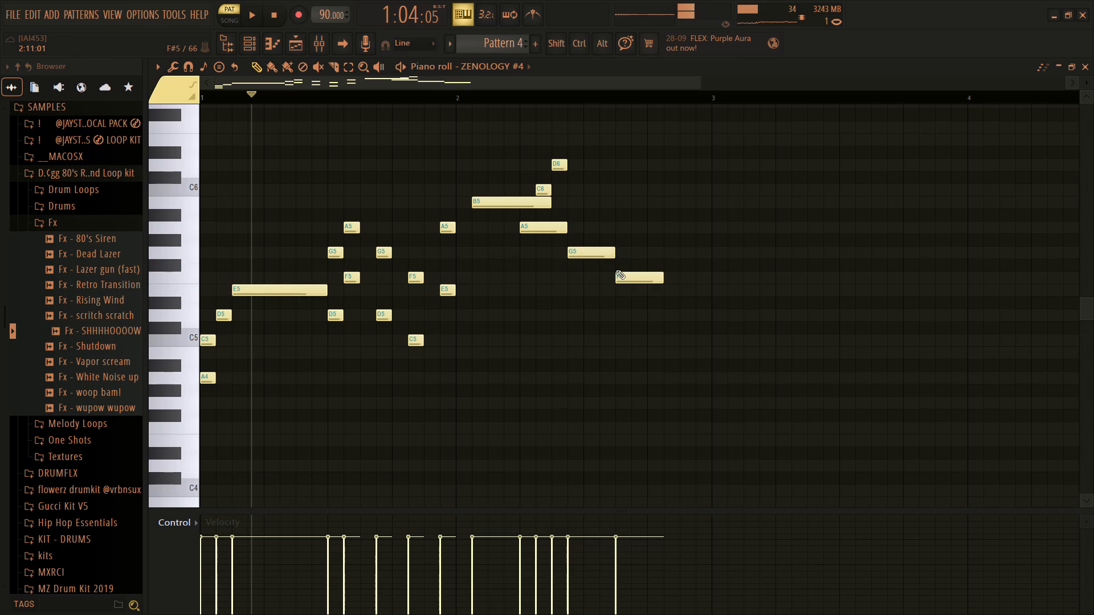
drag(658, 281, 634, 284)
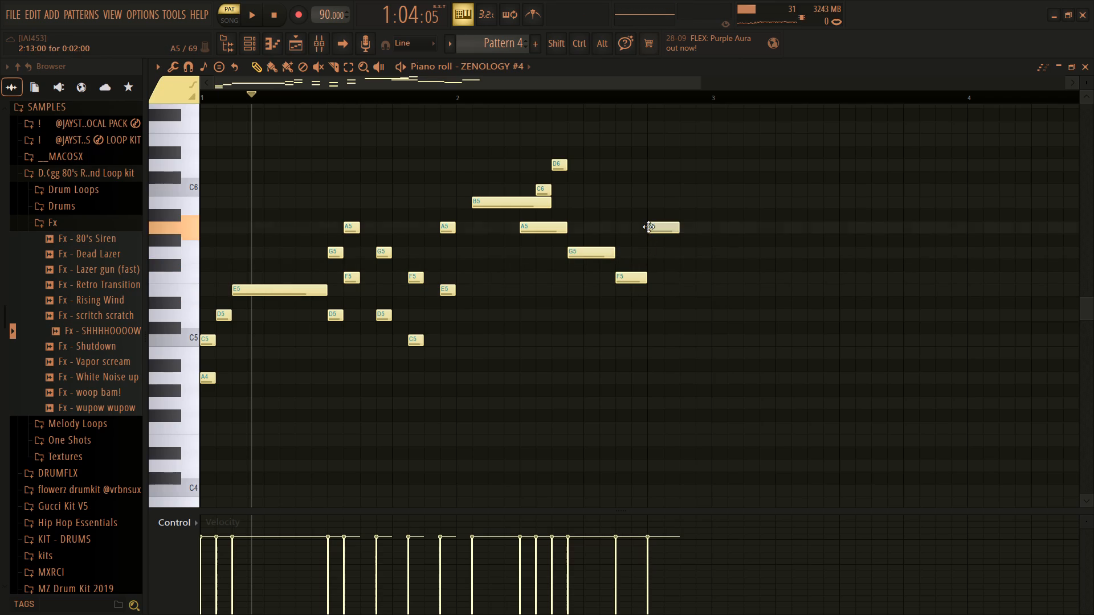
Add one-step note pairs to bar 2: A5 with D5 at step 13 and B5 with F5 at step 15.
click(648, 227)
drag(673, 223, 658, 231)
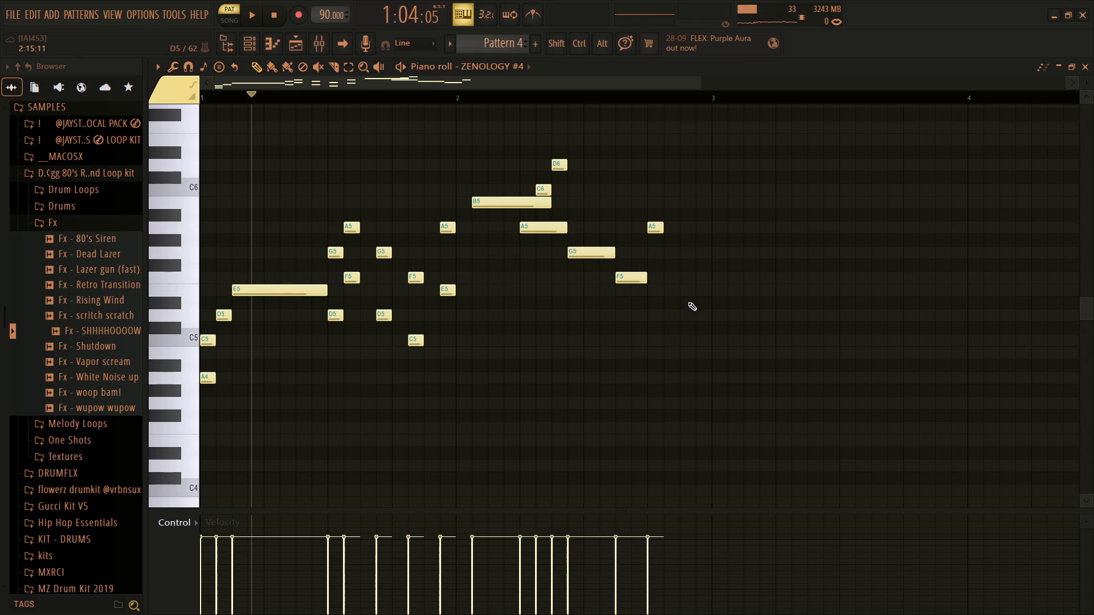
click(687, 231)
drag(683, 228, 683, 201)
drag(683, 256, 683, 284)
drag(648, 338, 644, 311)
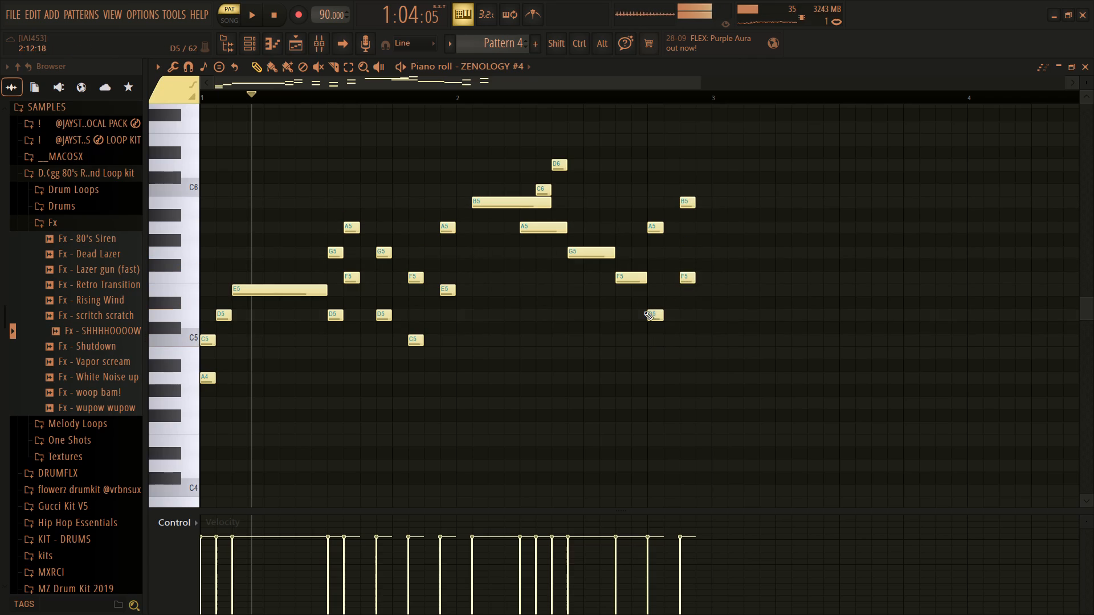
Play the two-bar melody from the beginning of the pattern.
drag(299, 95, 121, 129)
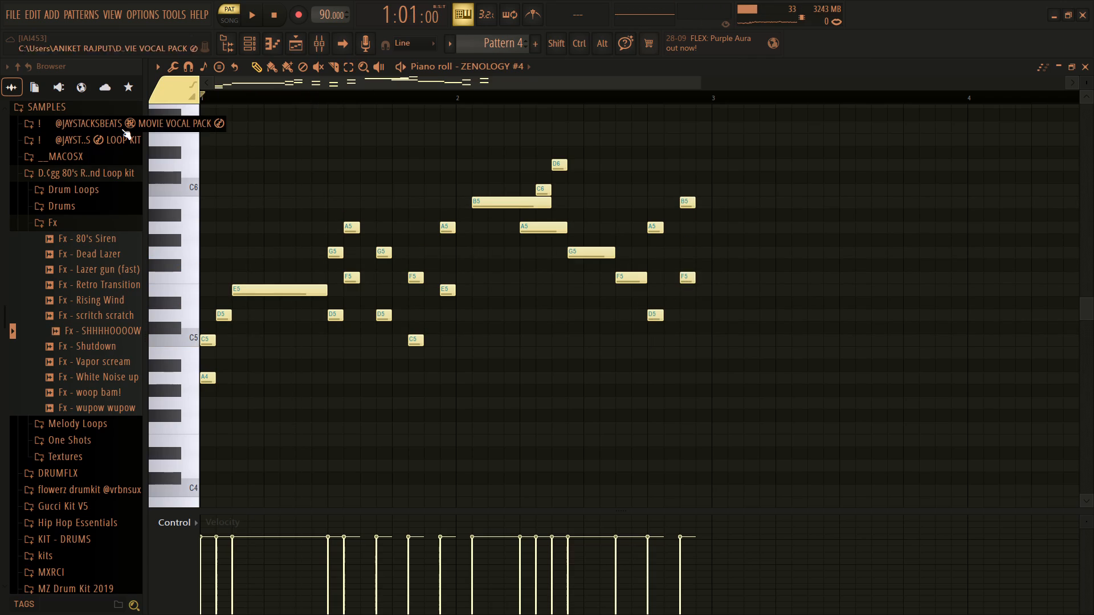
key(space)
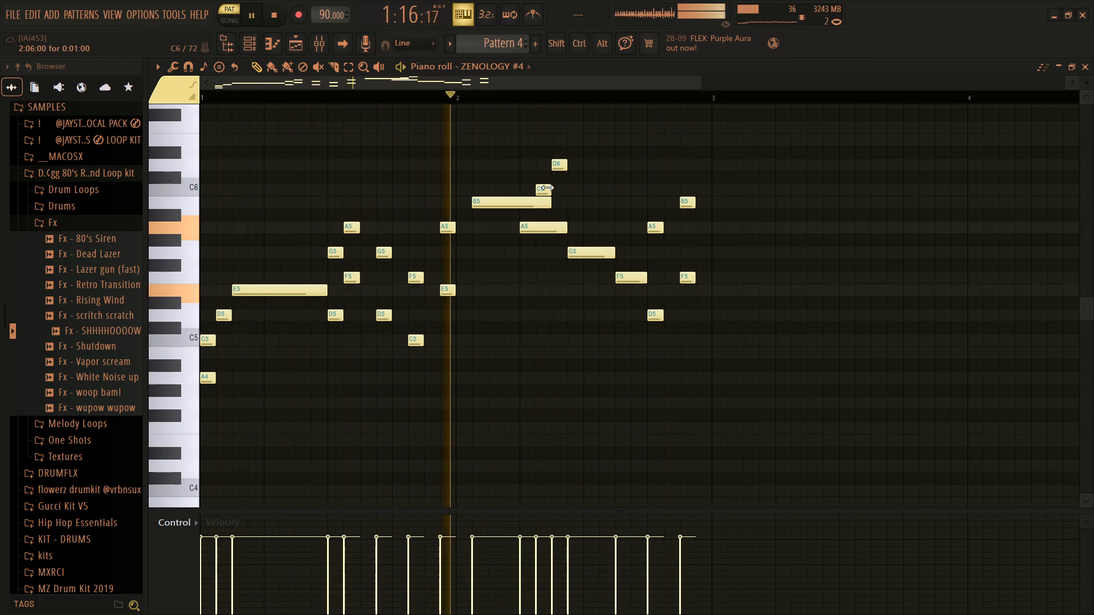
Move the three-step A5 note in bar 2 to step 7 beneath D6 and shorten it to one step.
click(533, 229)
drag(533, 229, 573, 228)
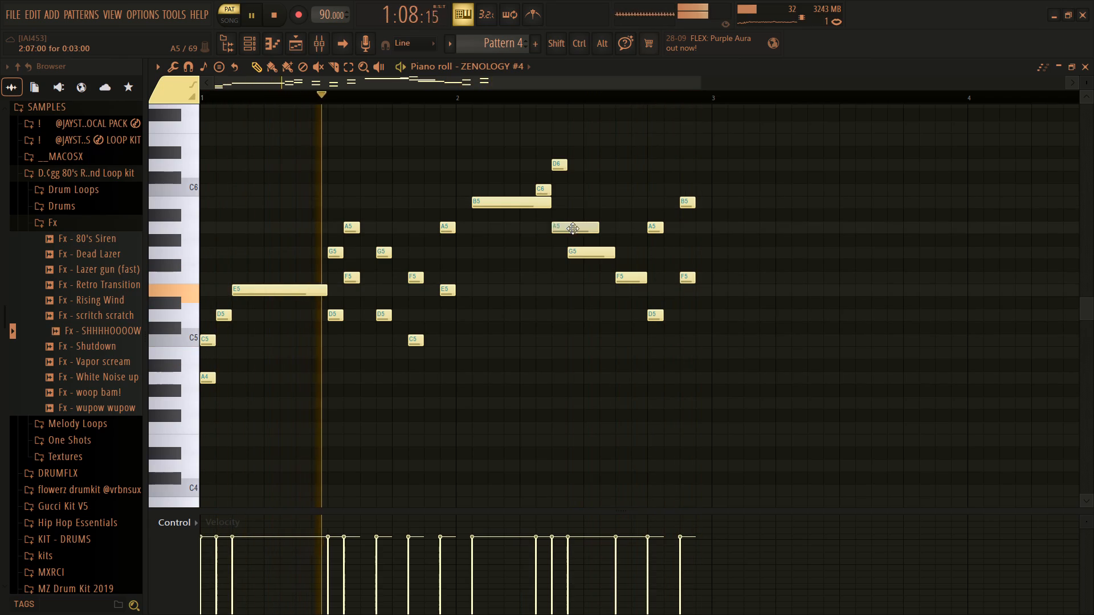
drag(573, 228, 568, 231)
drag(597, 228, 566, 238)
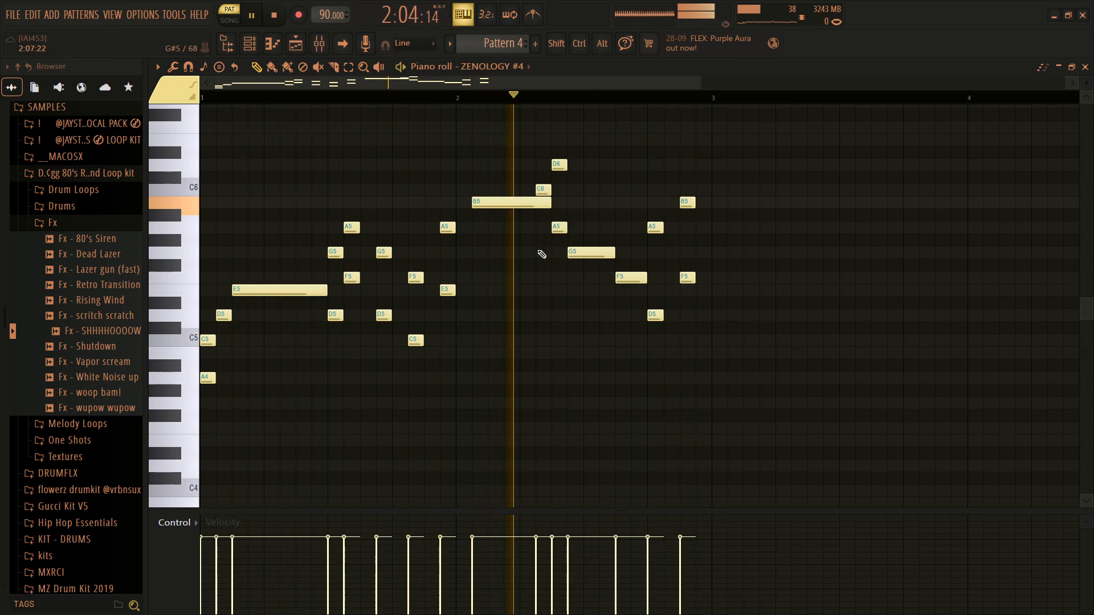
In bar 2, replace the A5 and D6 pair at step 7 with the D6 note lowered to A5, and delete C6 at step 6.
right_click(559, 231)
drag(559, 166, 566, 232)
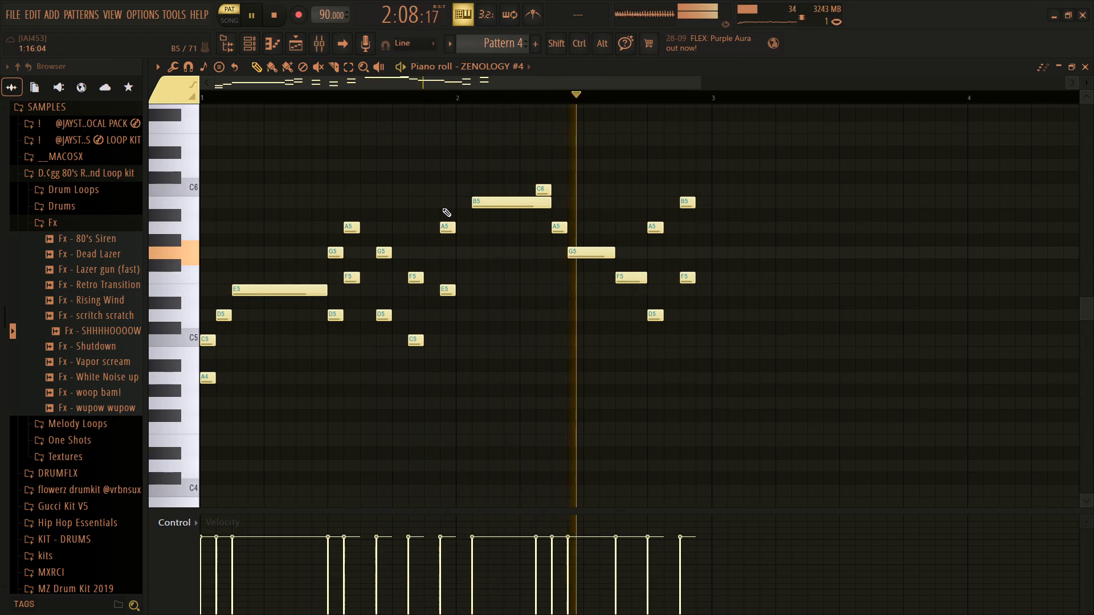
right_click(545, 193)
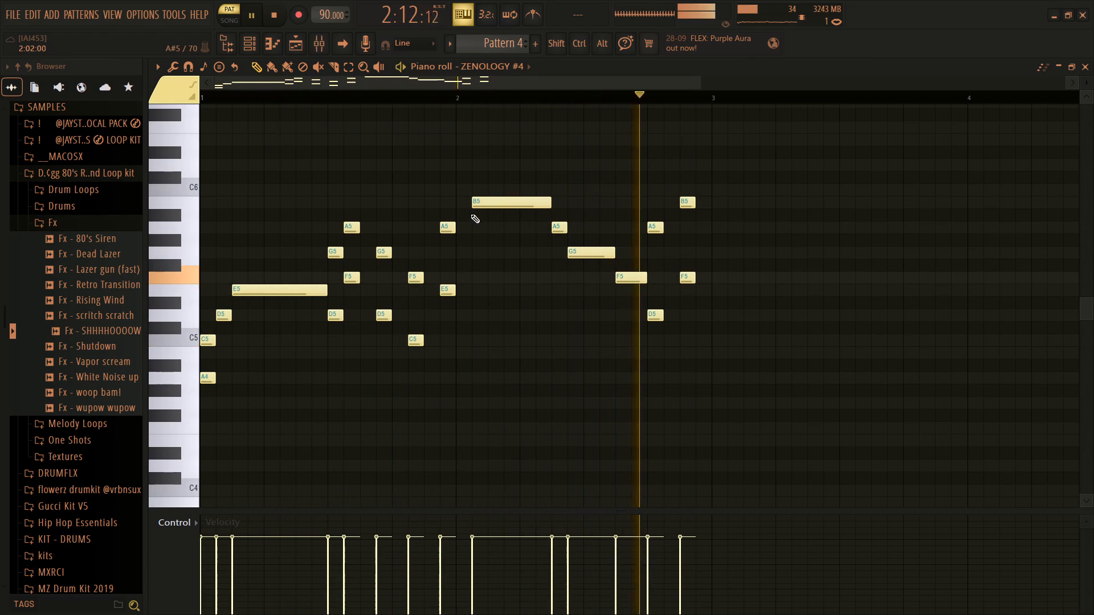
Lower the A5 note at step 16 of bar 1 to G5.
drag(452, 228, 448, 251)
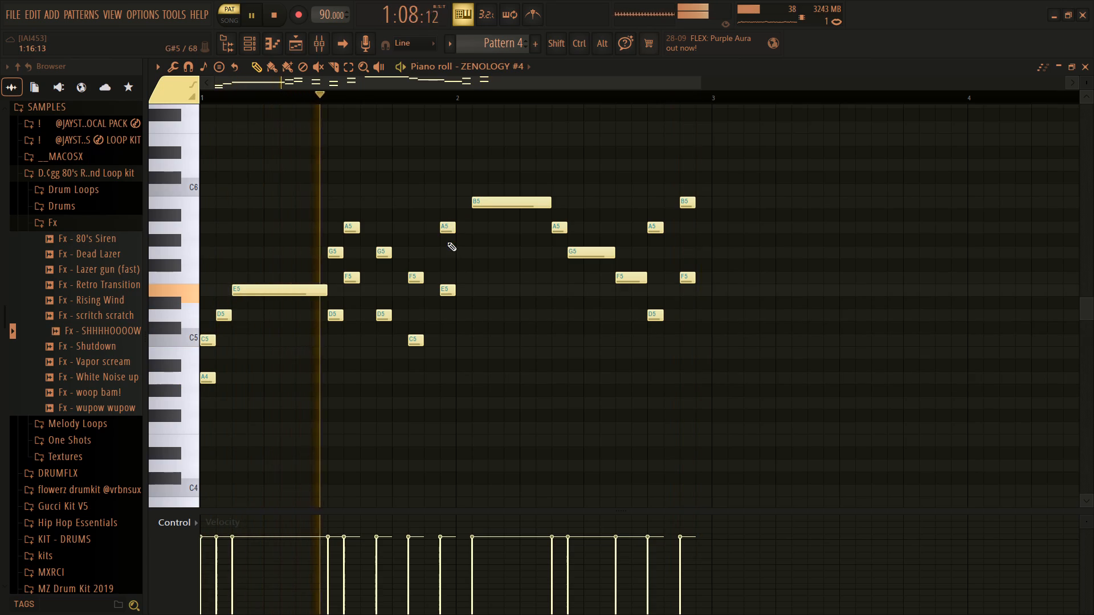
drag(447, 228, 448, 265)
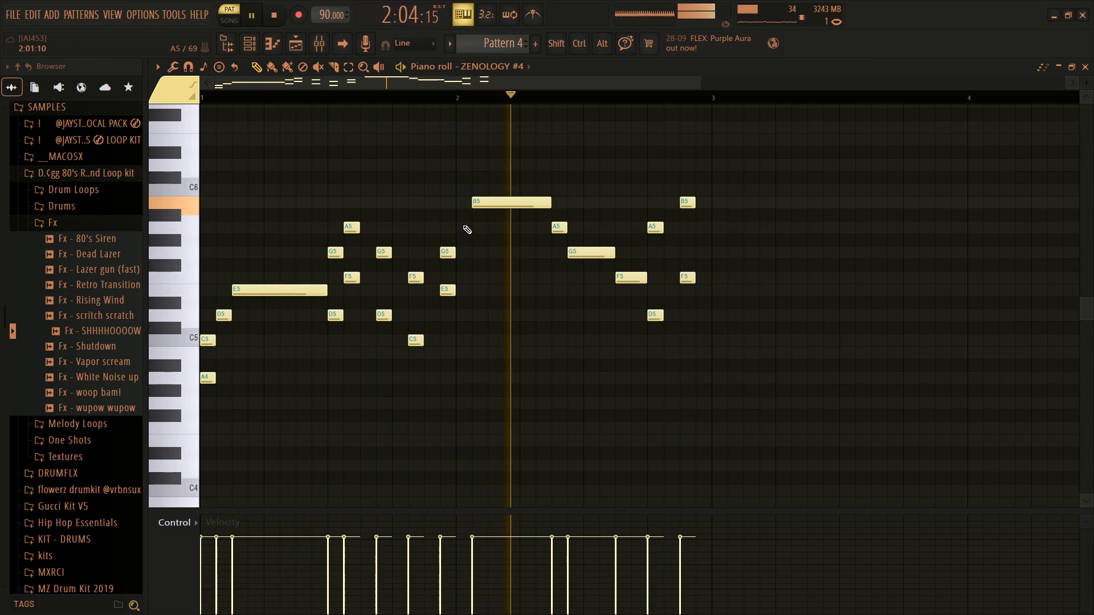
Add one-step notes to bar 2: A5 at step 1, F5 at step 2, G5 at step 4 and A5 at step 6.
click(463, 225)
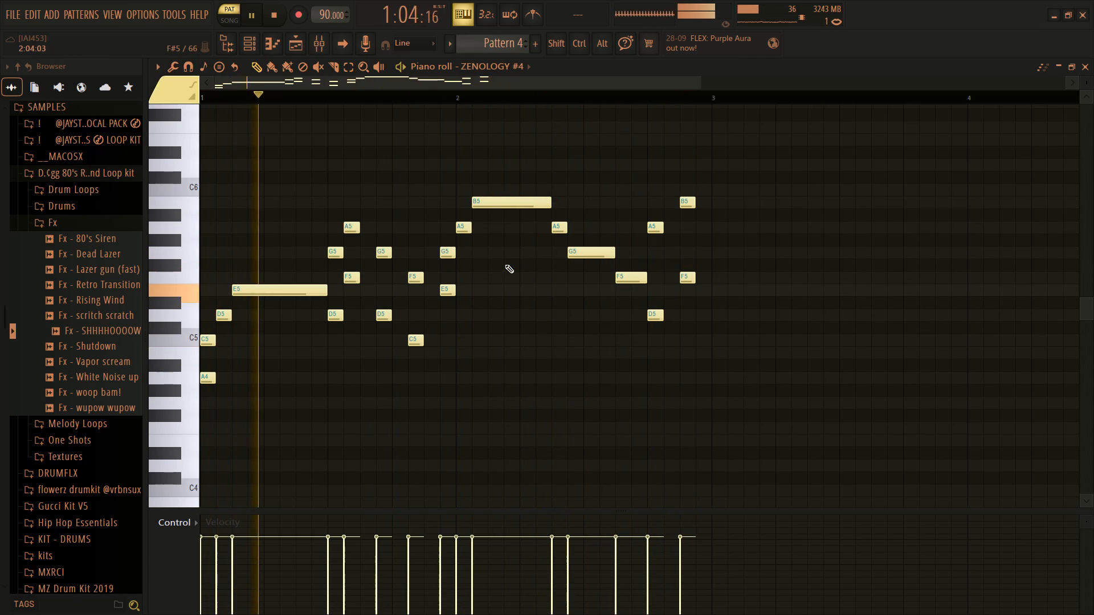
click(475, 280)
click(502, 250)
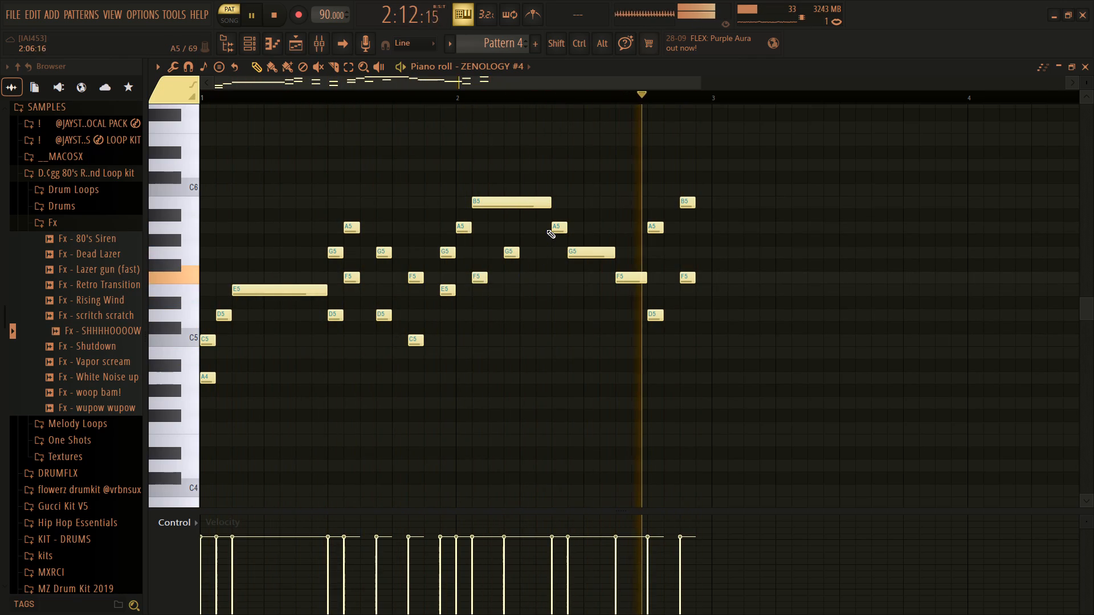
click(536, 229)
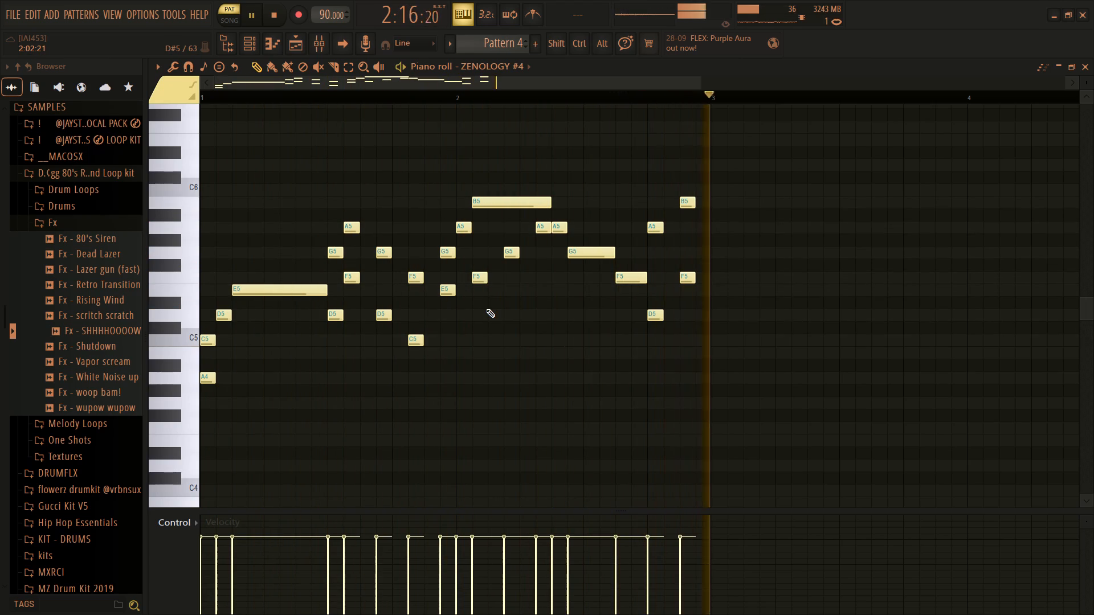
Undo the recent note edits back to the three-step A5 note at step 5 of bar 2.
key(ctrl+z)
key(ctrl+z)
key(ctrl+z)
key(ctrl+z)
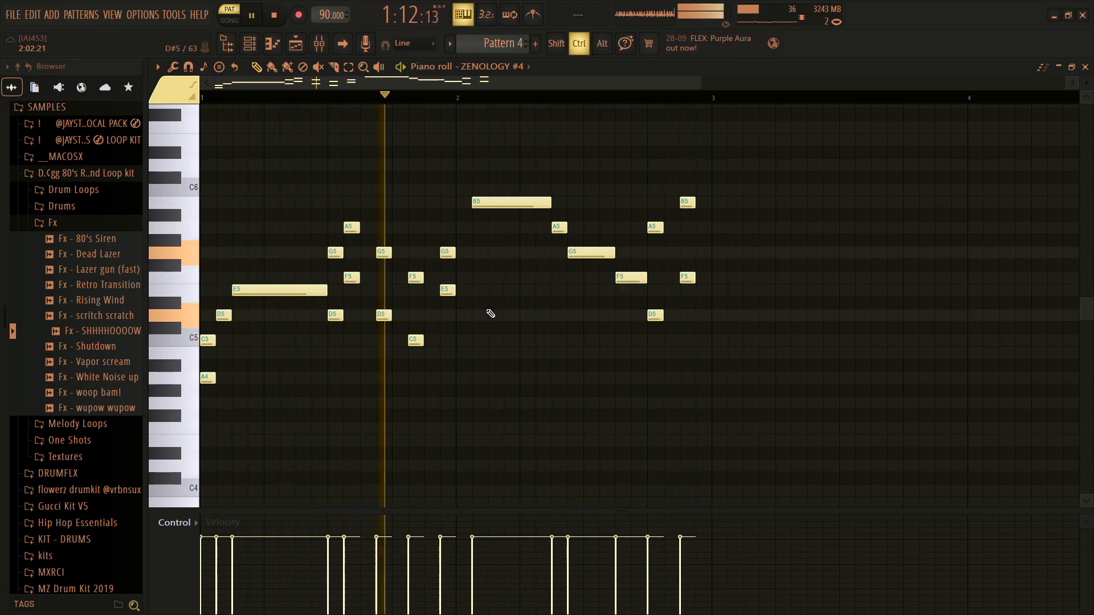
key(ctrl+z)
key(ctrl+z)
key(ctrl+z)
key(ctrl+z)
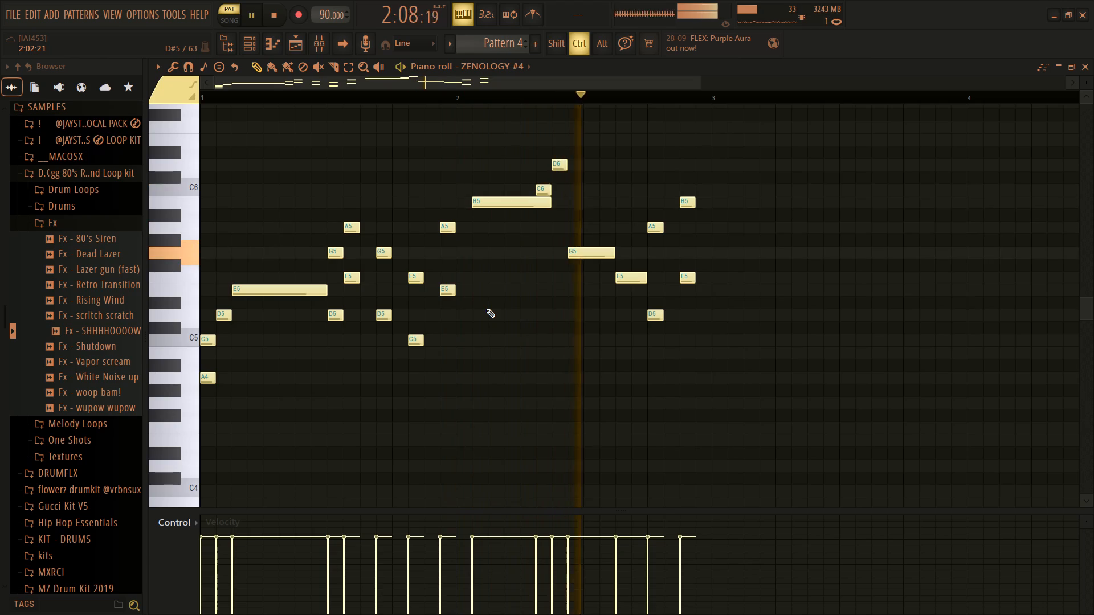
key(ctrl+z)
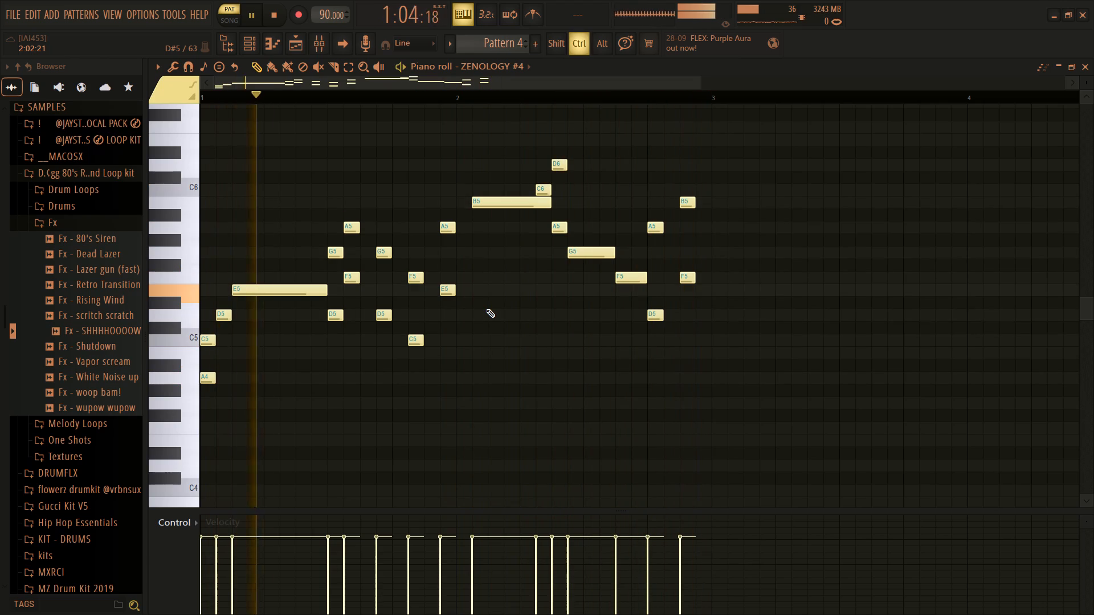
key(ctrl+z)
key(ctrl+z)
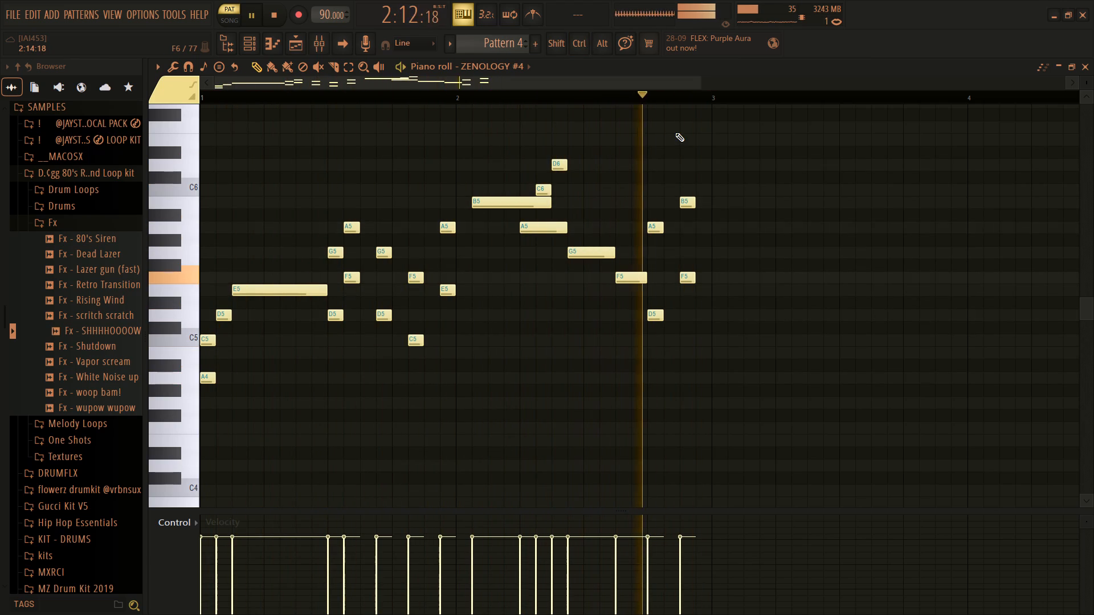
In bar 2, lower the velocity of the A5 note at step 5 to about half and C6 at step 6 to about 25%.
drag(521, 542, 527, 614)
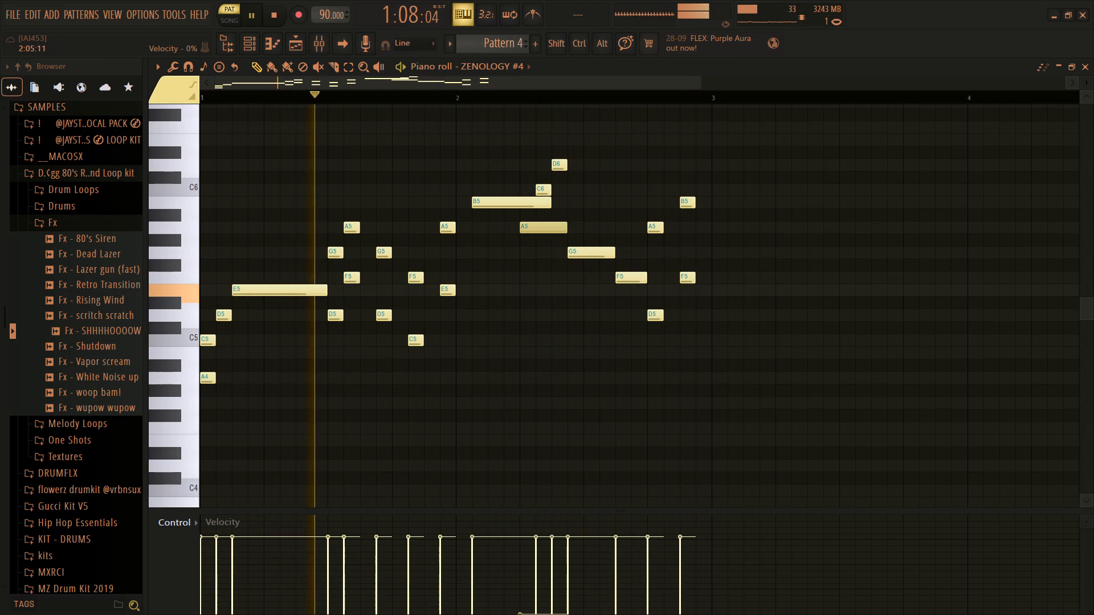
drag(527, 614, 530, 572)
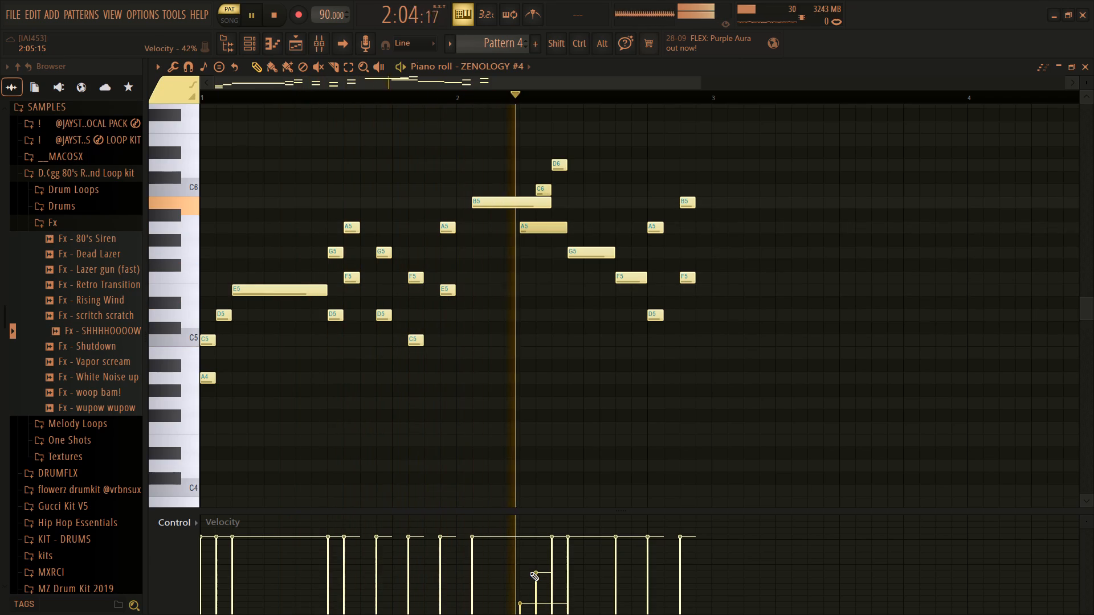
drag(530, 572, 531, 556)
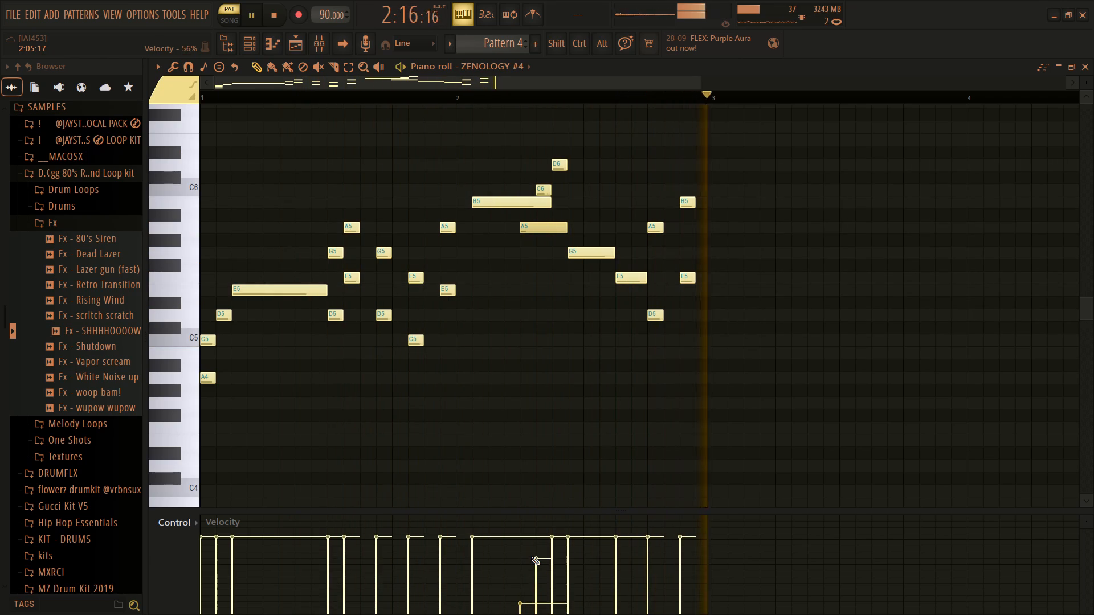
drag(531, 556, 531, 559)
drag(521, 601, 519, 553)
drag(534, 562, 536, 587)
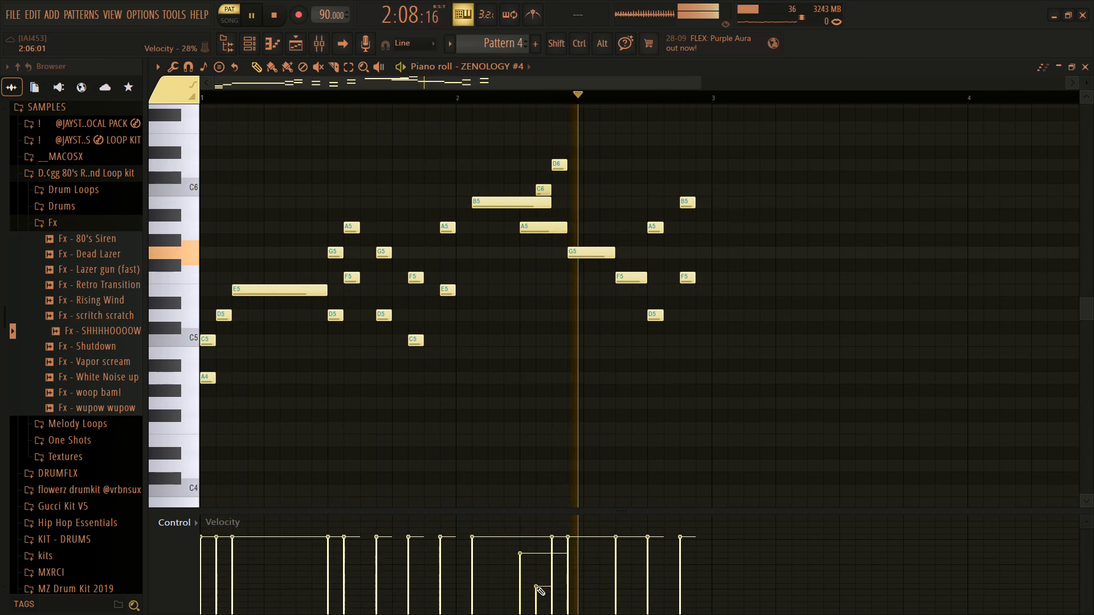
drag(536, 587, 538, 589)
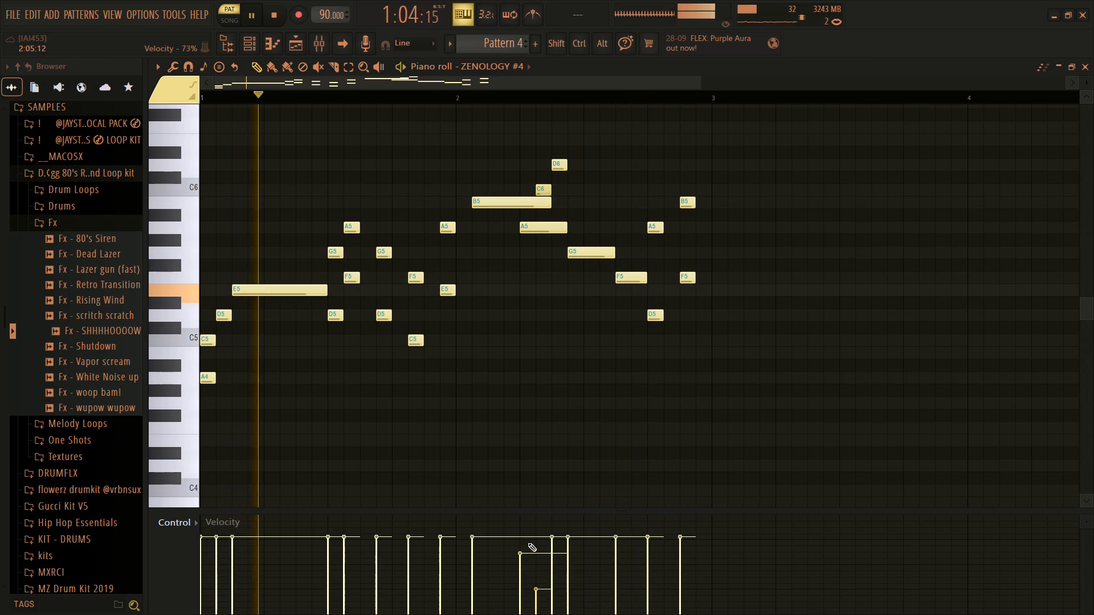
drag(526, 554, 527, 565)
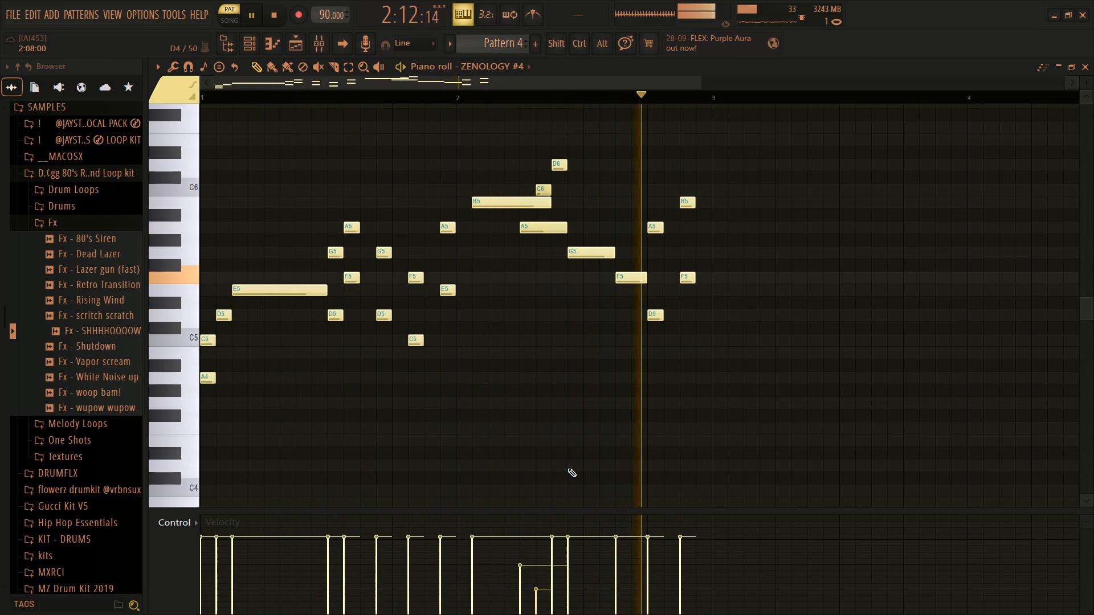
Add sustained one-bar bass notes beneath the melody: G4 across bar 1 and F4 across bar 2.
click(458, 381)
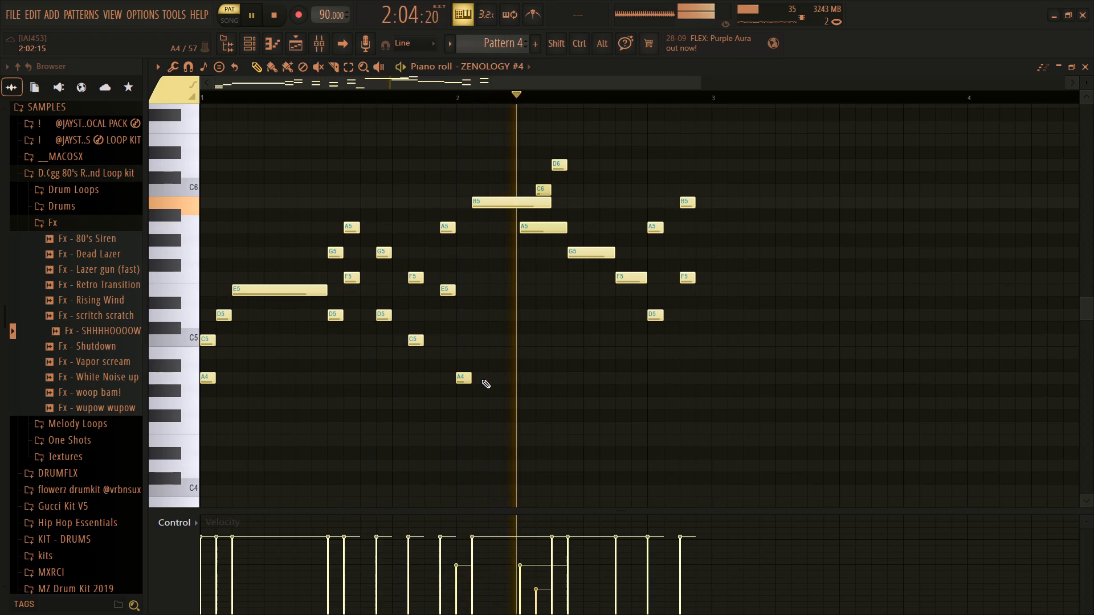
key(ctrl+z)
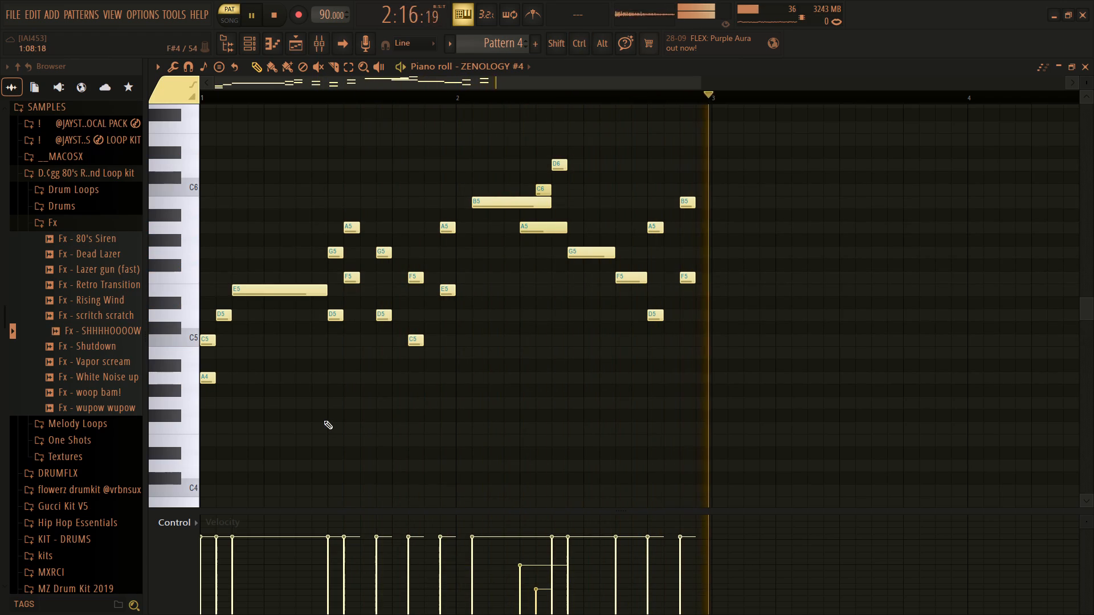
drag(235, 413, 185, 386)
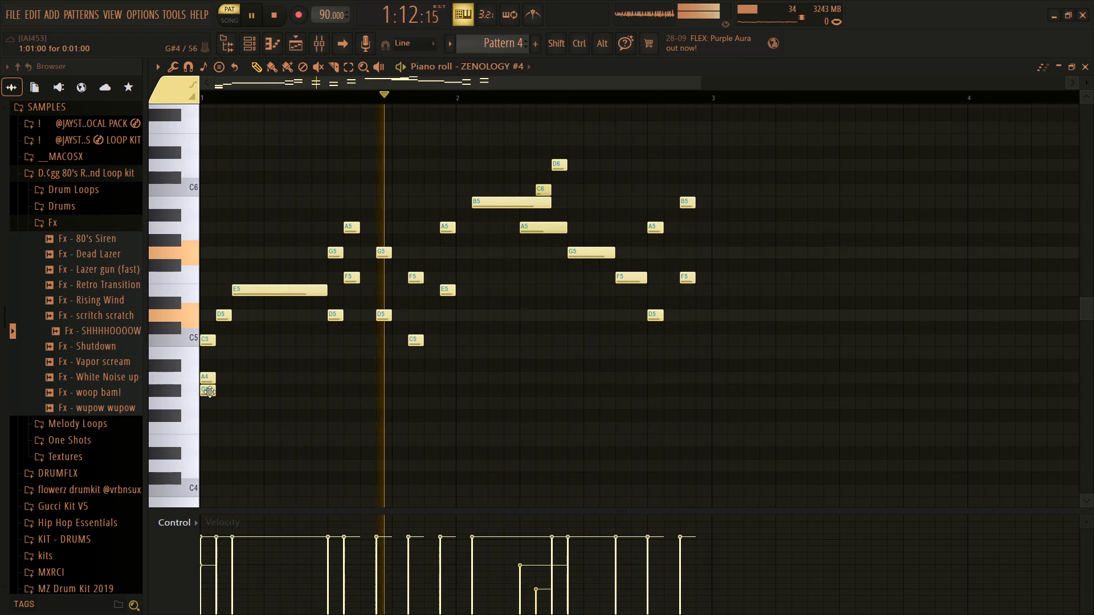
drag(207, 392, 207, 404)
drag(215, 400, 473, 437)
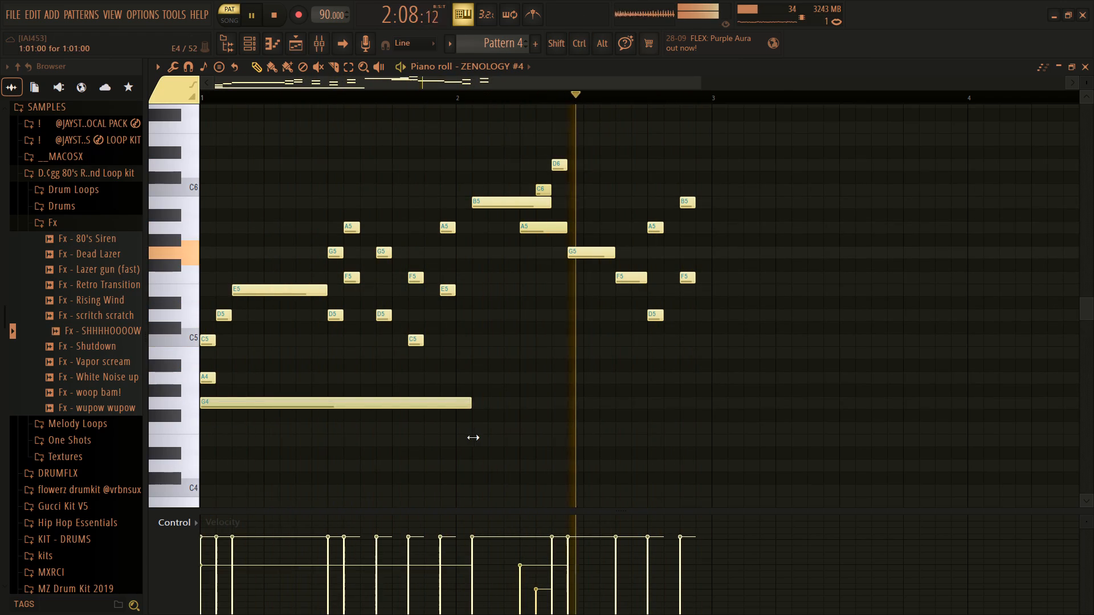
drag(473, 437, 714, 461)
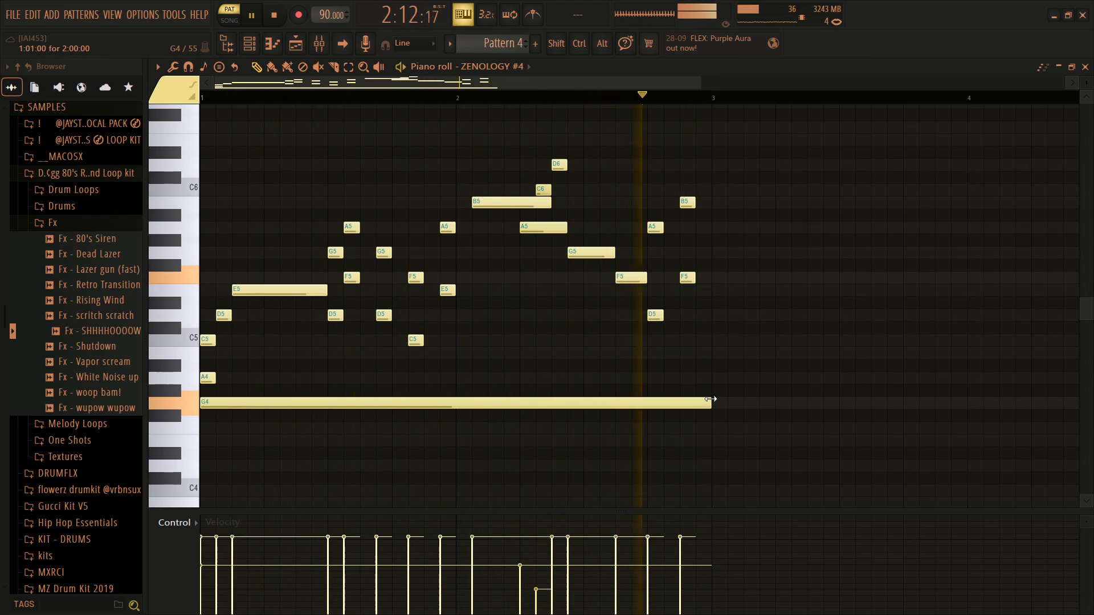
drag(711, 399, 451, 444)
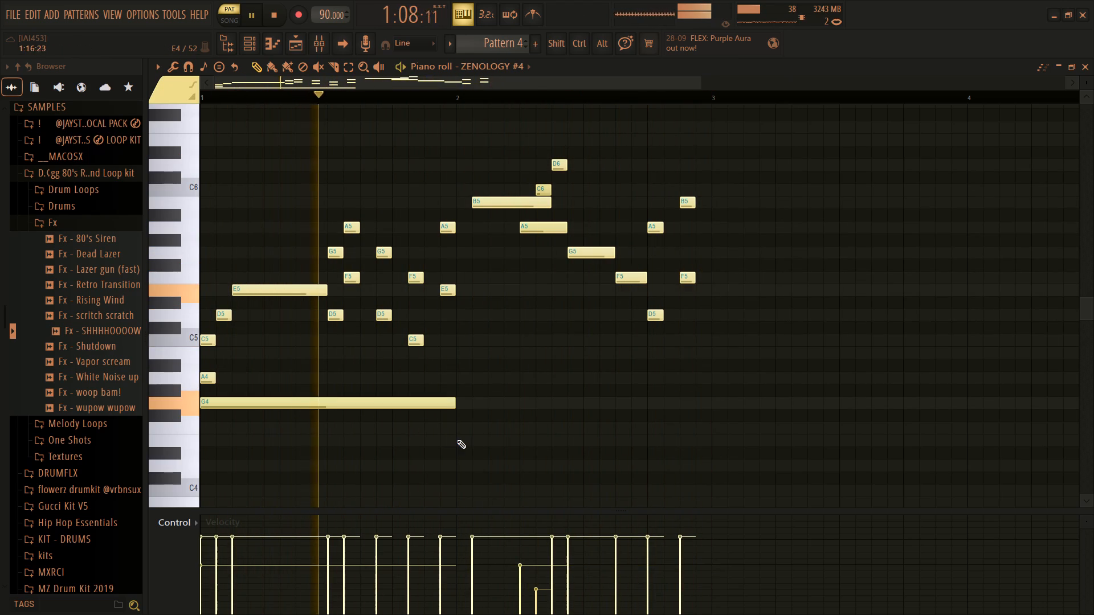
click(455, 417)
drag(470, 416, 471, 429)
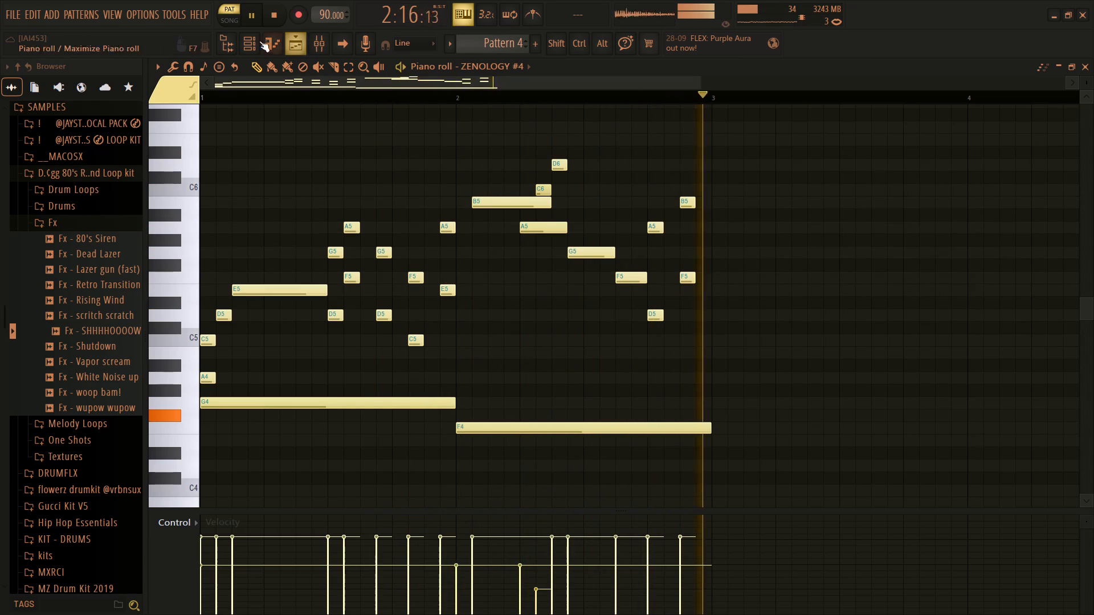
Switch playback to song mode to hear the melody within the full arrangement.
click(232, 20)
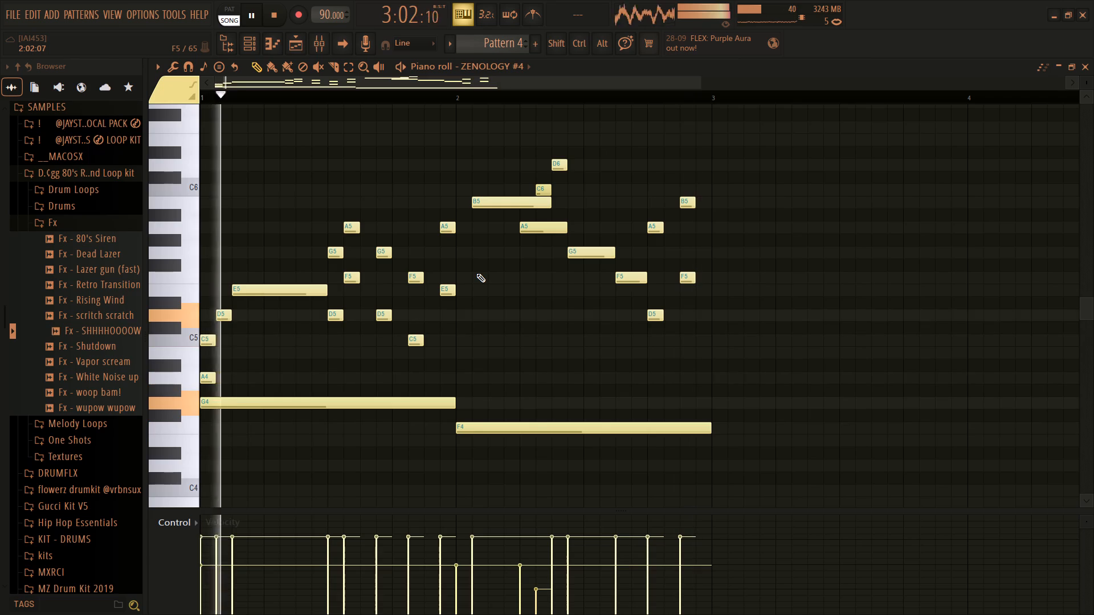
Save the project as Project_25.flp in the Project_25 folder, replacing the existing file.
click(818, 53)
key(ctrl+s)
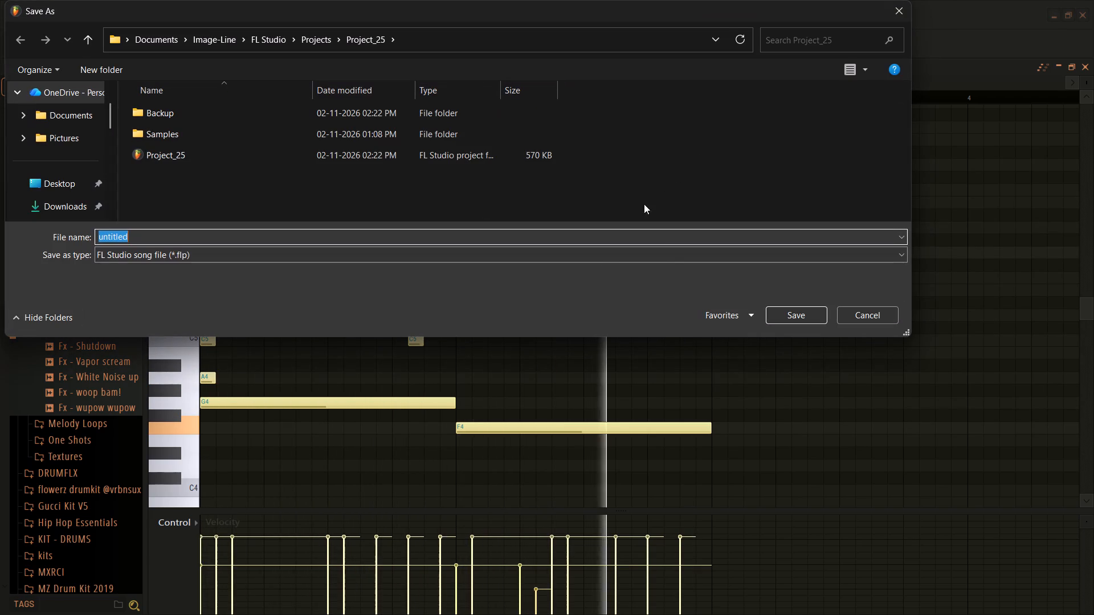
click(193, 239)
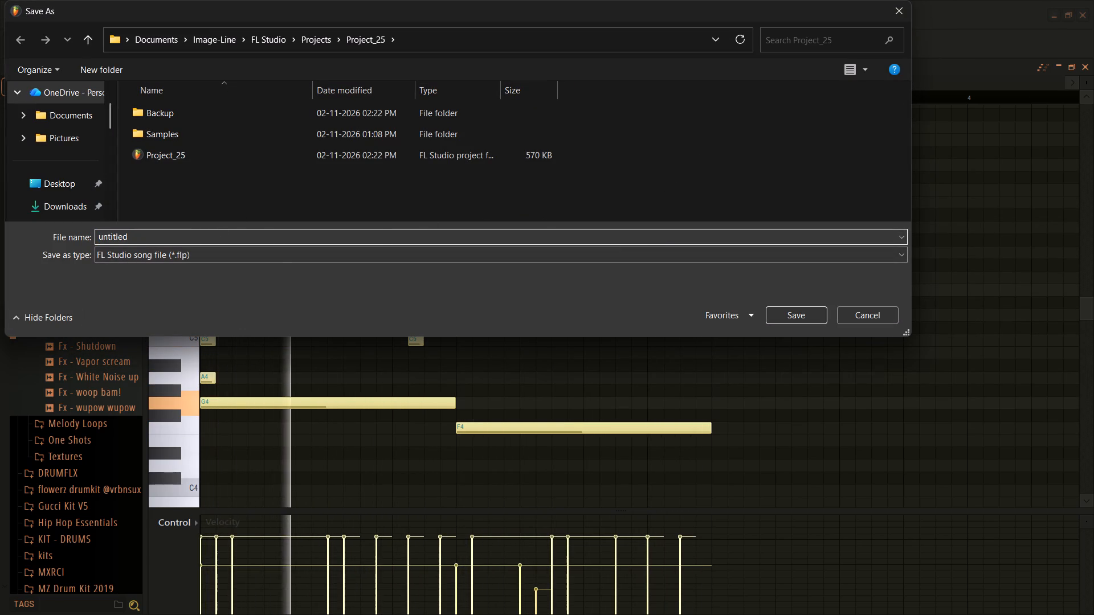
key(p)
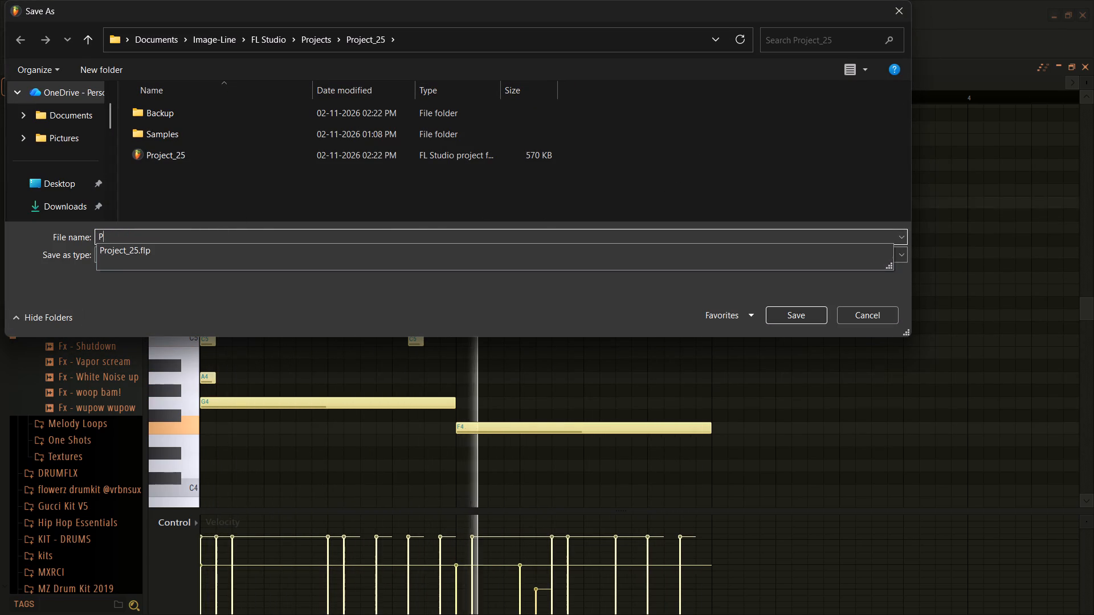
click(179, 248)
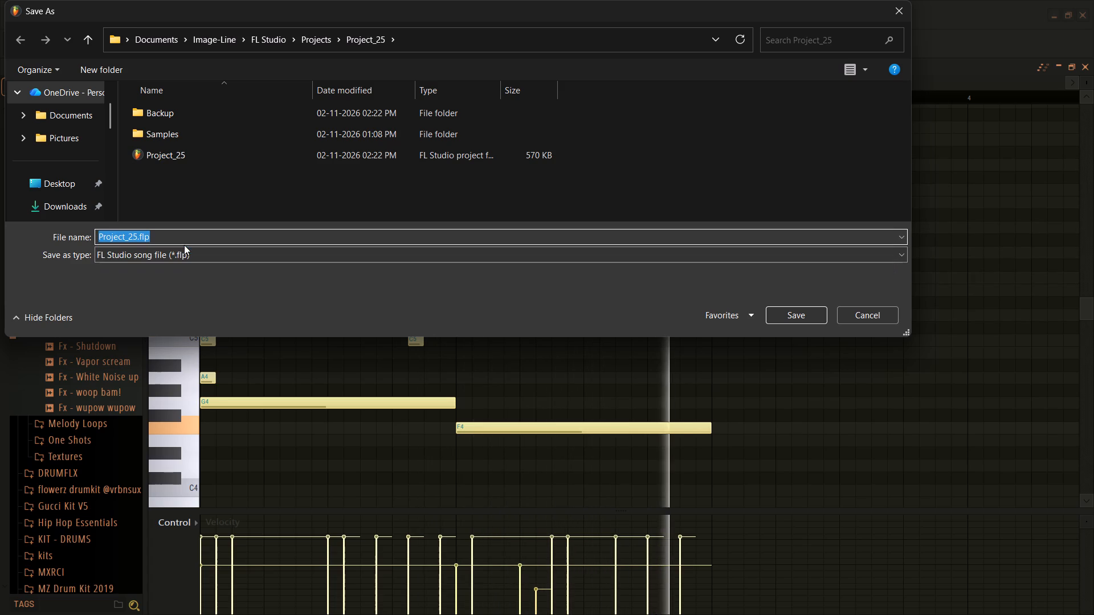
click(782, 312)
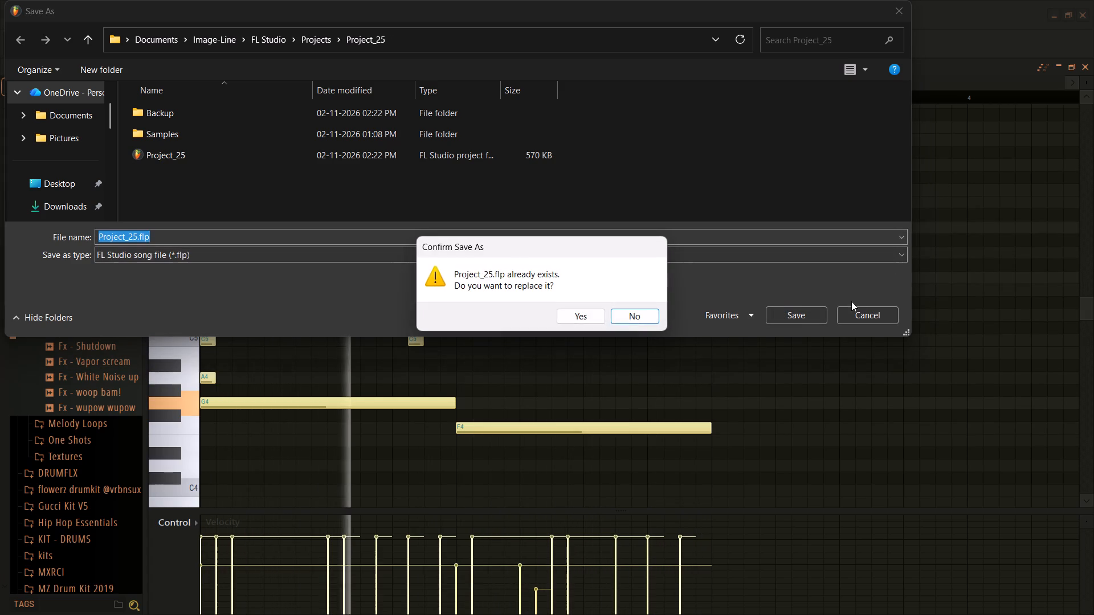
click(578, 317)
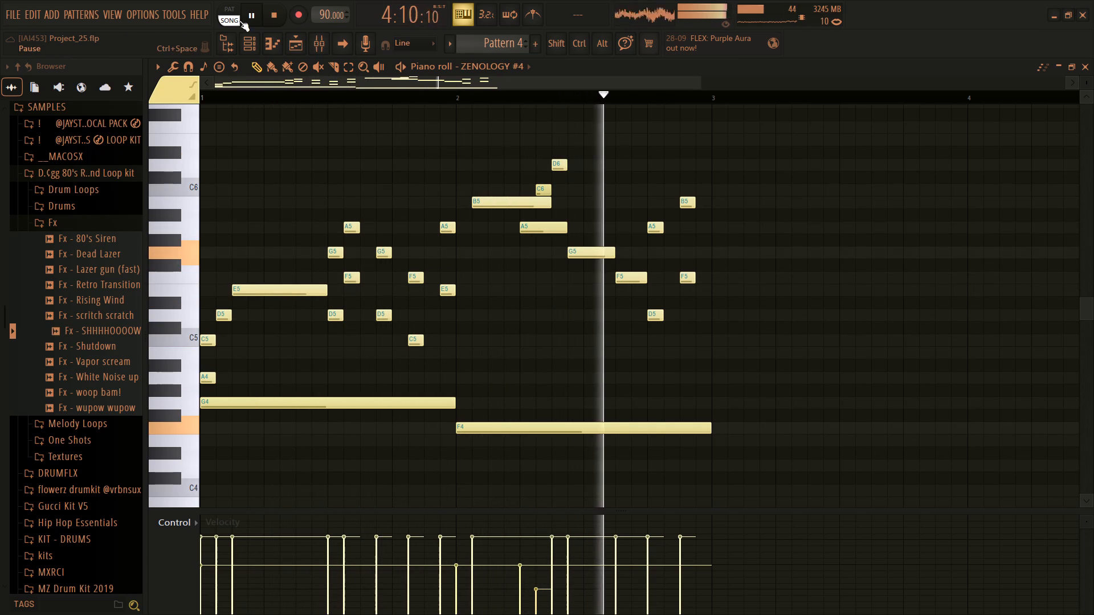
Return to pattern playback, lengthen the G5 note at step 9 of bar 1 to two steps and delete F5 at step 10.
click(232, 5)
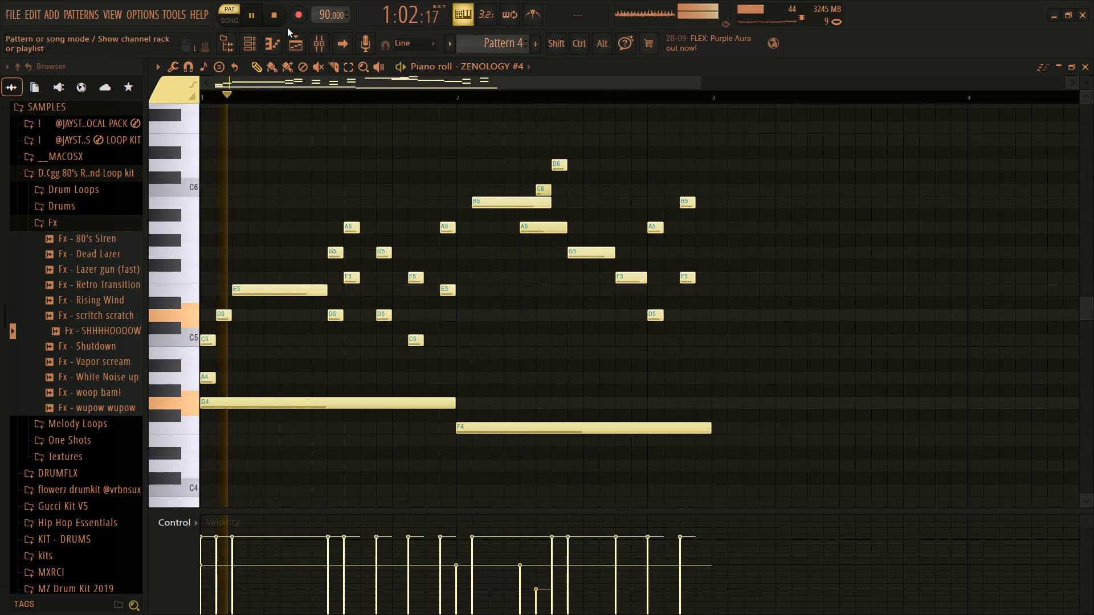
drag(343, 249, 358, 259)
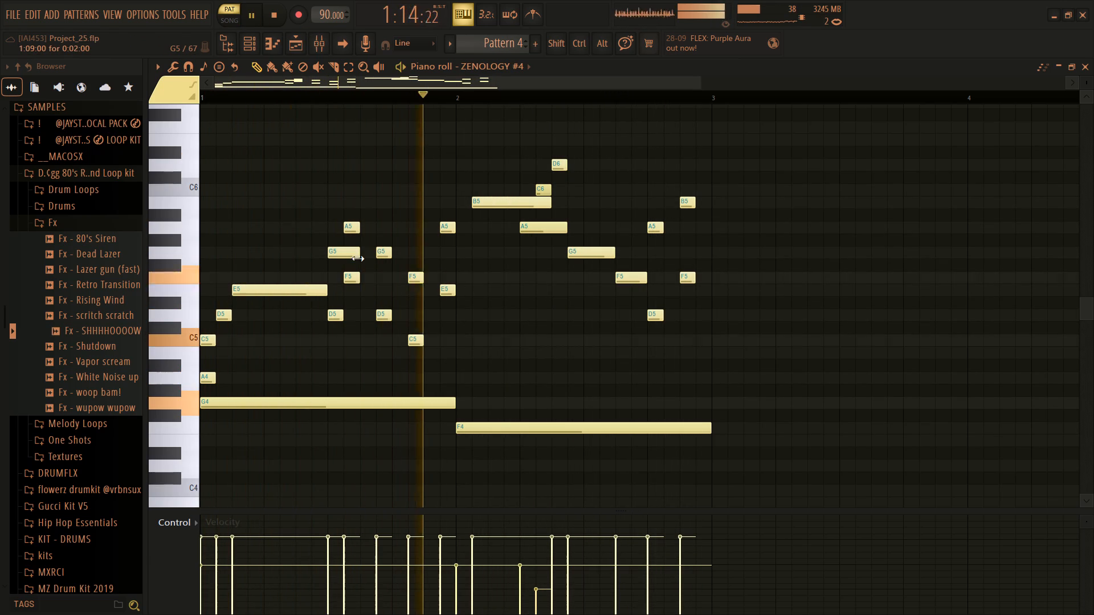
right_click(354, 280)
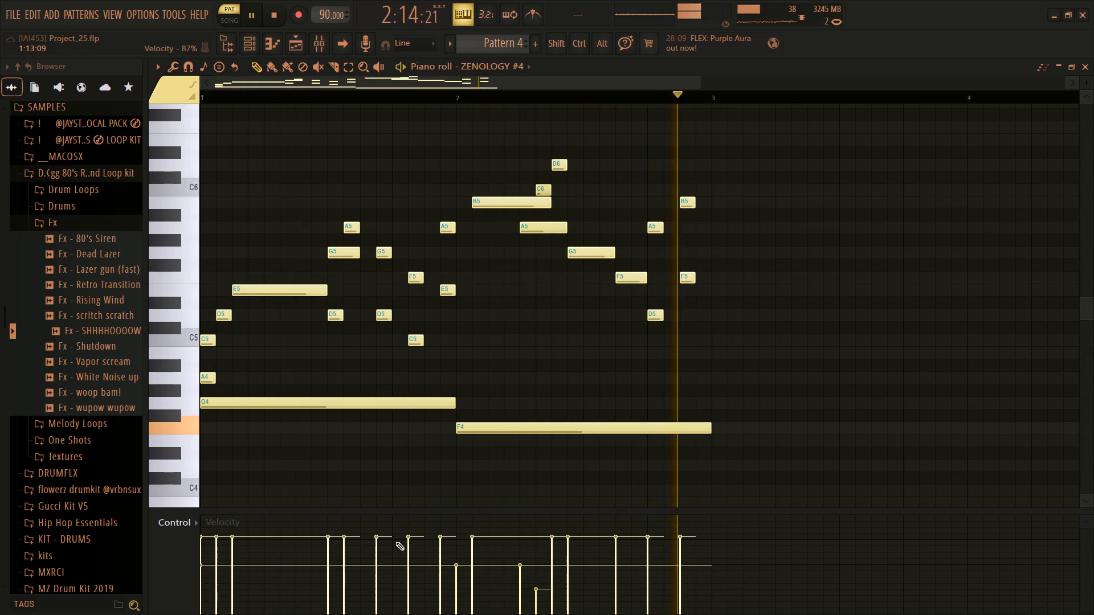
In bar 1, lower the velocity of the G5 and D5 pair at step 12 slightly and the F5 and C5 pair at step 14 to about 20%.
click(378, 551)
drag(410, 573, 412, 592)
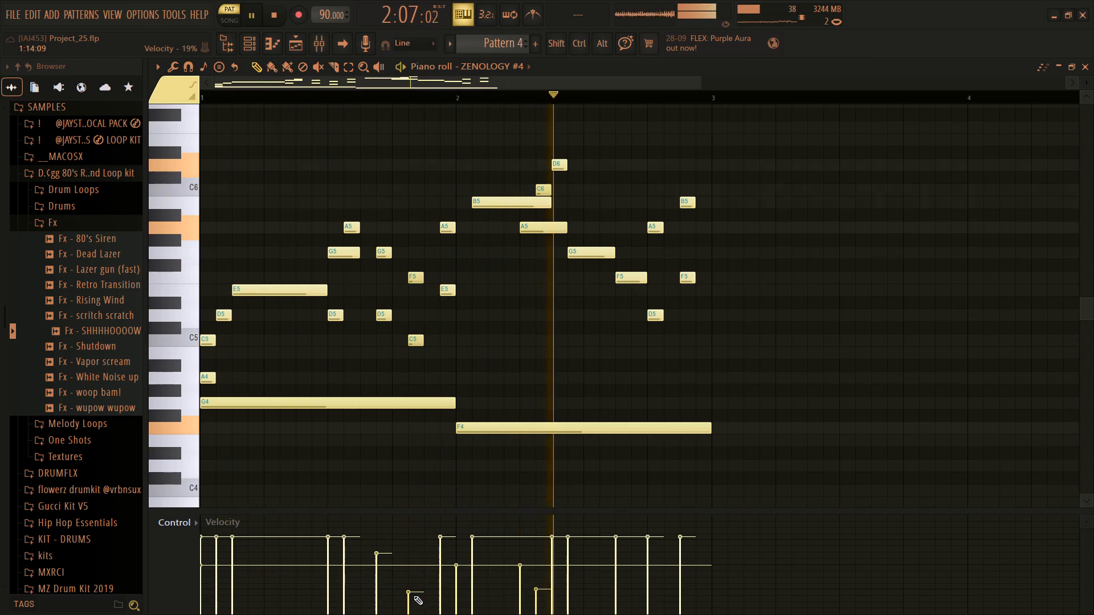
In bar 1, raise the step 14 velocities slightly, set steps 9 and 12 to about 70%, and A5 at step 10 to about 56%.
click(412, 583)
drag(385, 553, 385, 539)
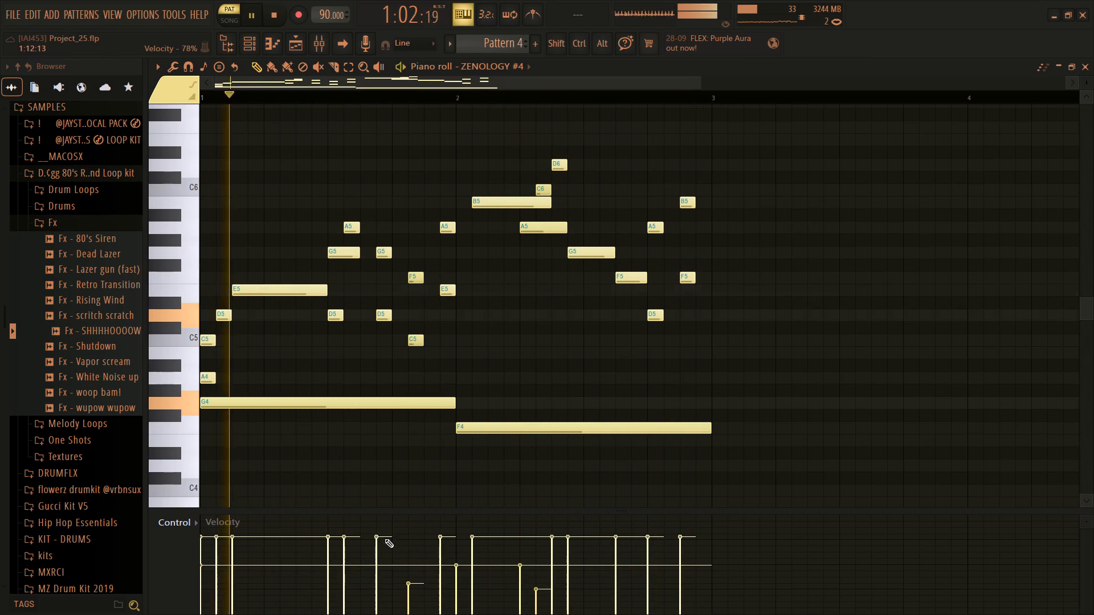
drag(385, 539, 383, 543)
drag(340, 539, 341, 526)
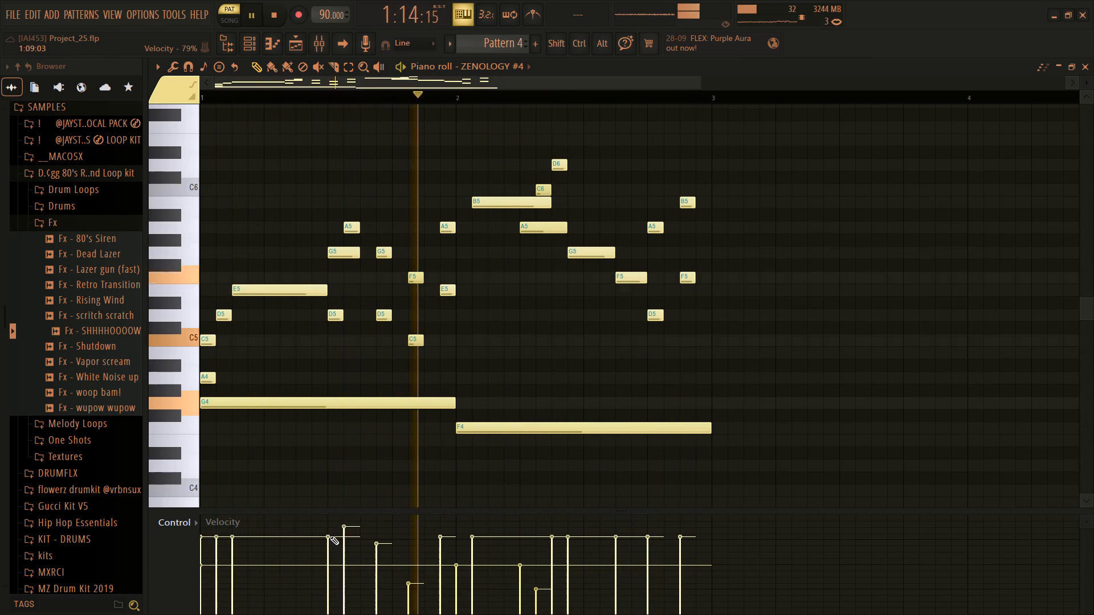
drag(330, 536, 329, 544)
drag(344, 526, 347, 559)
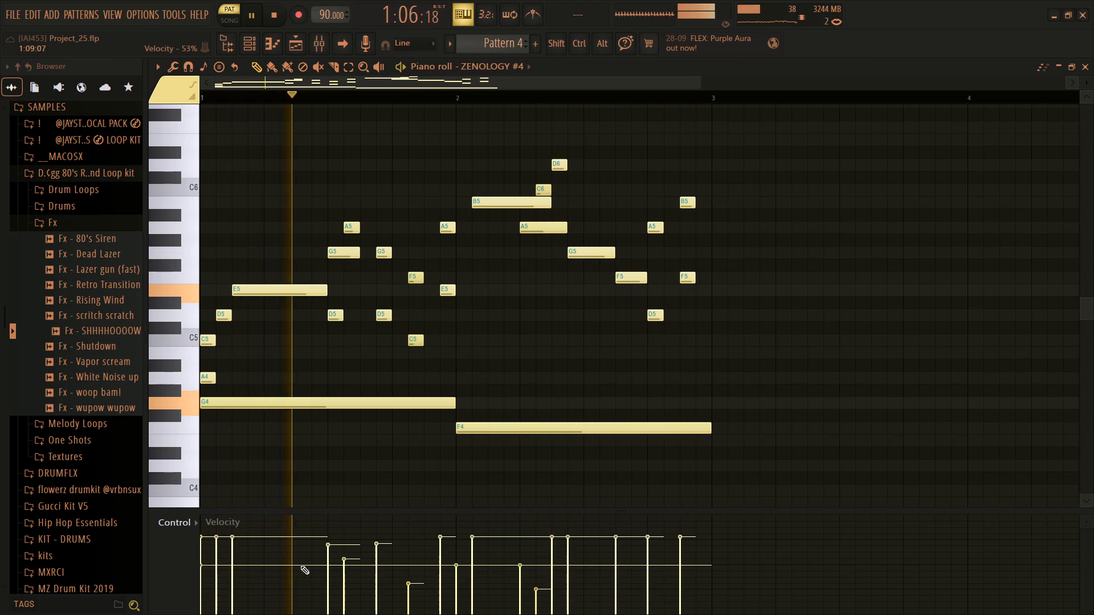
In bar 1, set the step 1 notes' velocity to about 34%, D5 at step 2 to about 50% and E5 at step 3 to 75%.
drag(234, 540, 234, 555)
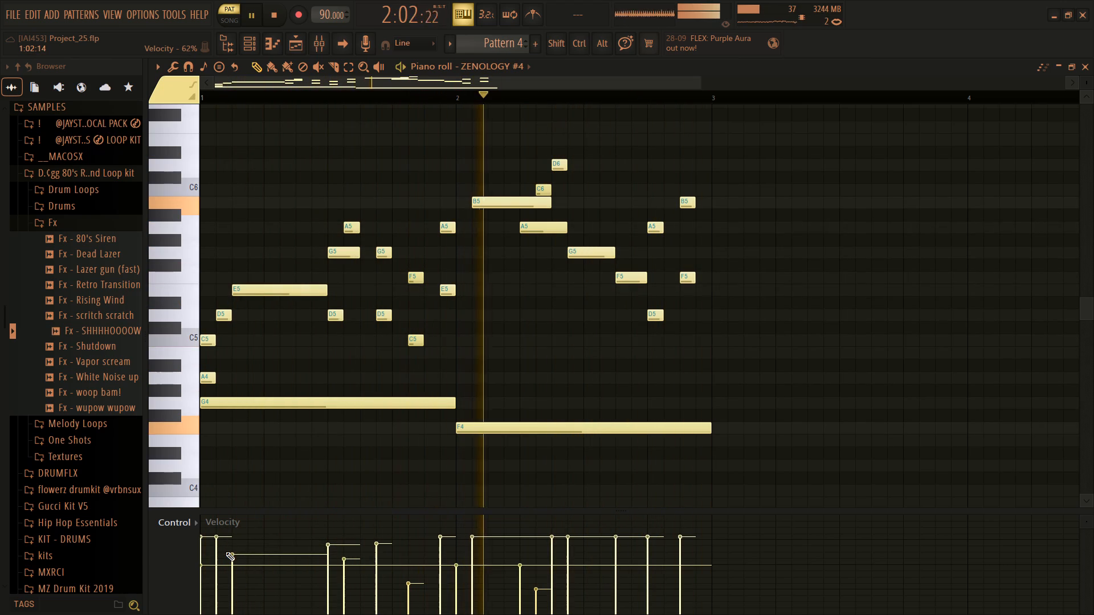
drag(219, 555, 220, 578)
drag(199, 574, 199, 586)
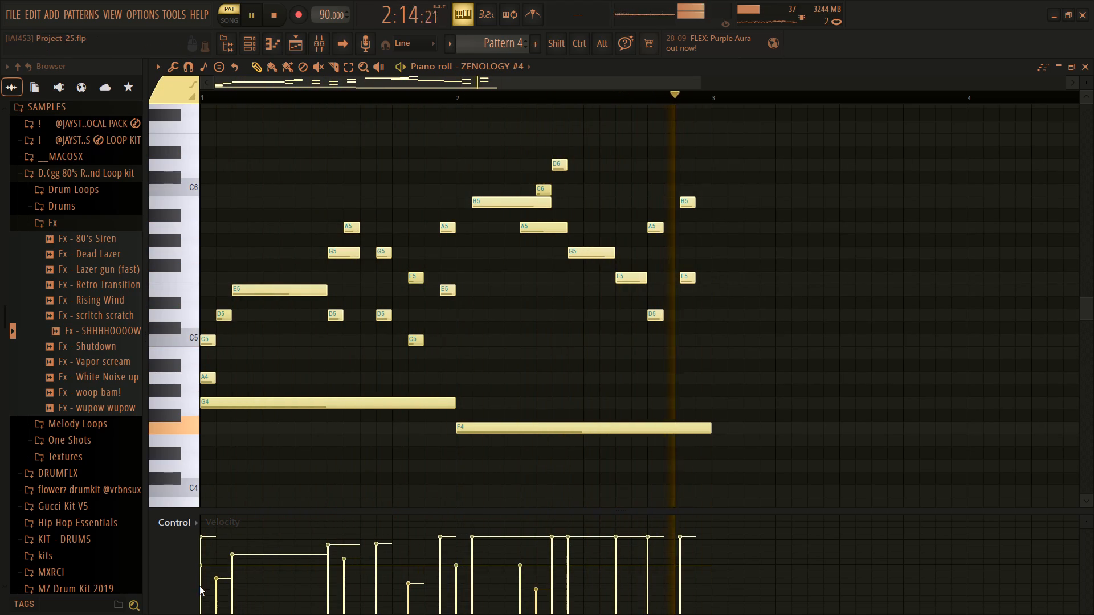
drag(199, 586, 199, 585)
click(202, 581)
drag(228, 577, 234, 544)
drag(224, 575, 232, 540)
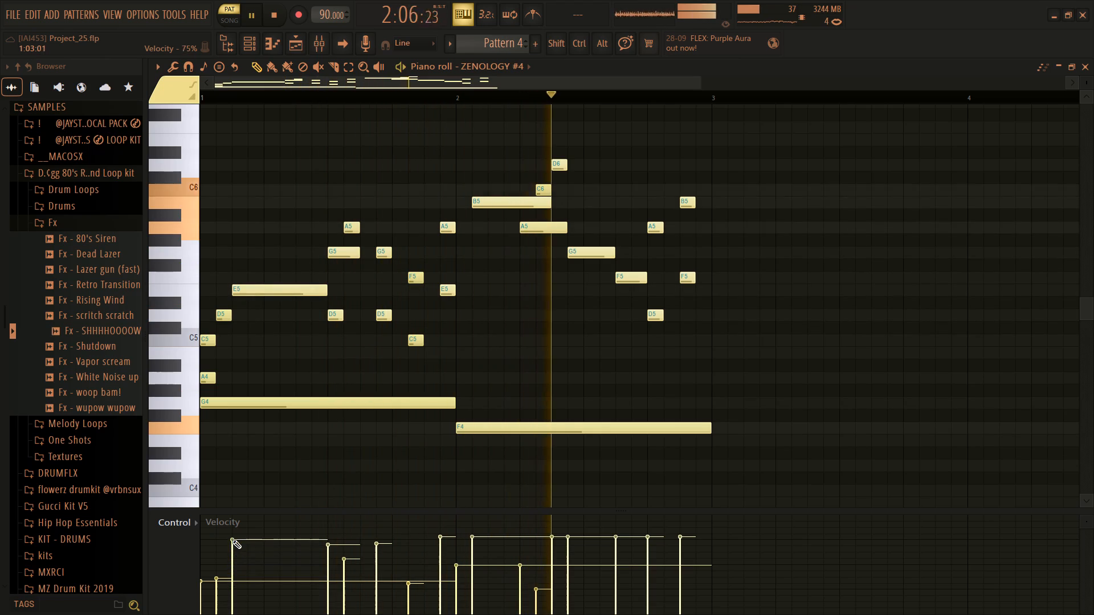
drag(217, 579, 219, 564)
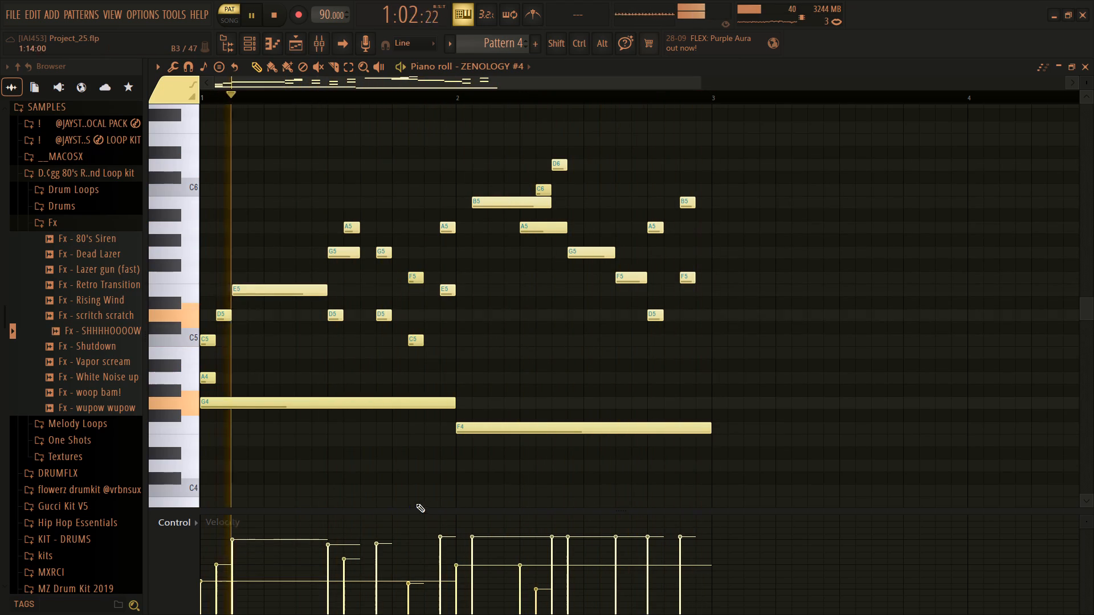
Raise the opening velocities of bar 1: step 1 notes to about 49%, D5 at step 2 to about 65%, and E5 at step 3 slightly.
click(197, 580)
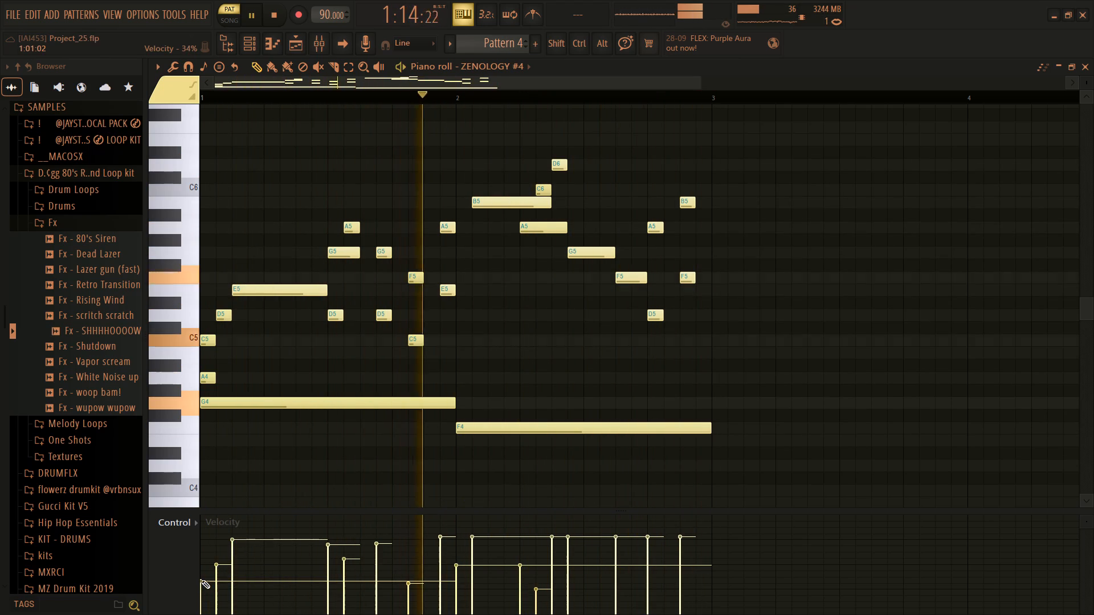
drag(203, 580, 205, 567)
drag(215, 560, 217, 551)
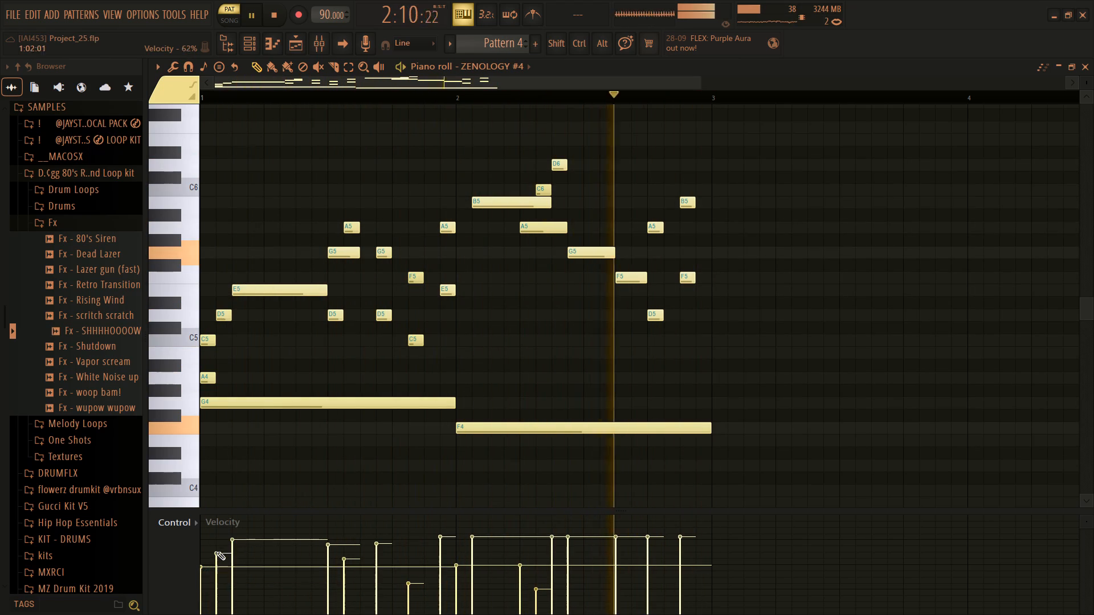
drag(217, 551, 218, 550)
click(231, 539)
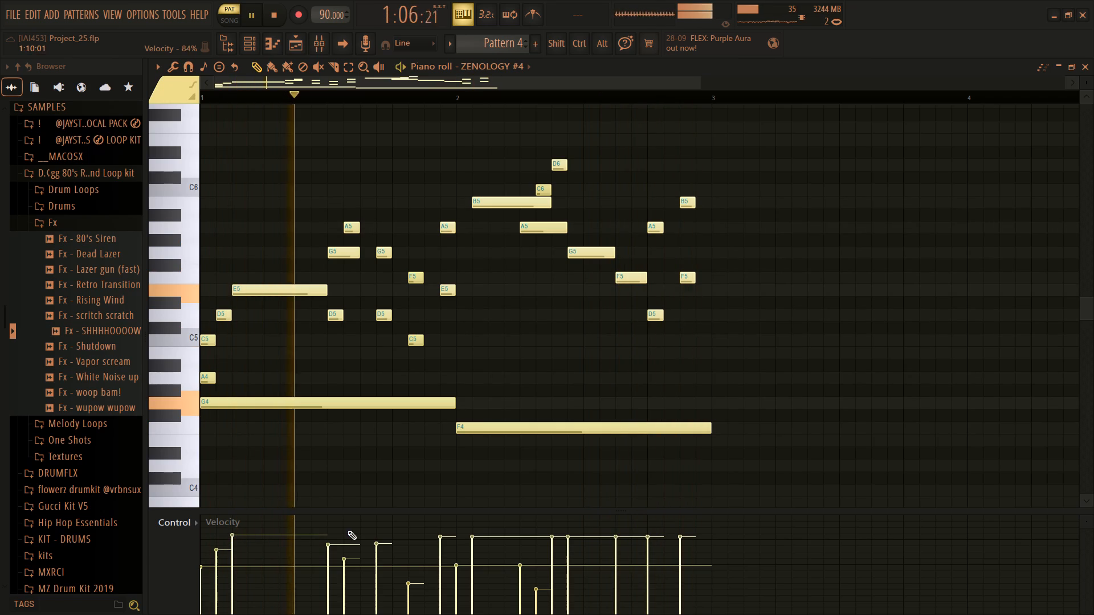
In bar 1, raise step 10's velocity to about 85% and step 14's to 75%; in bar 2, raise B5 at step 2 and G5 slightly.
drag(355, 544, 355, 528)
drag(408, 588, 409, 540)
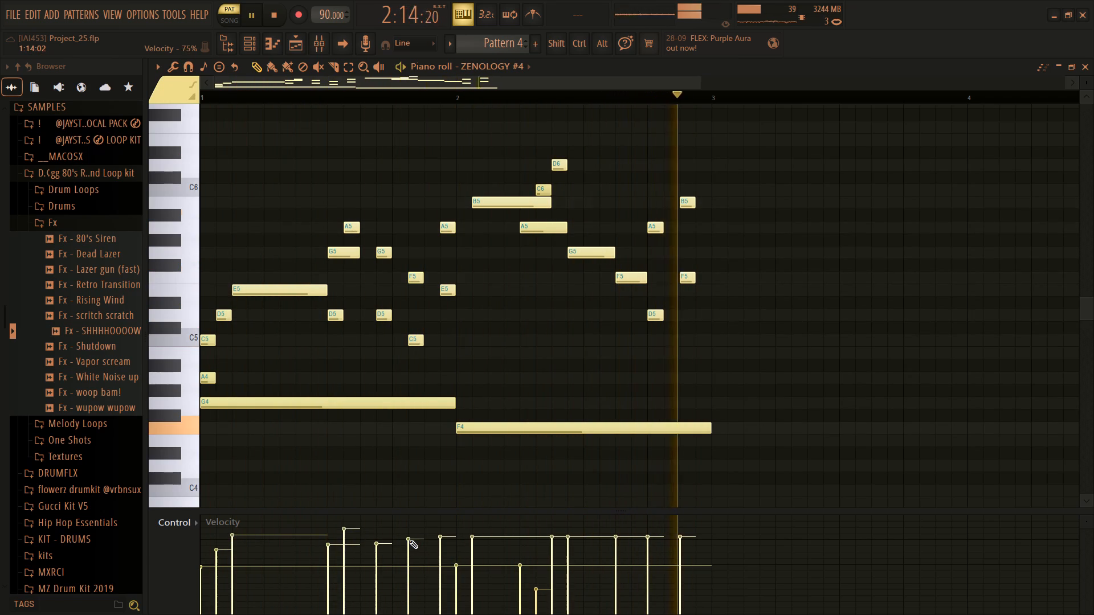
click(492, 531)
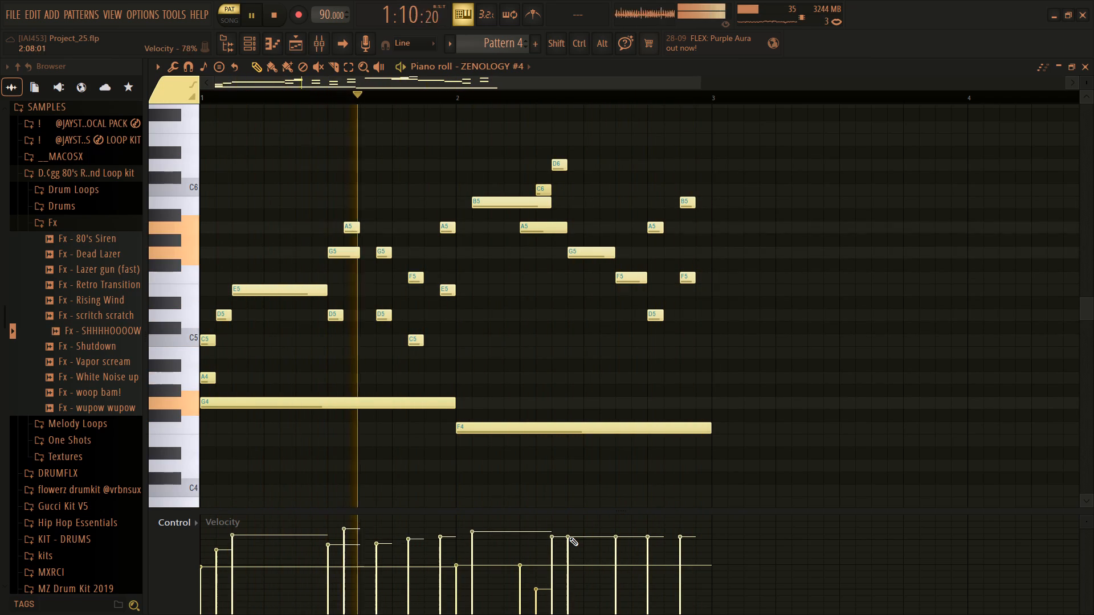
drag(569, 538, 573, 526)
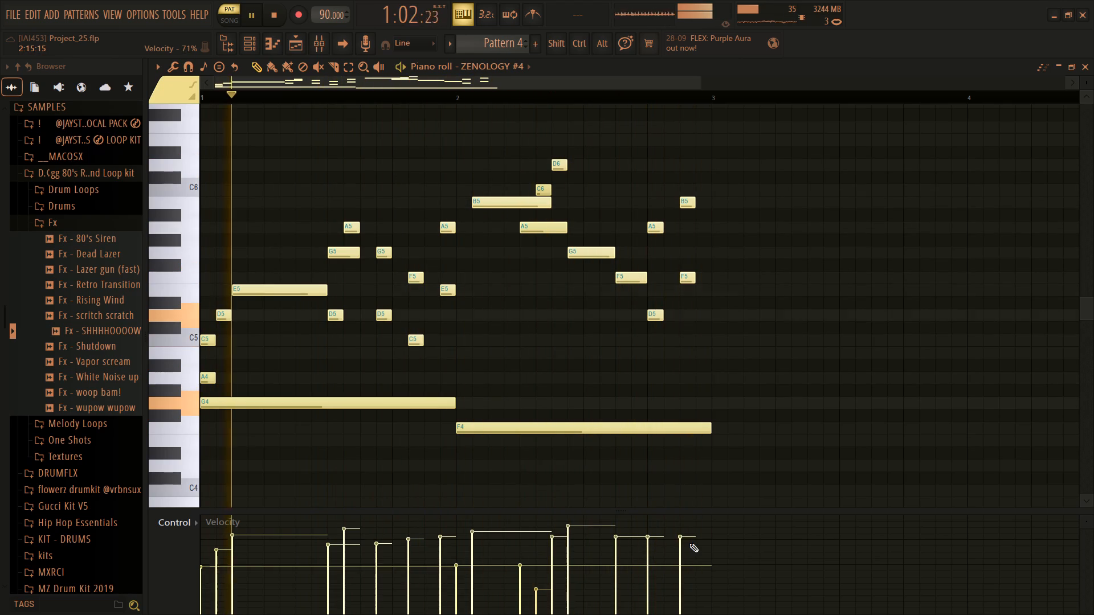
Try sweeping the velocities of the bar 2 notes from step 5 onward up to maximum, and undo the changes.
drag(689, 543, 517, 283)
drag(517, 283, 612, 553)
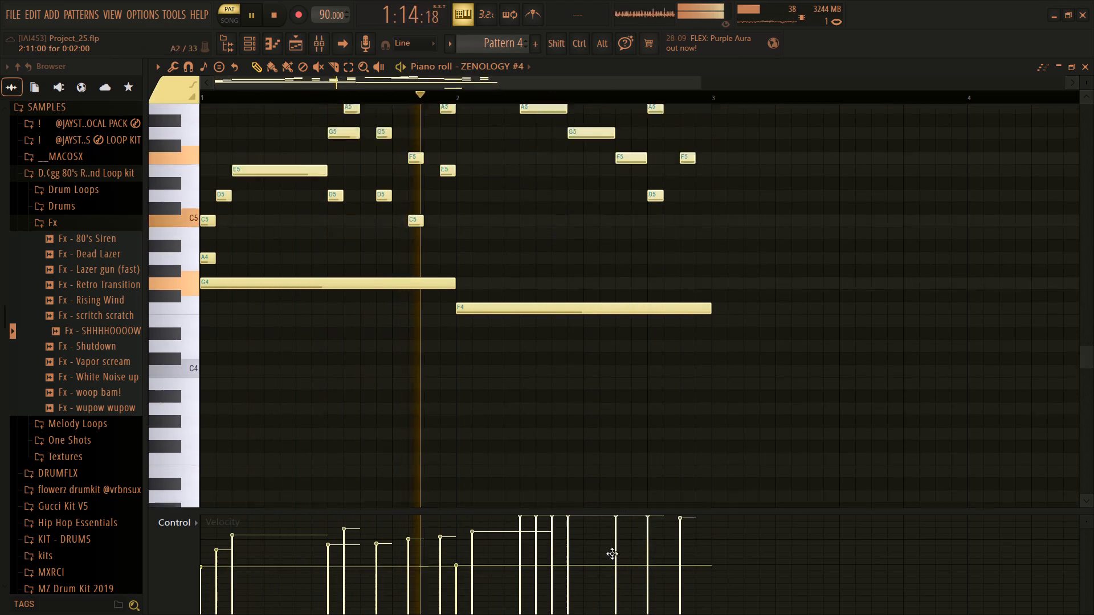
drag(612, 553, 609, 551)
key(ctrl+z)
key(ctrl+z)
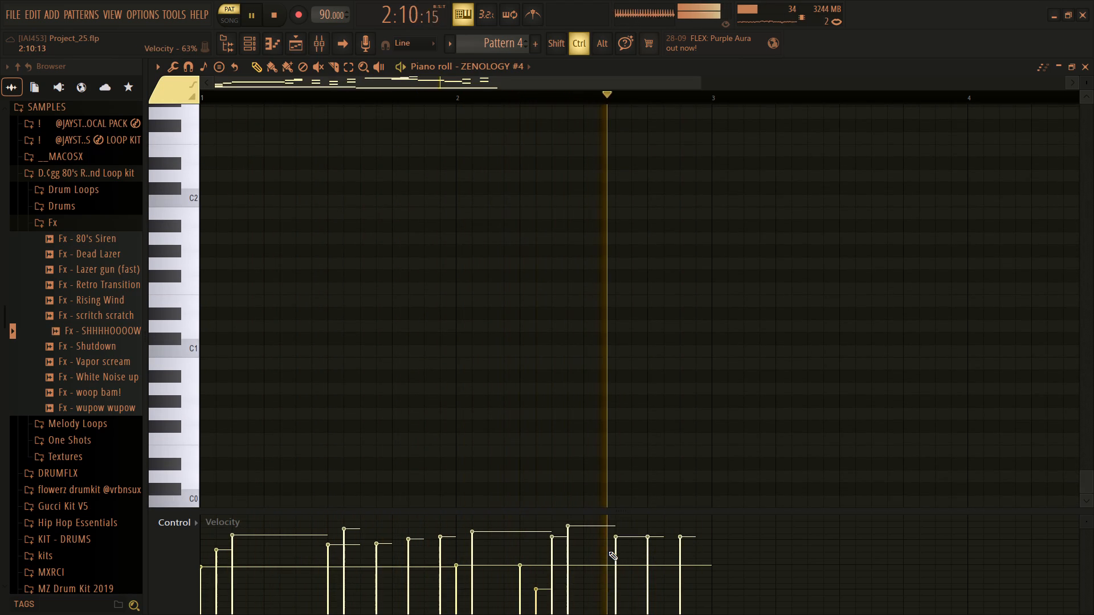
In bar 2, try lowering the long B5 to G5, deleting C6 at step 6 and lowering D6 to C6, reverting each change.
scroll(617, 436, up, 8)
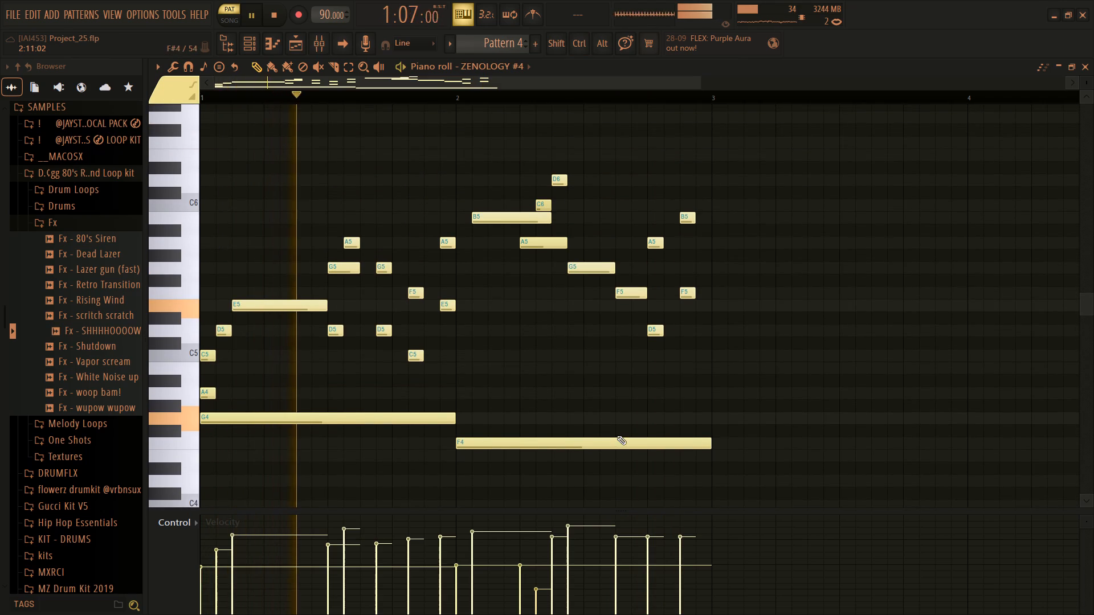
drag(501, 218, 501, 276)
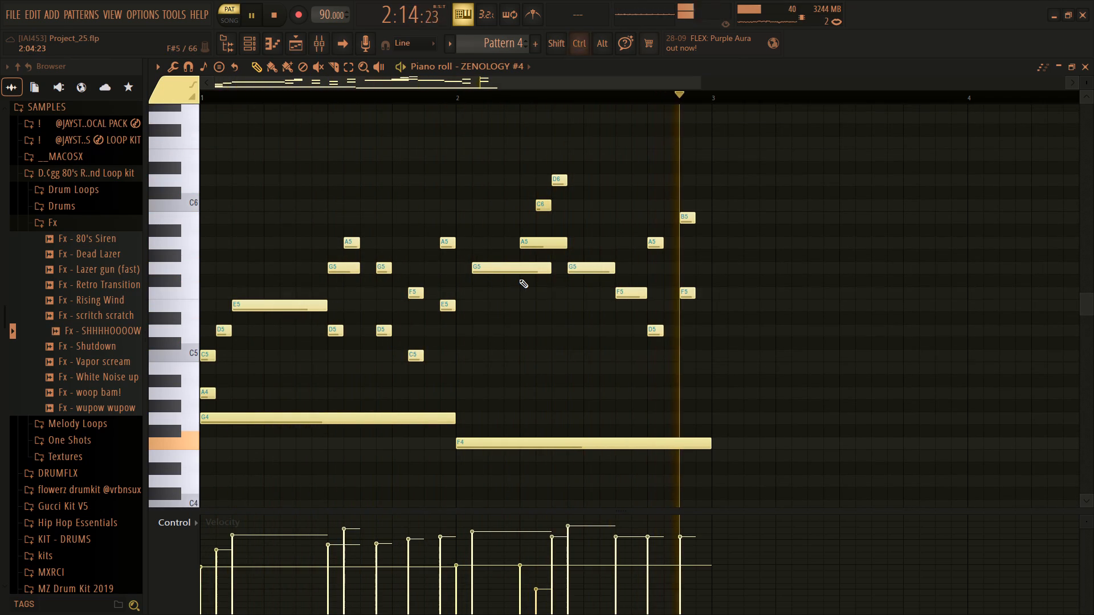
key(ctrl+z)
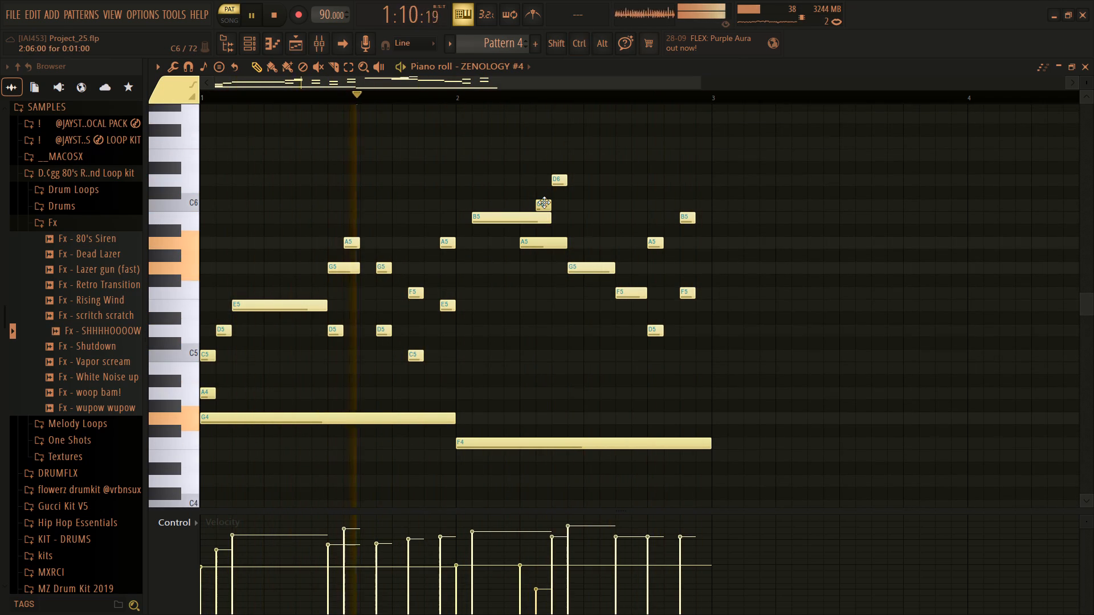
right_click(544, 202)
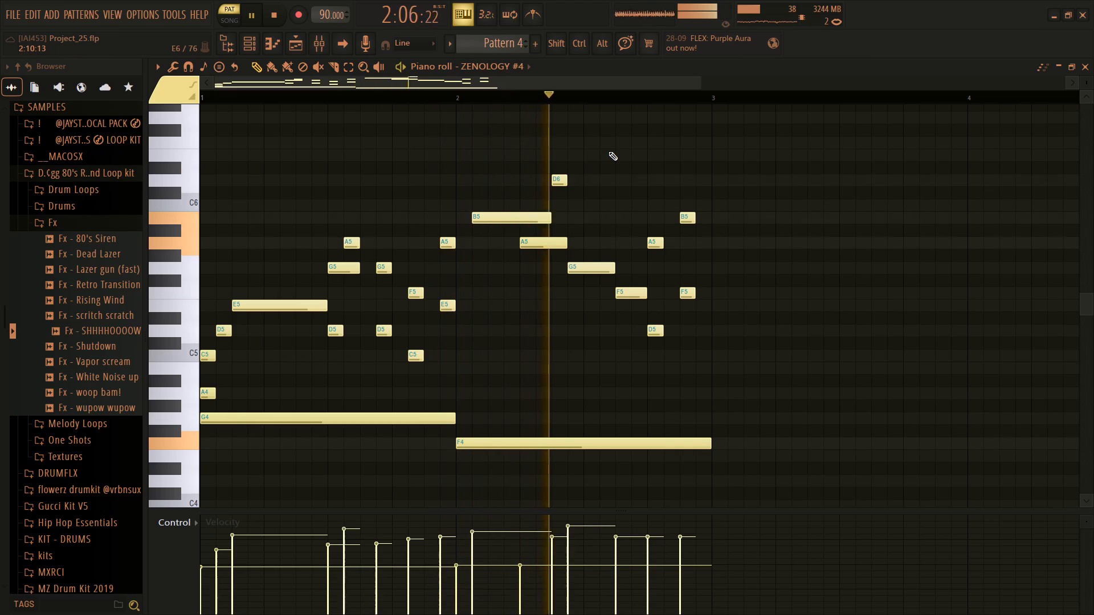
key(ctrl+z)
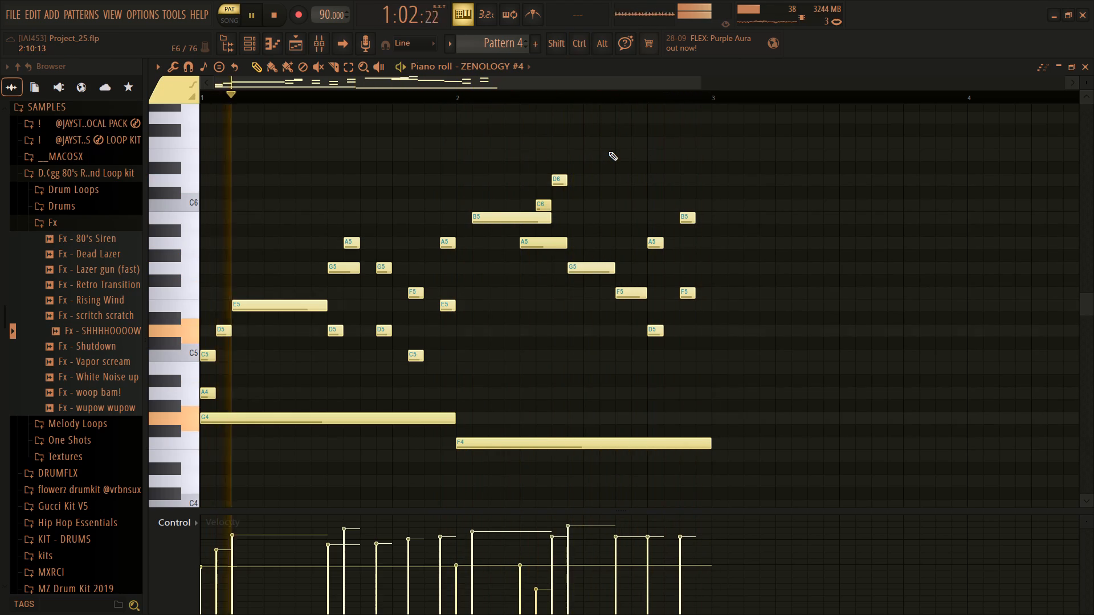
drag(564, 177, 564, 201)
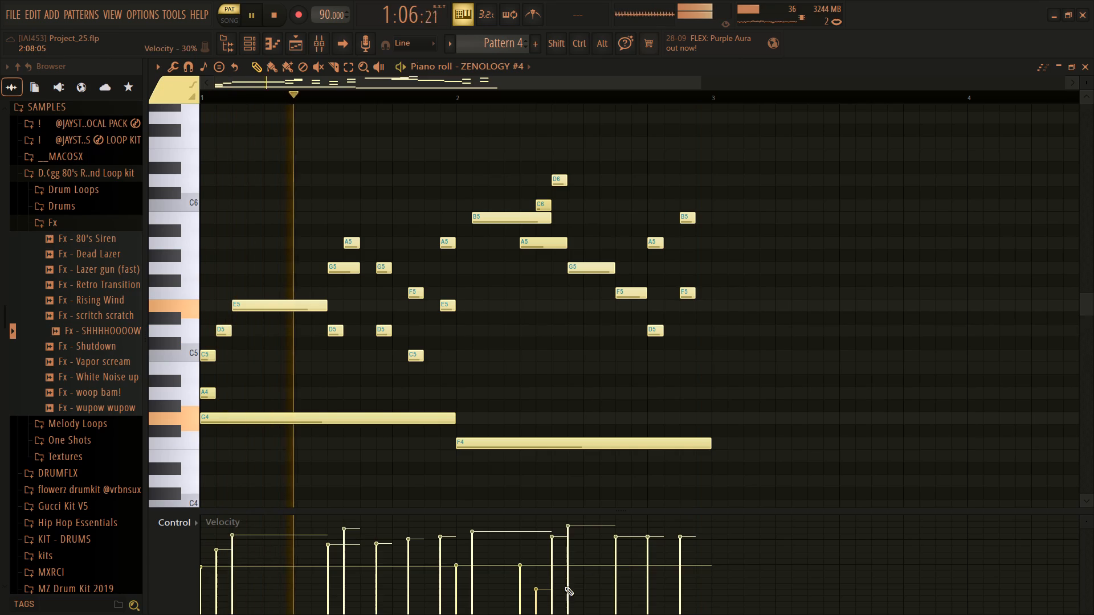
Raise the velocity of the C6 note at step 6 of bar 2 to about 62%.
drag(536, 595, 537, 552)
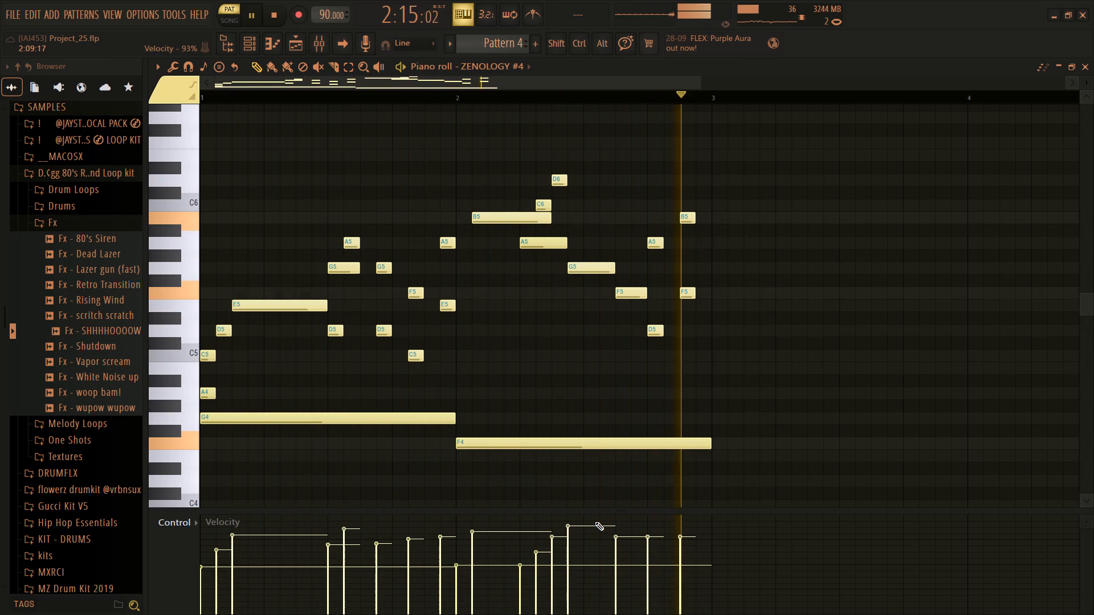
Switch playback to song mode to hear the revised melody within the full arrangement.
click(222, 24)
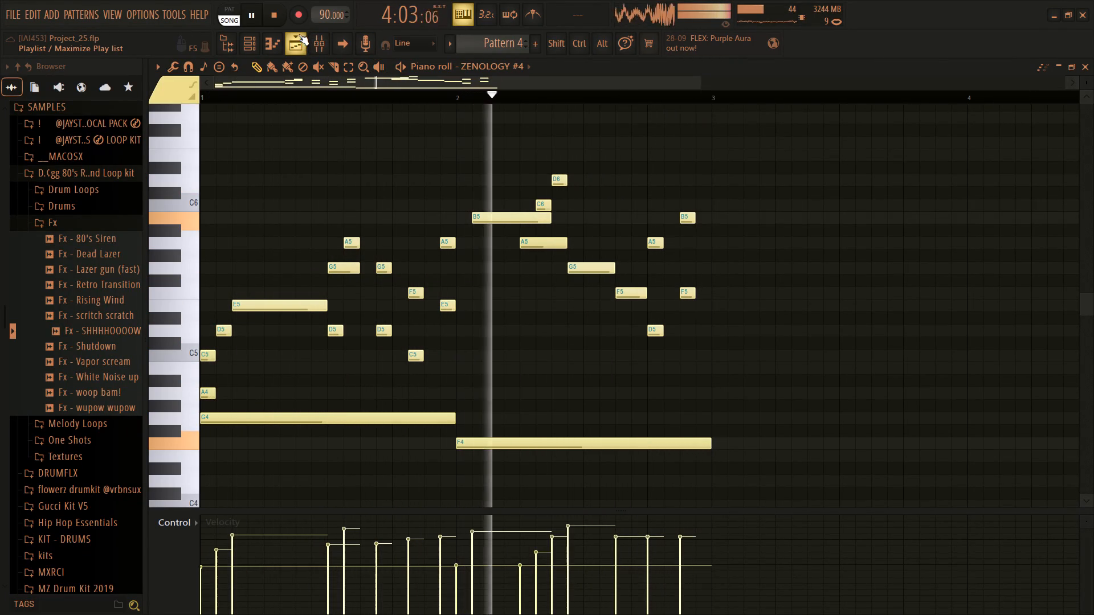
With Pattern 4 playing on its own, load the PRST_F Essential preset 0383: Trumpet Echo in ZENOLOGY #4.
click(247, 22)
click(247, 34)
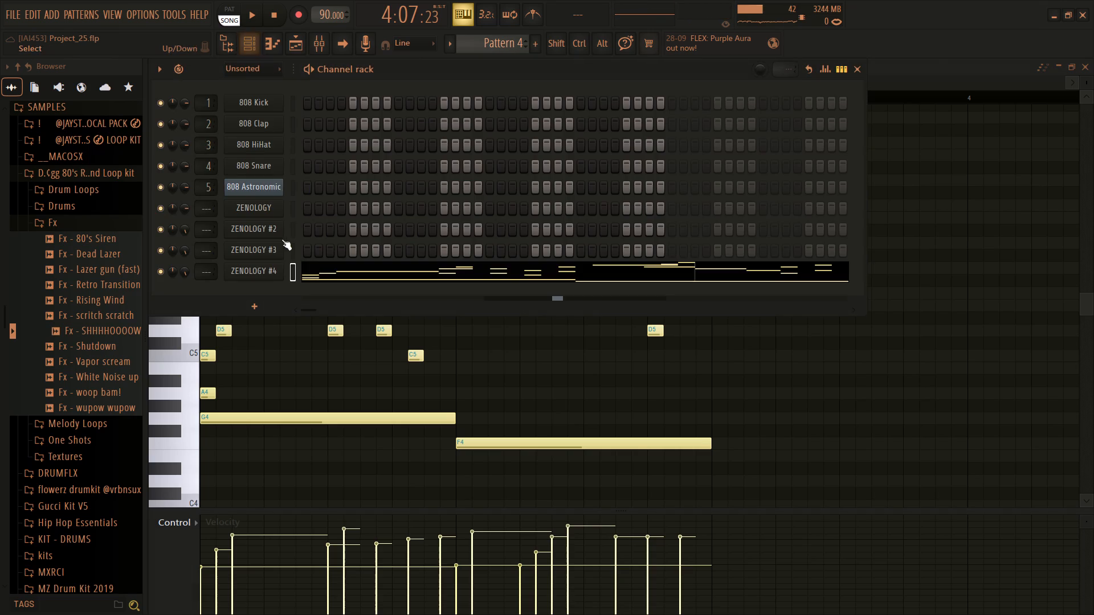
click(235, 10)
key(space)
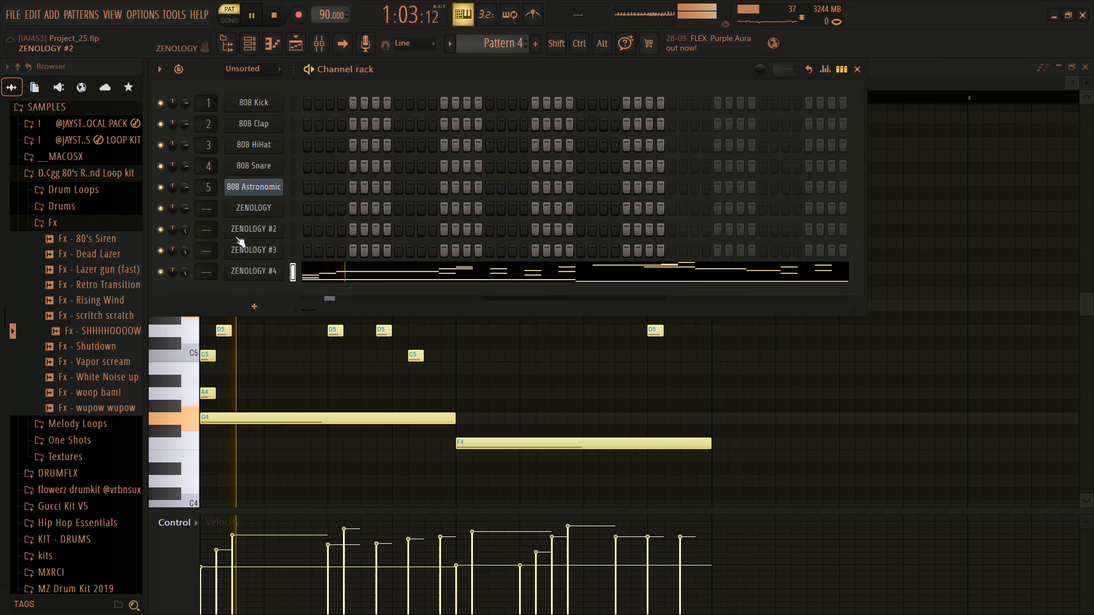
click(246, 277)
click(731, 400)
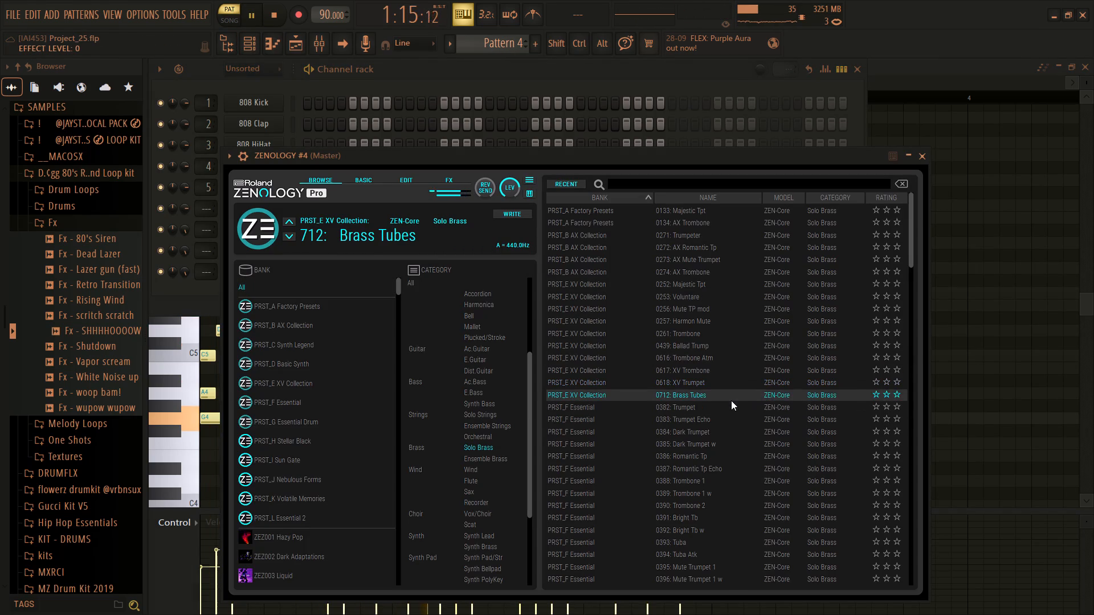
click(761, 421)
scroll(761, 421, down, 1)
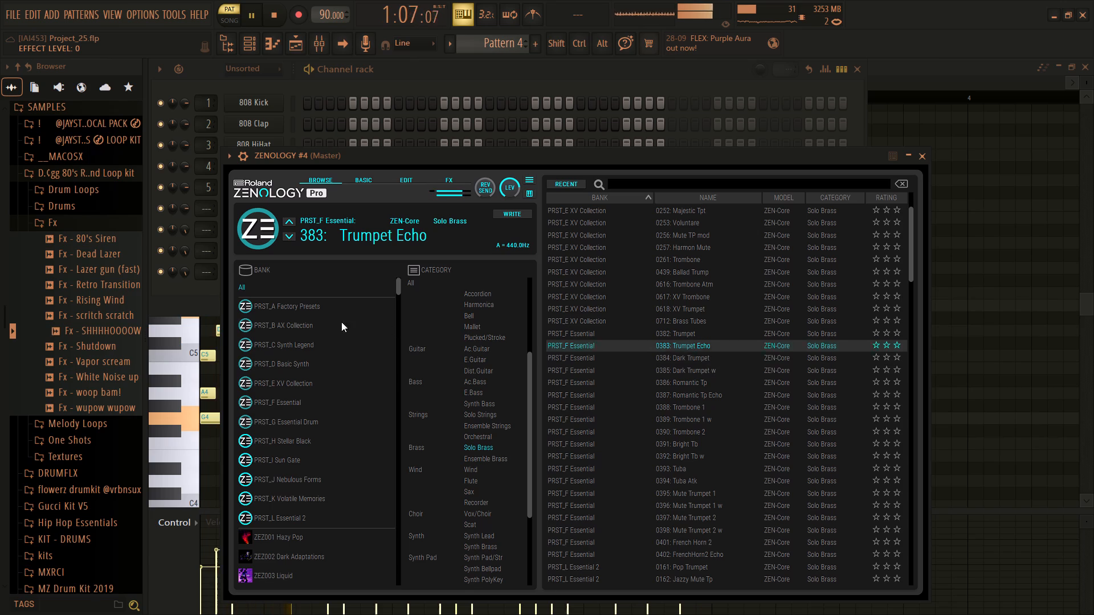
click(194, 288)
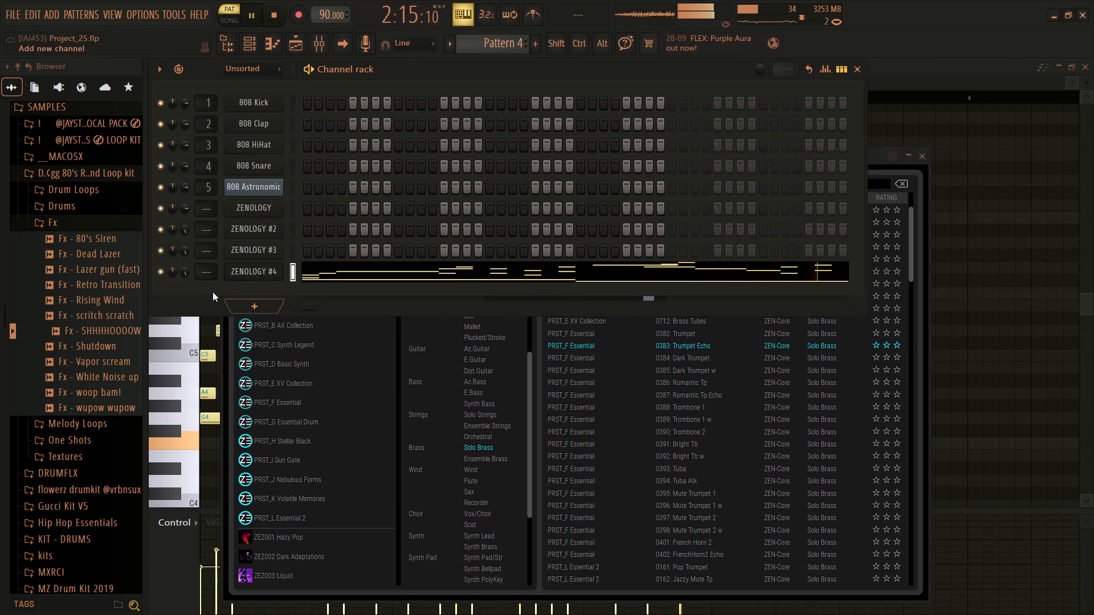
Compare the trumpet melody in the full song and in Pattern 4 alone, ending in song playback.
click(228, 22)
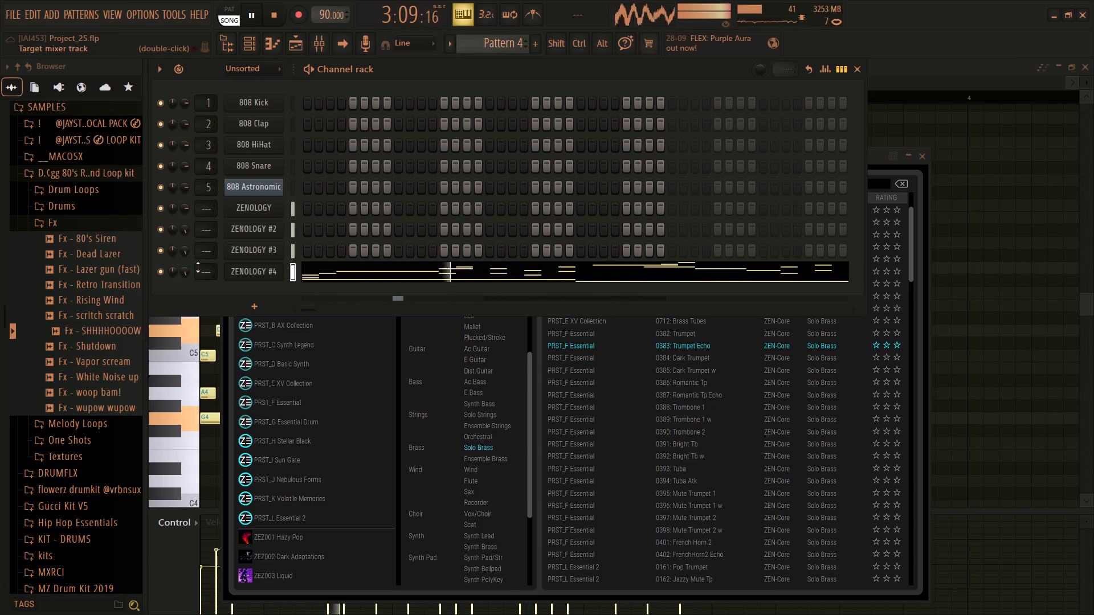
click(233, 6)
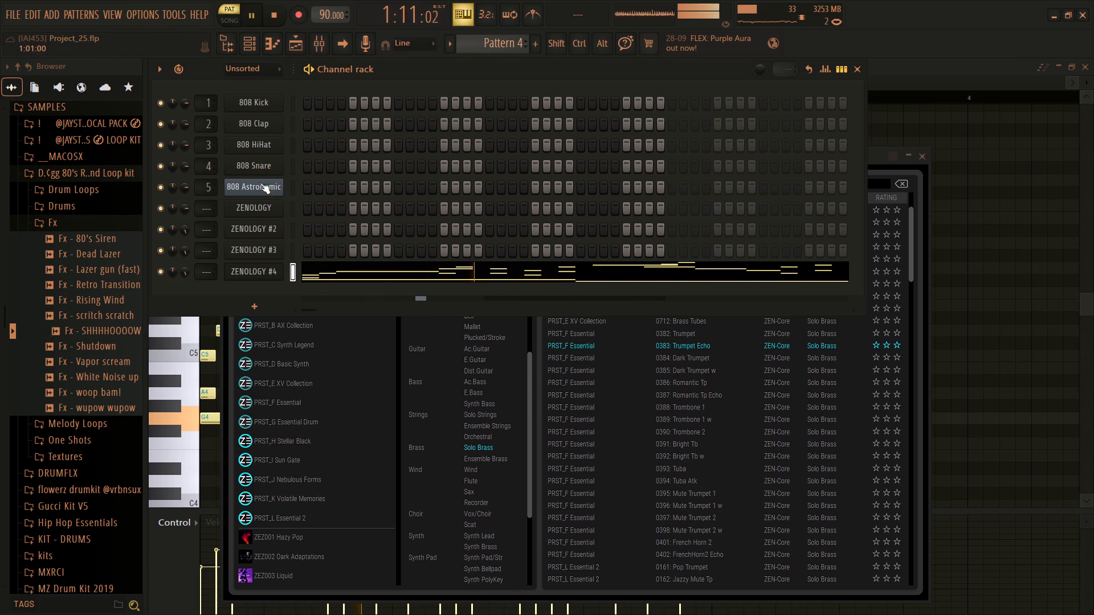
click(234, 18)
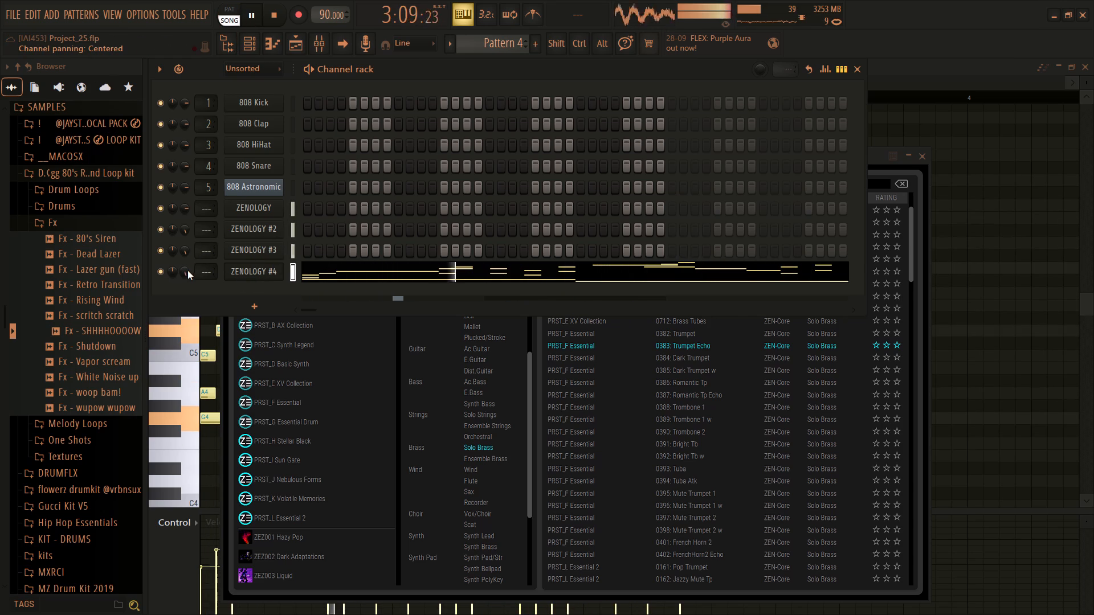
Try the ZENOLOGY #4 channel panned 100% left, and pan it 100% right while the song plays.
drag(173, 272, 312, 410)
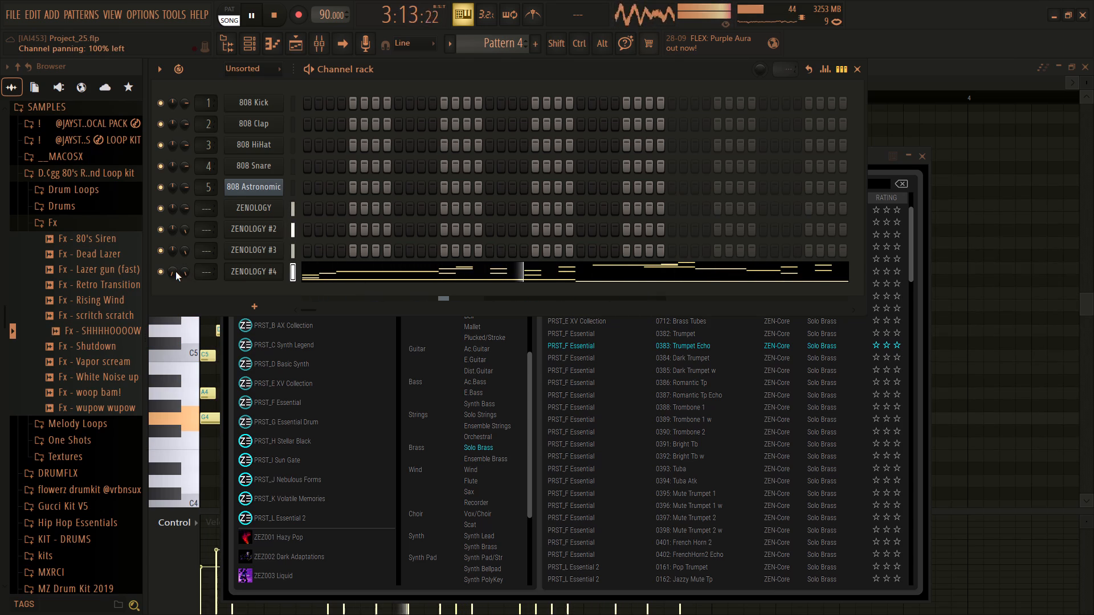
drag(175, 272, 103, 593)
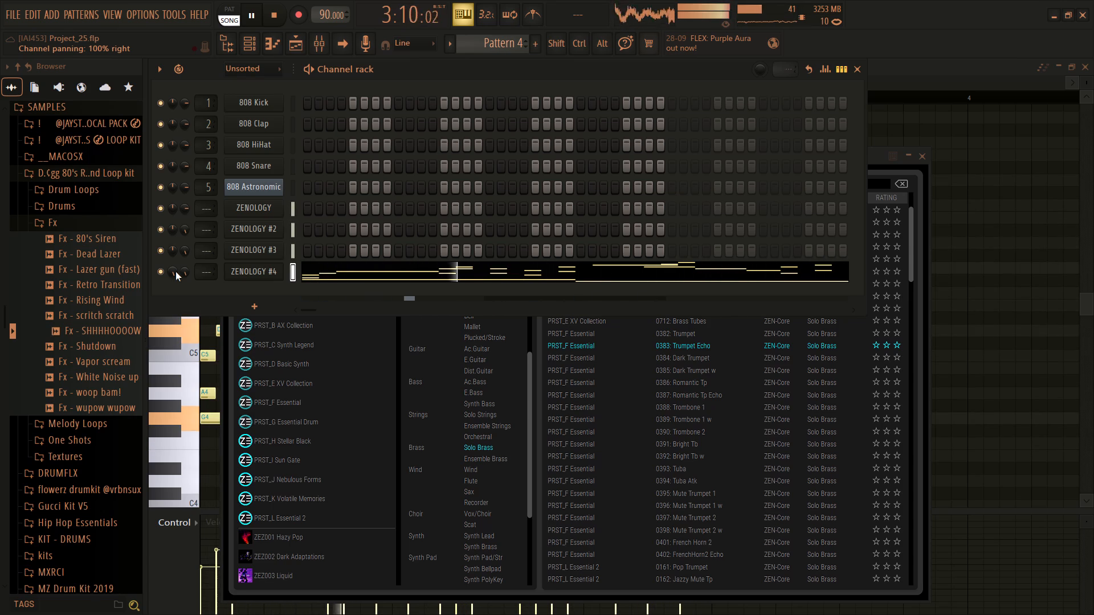
drag(175, 272, 146, 235)
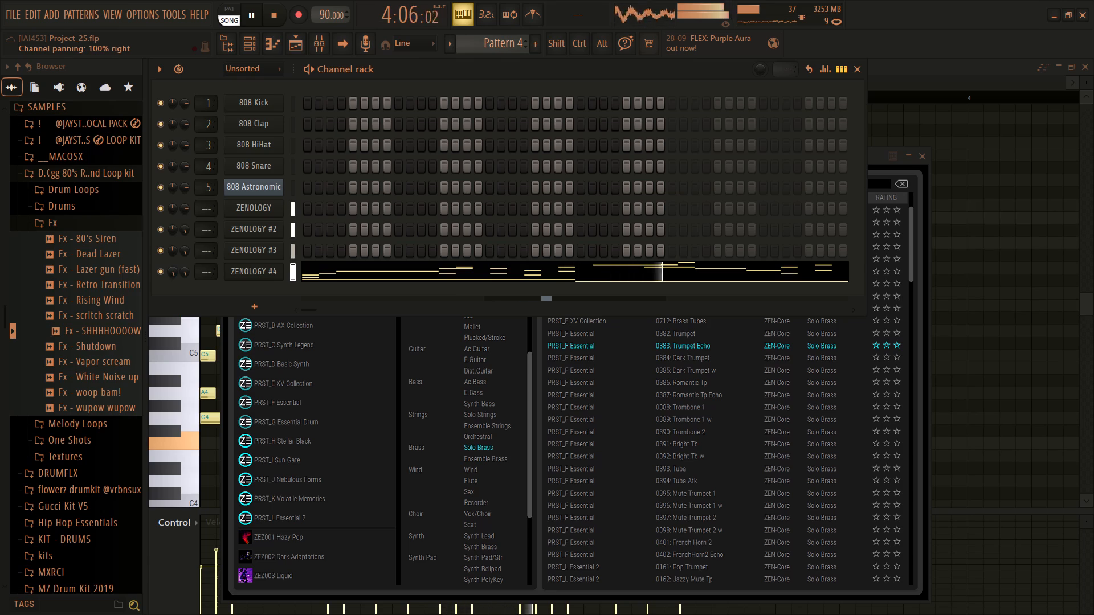
drag(146, 235, 145, 198)
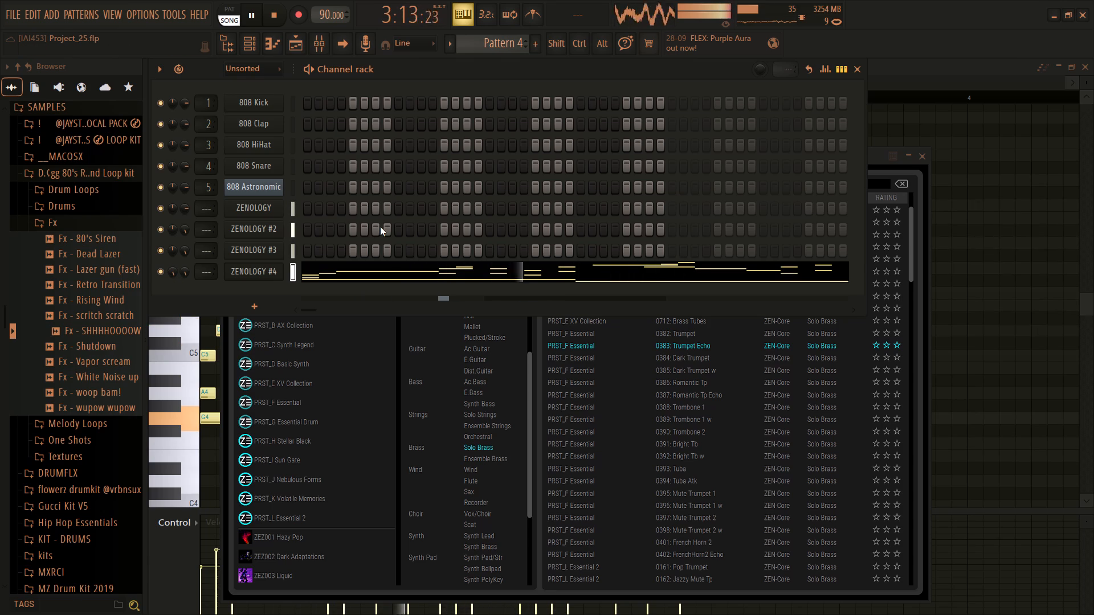
Adjust the ZENOLOGY #4 channel volume by ear to about 95% while the song plays.
drag(189, 271, 162, 284)
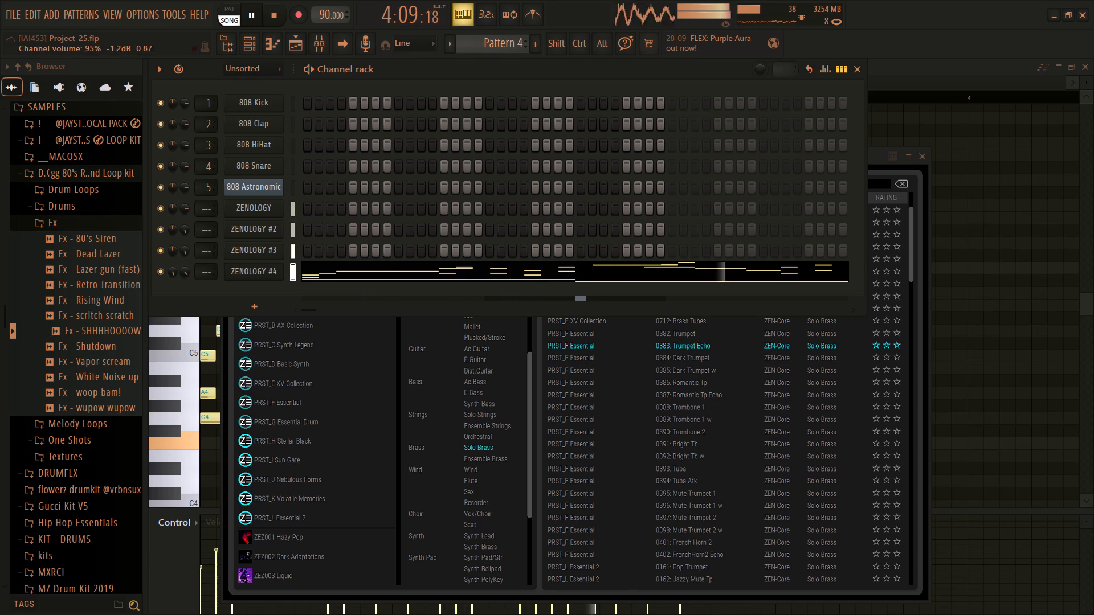
drag(162, 284, 152, 256)
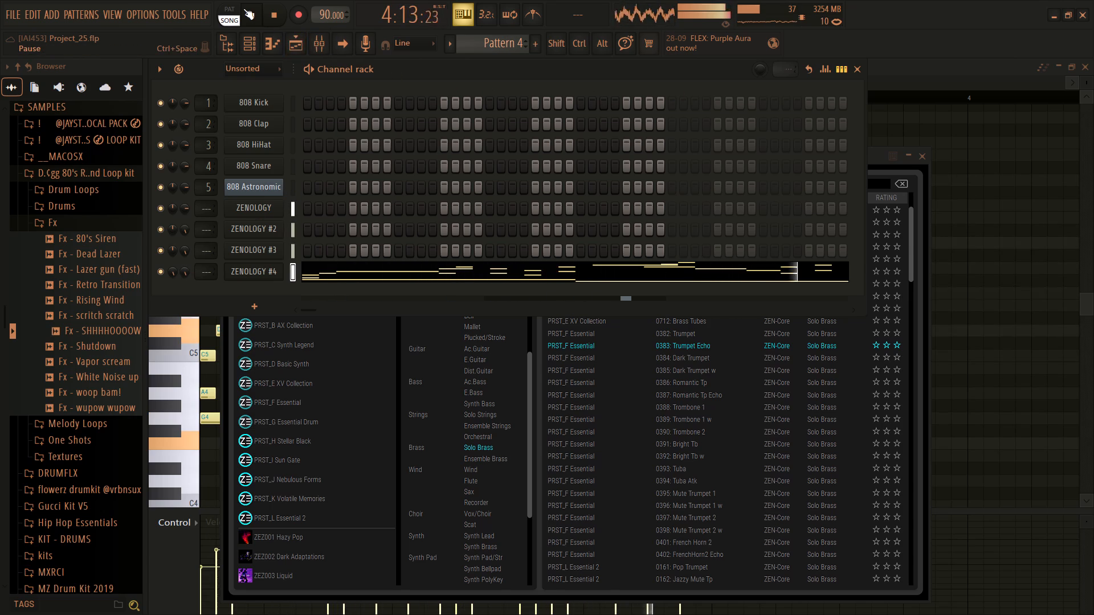
Bring up the Playlist arrangement and pause the song.
click(295, 43)
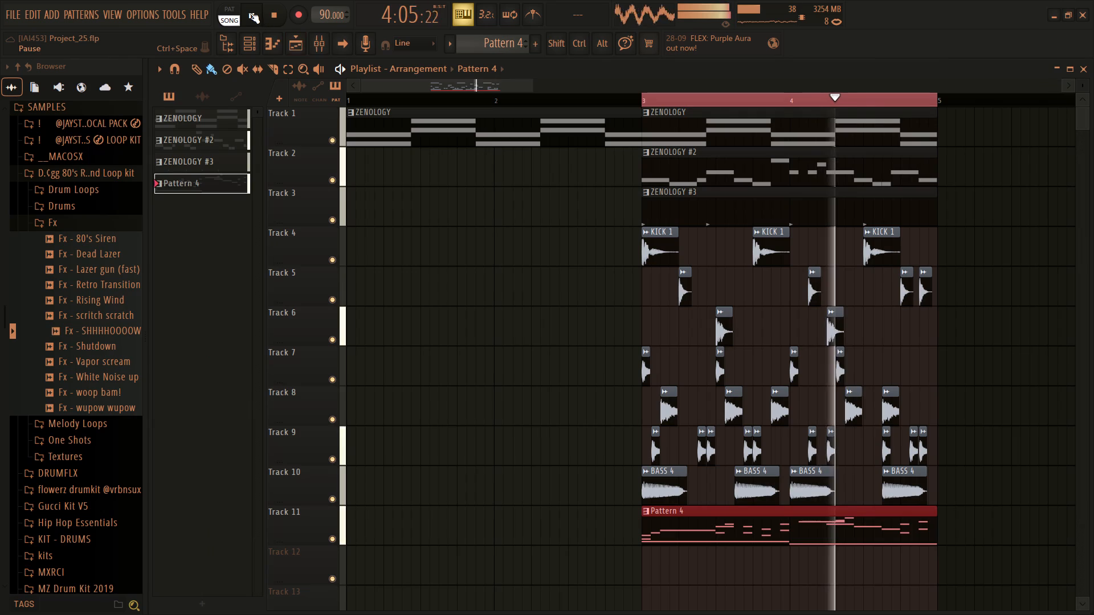
click(247, 13)
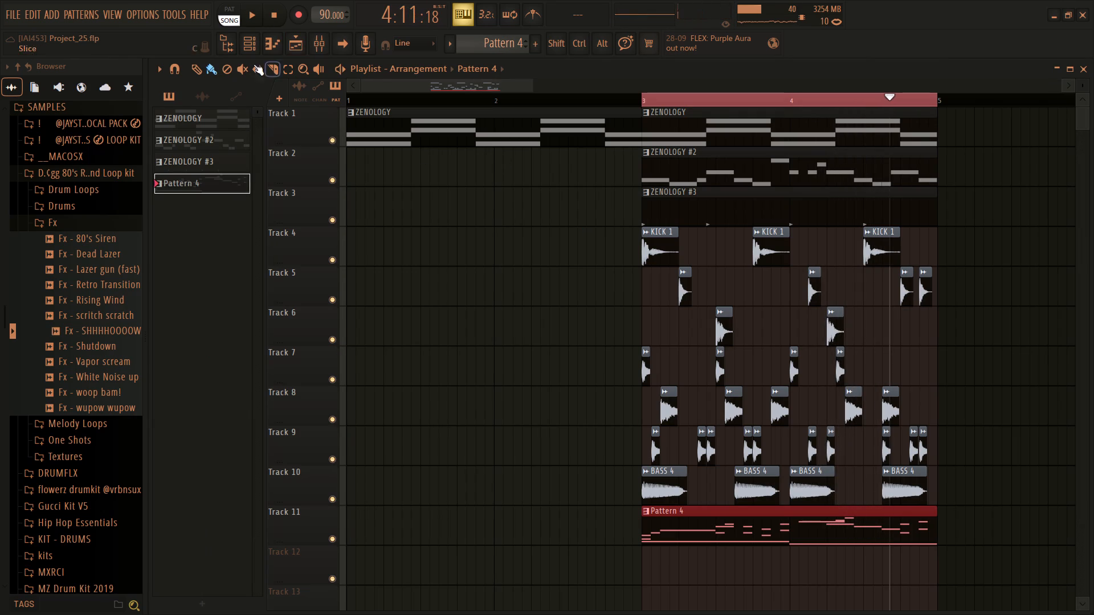
Clone the ZENOLOGY #4 channel in the channel rack.
click(250, 49)
right_click(259, 268)
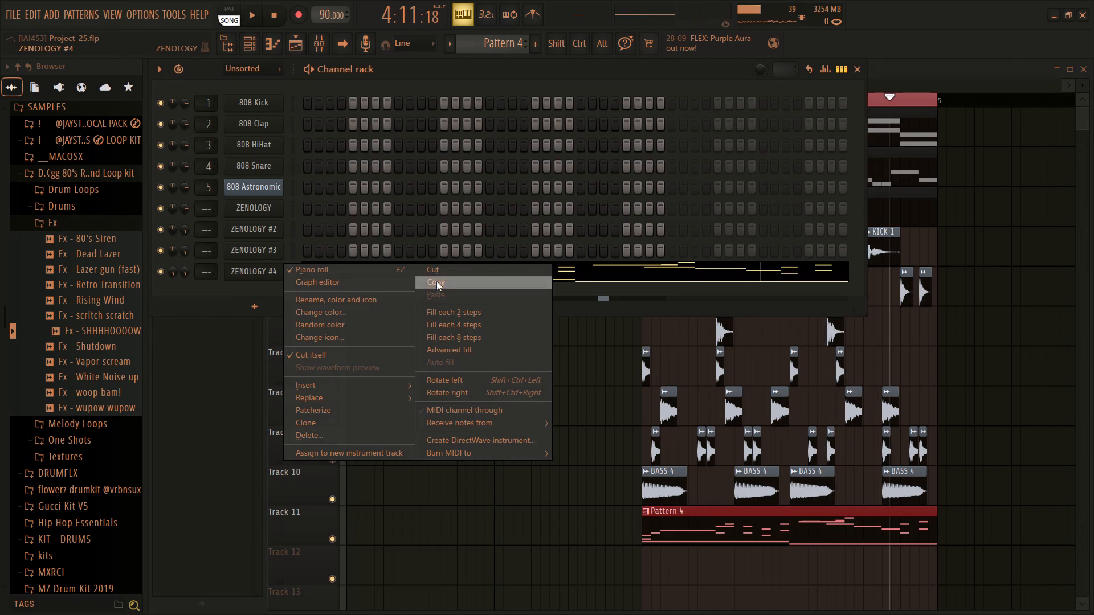
click(340, 422)
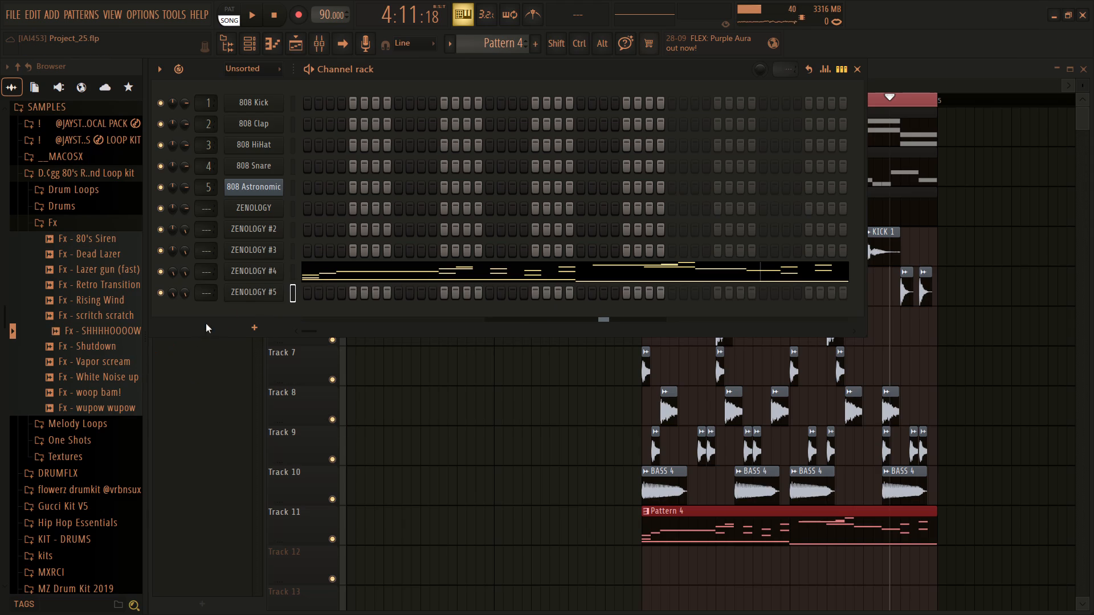
Open the preset browser of the cloned ZENOLOGY #5 and audition PRST_F Essential preset 0392: Bright Tb w with a few notes.
click(235, 294)
click(336, 190)
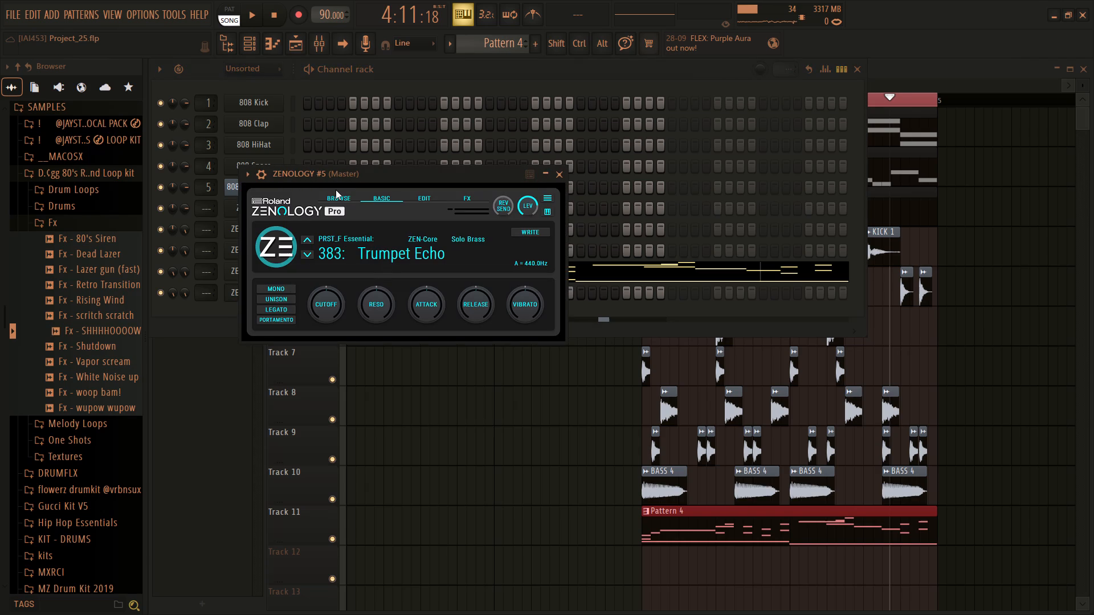
click(336, 198)
scroll(640, 455, down, 1)
click(623, 456)
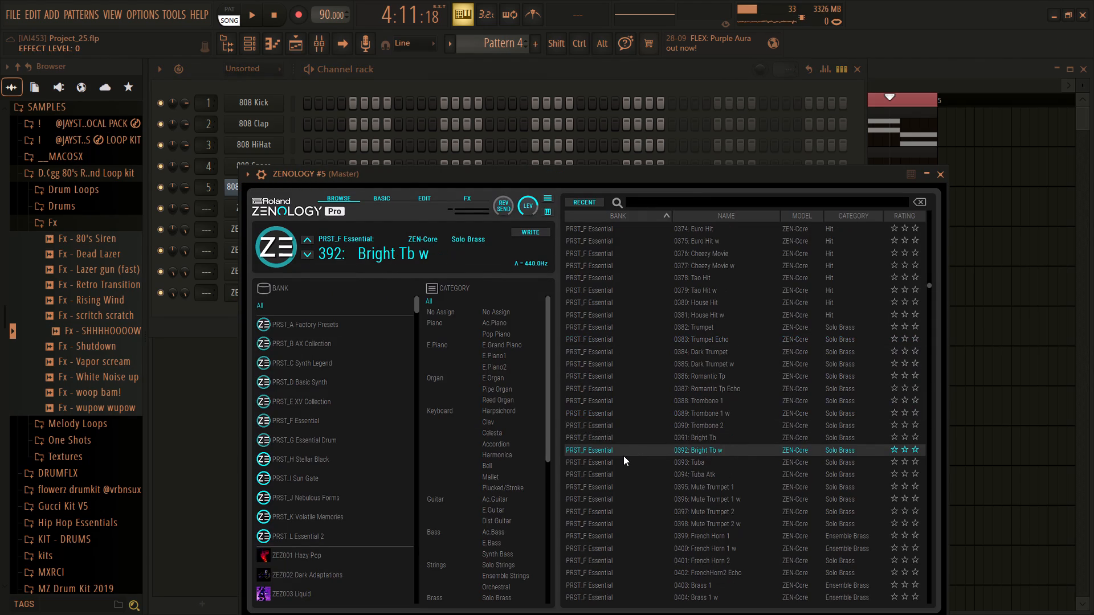
text(gf)
key(d)
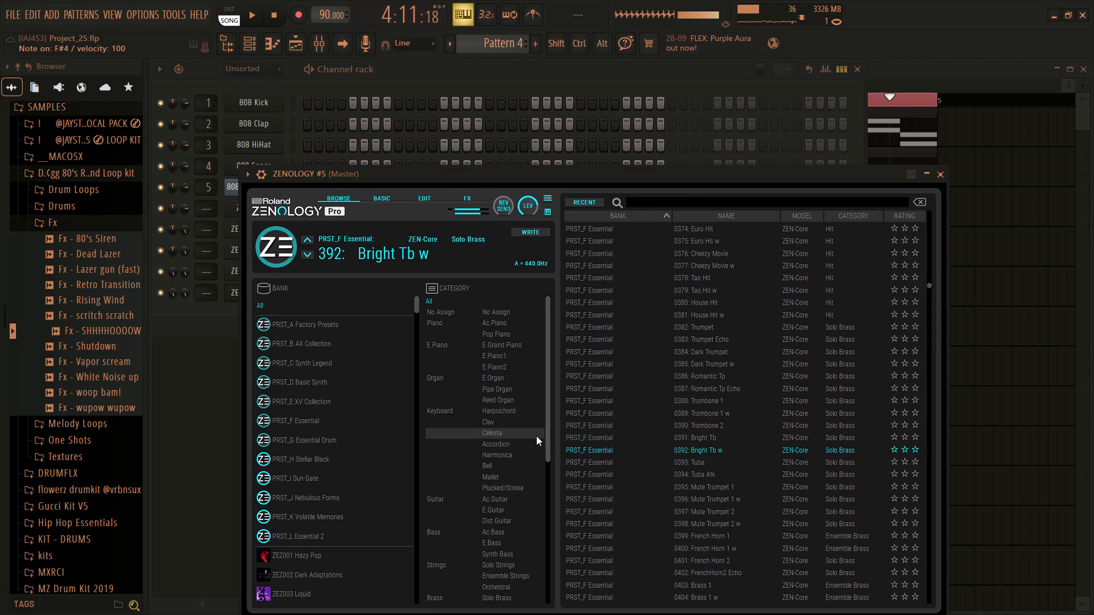
Reset the panning of the ZENOLOGY #5 channel.
drag(171, 296, 191, 352)
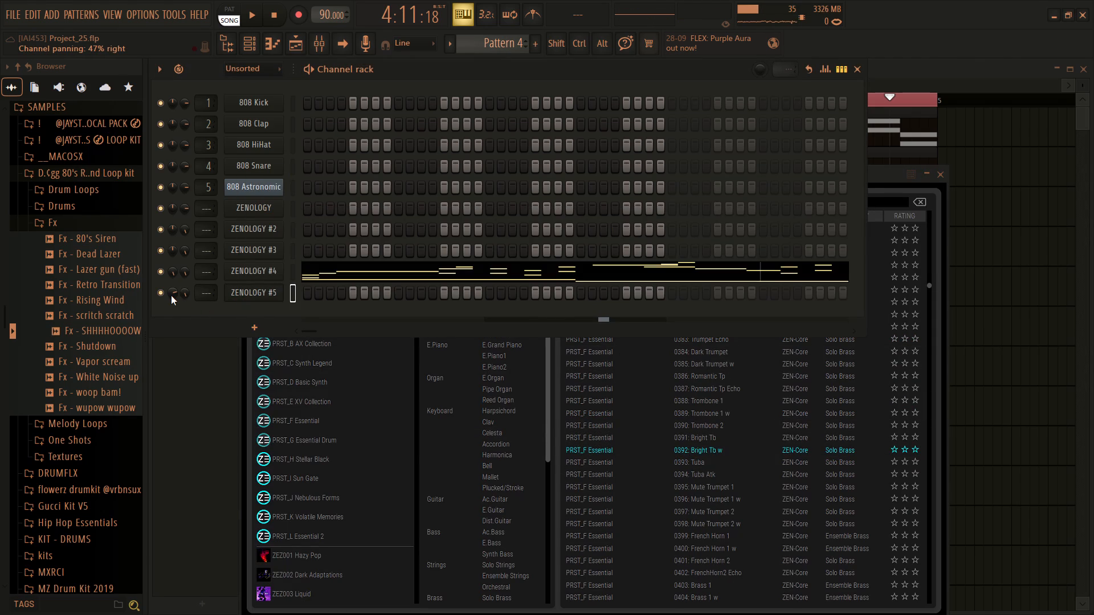
right_click(171, 296)
click(185, 304)
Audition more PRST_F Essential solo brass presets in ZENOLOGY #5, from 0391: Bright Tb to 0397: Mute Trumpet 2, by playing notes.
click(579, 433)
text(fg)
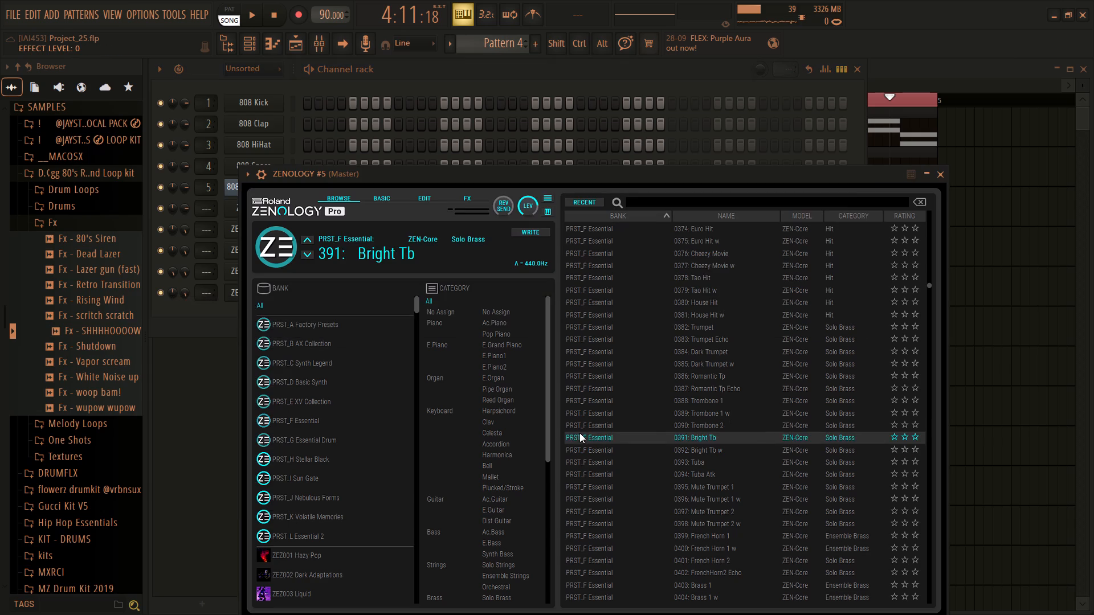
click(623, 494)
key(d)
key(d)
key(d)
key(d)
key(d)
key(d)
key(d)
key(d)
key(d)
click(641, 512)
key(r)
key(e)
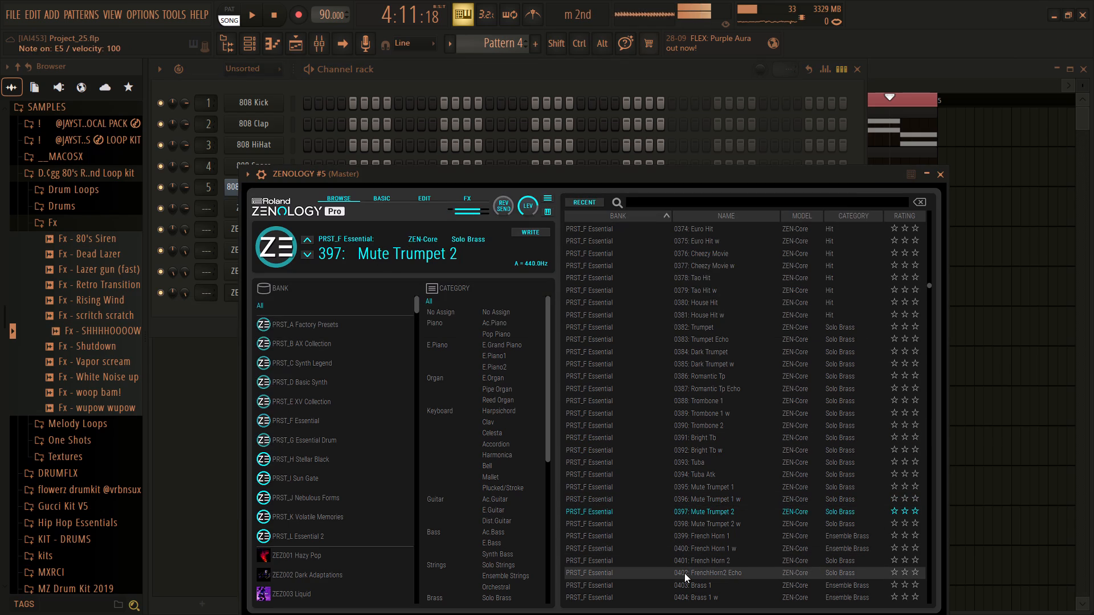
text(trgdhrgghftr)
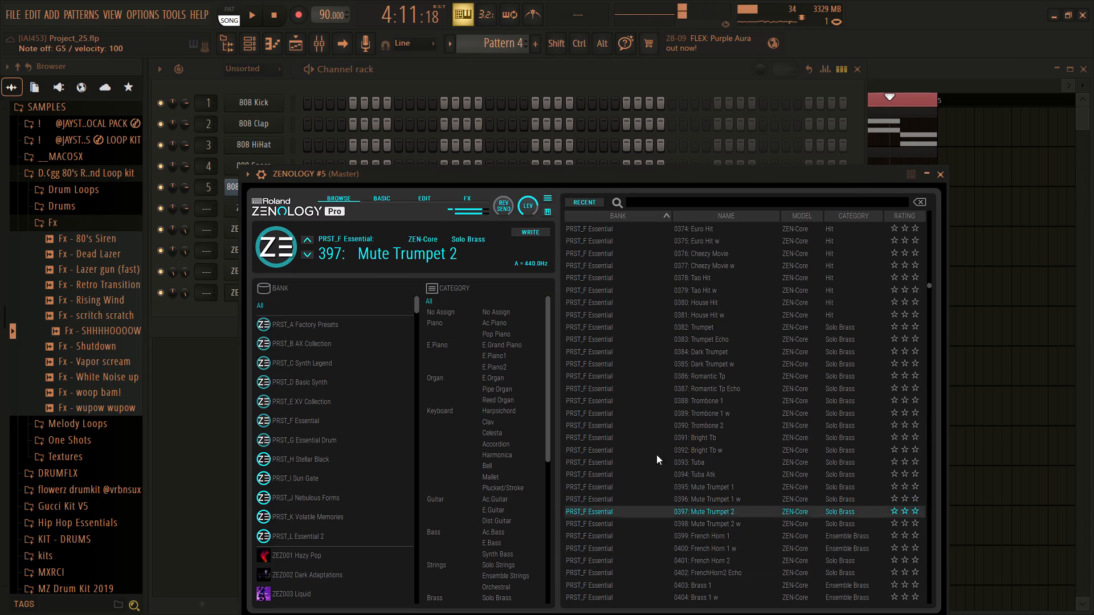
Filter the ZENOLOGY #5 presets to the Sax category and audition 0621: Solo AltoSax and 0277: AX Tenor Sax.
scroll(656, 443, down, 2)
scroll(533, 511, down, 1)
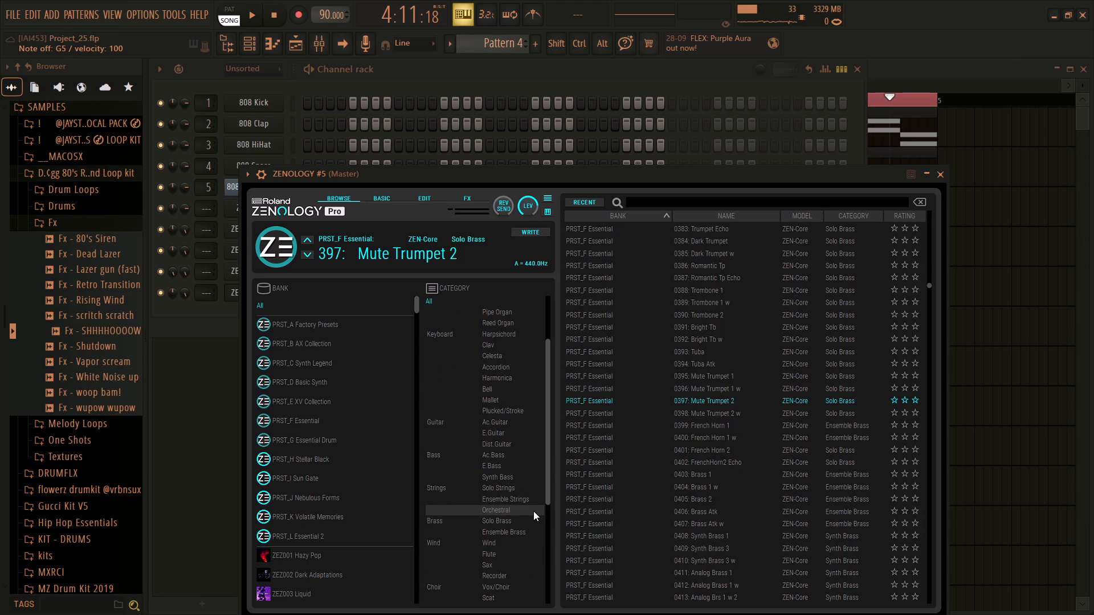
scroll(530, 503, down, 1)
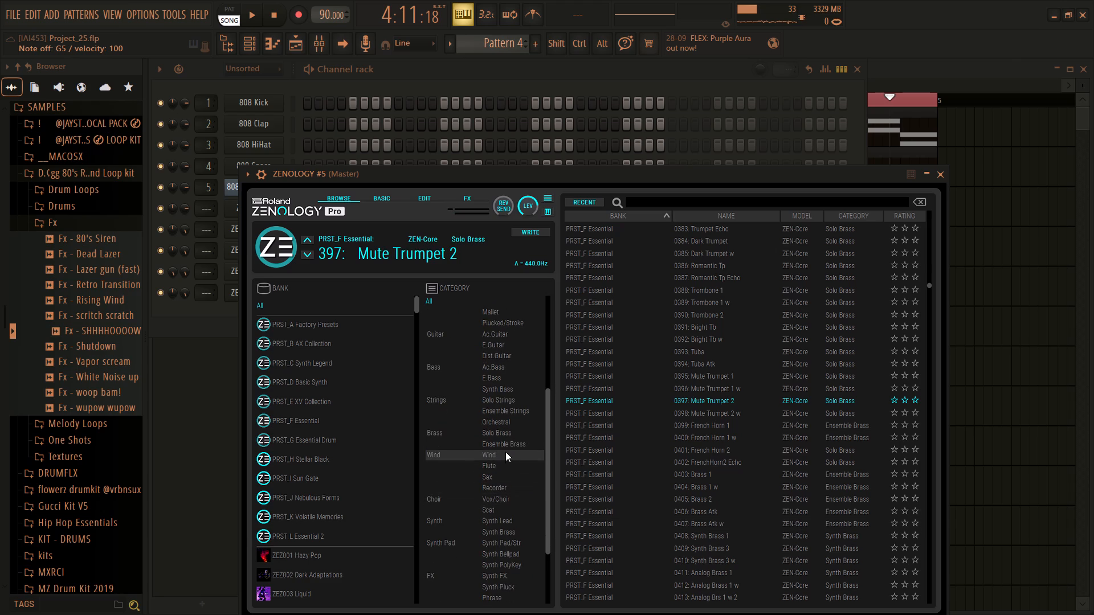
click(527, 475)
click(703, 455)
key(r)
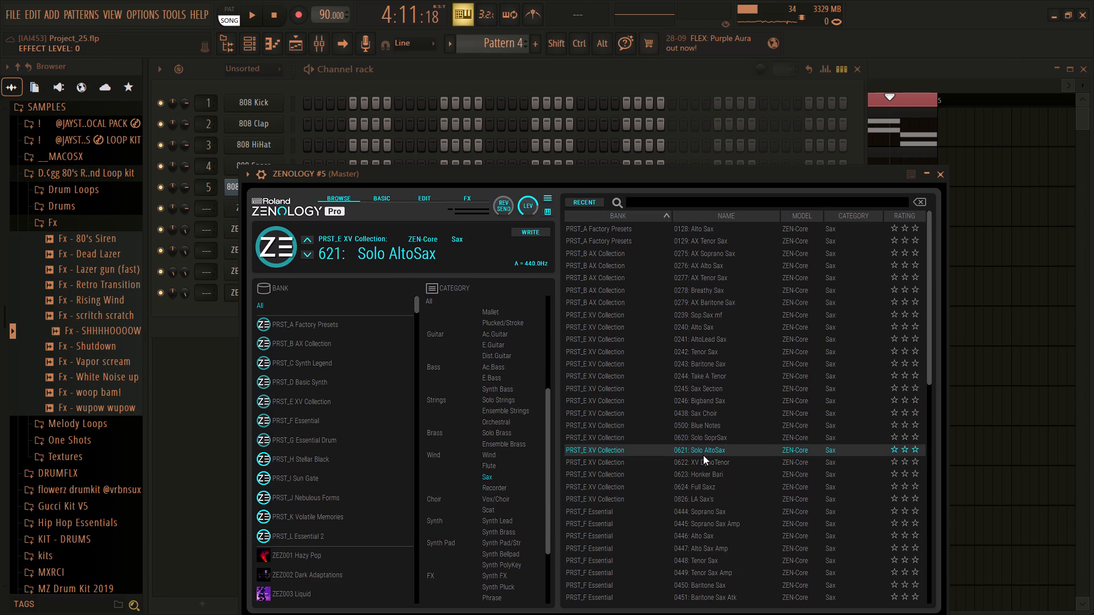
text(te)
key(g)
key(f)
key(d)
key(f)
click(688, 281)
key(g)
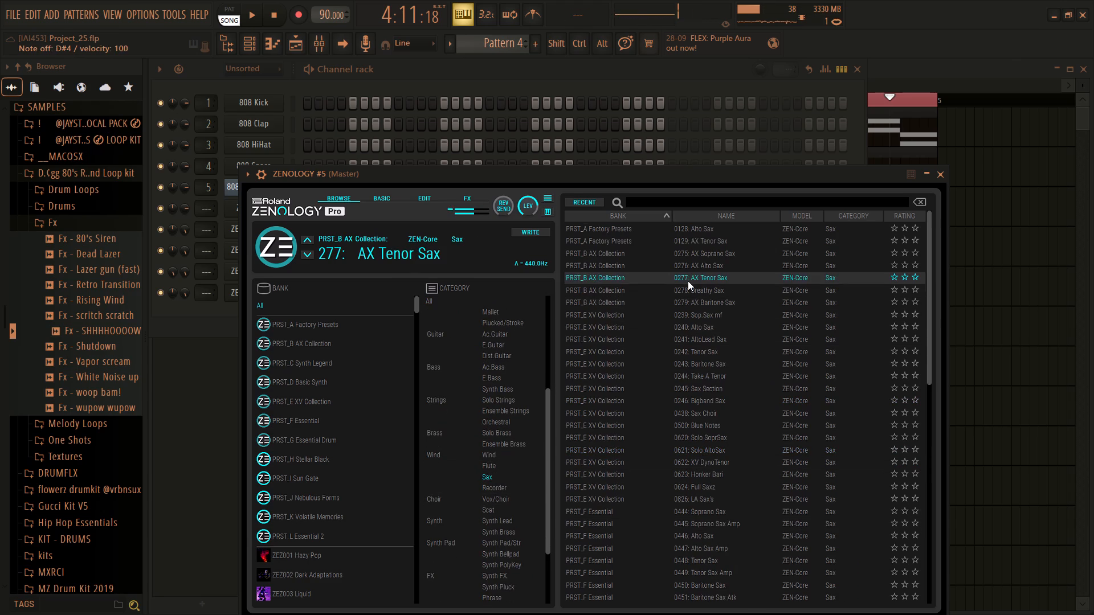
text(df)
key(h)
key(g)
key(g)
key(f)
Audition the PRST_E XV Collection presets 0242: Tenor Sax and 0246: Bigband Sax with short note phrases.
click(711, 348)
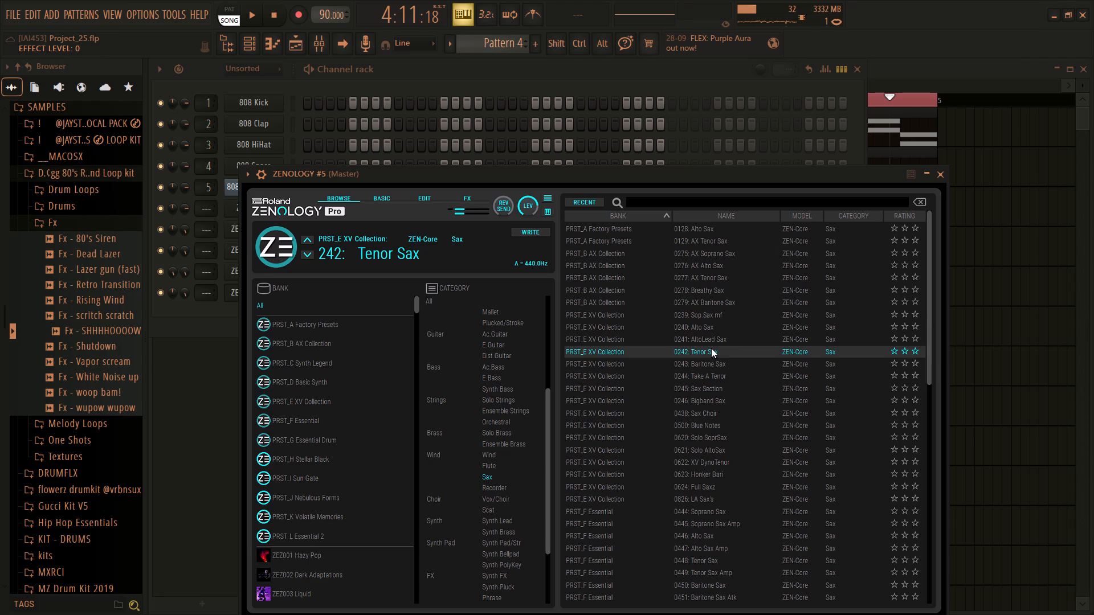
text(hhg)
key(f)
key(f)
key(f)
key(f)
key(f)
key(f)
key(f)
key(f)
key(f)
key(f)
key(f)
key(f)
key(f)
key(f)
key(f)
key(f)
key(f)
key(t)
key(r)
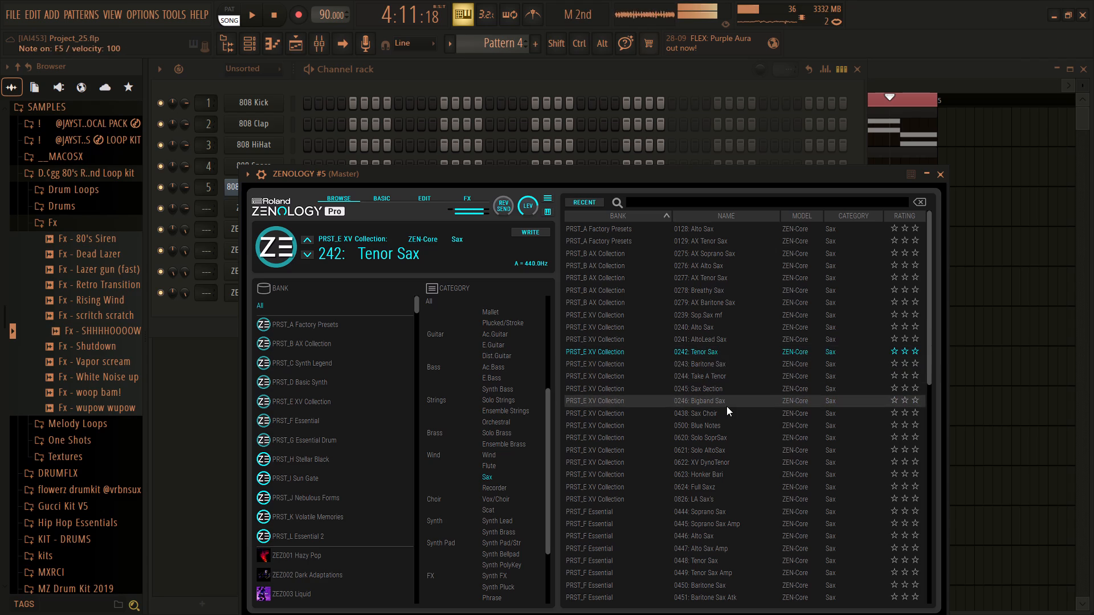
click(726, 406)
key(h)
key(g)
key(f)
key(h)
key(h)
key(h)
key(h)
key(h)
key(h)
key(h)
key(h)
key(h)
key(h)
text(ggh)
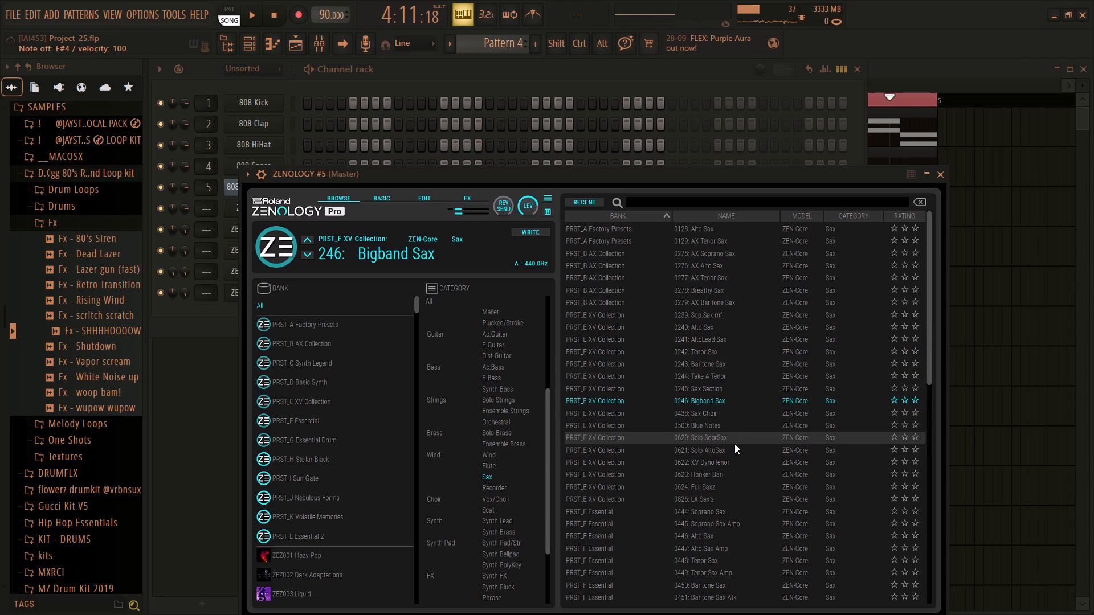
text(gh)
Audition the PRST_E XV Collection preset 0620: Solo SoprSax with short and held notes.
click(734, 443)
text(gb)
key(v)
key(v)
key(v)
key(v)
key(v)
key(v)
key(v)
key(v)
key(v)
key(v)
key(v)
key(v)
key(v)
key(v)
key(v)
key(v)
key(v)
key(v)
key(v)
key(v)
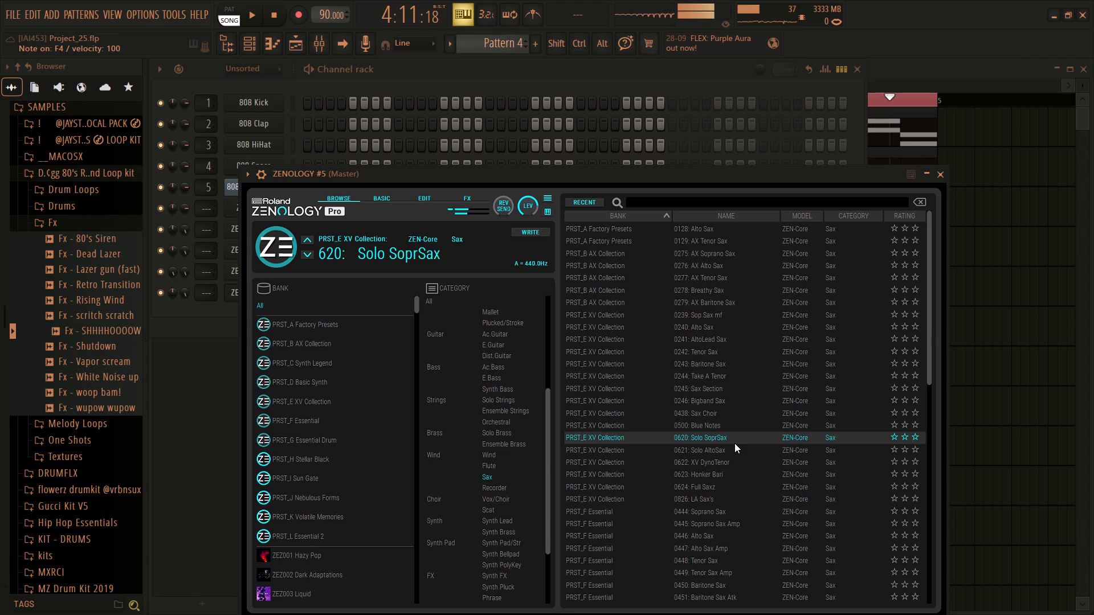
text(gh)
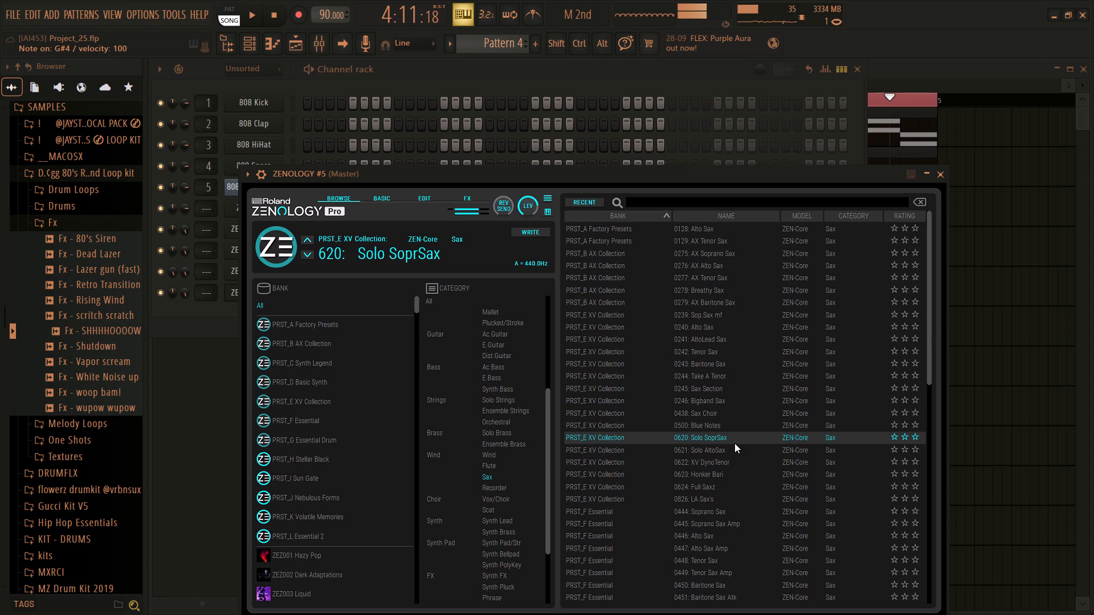
Filter the presets to the Synth Pad/Str category and audition PRST_A Factory Presets sounds, including 0061: Tremolo Soft Pad.
scroll(513, 448, down, 1)
click(493, 527)
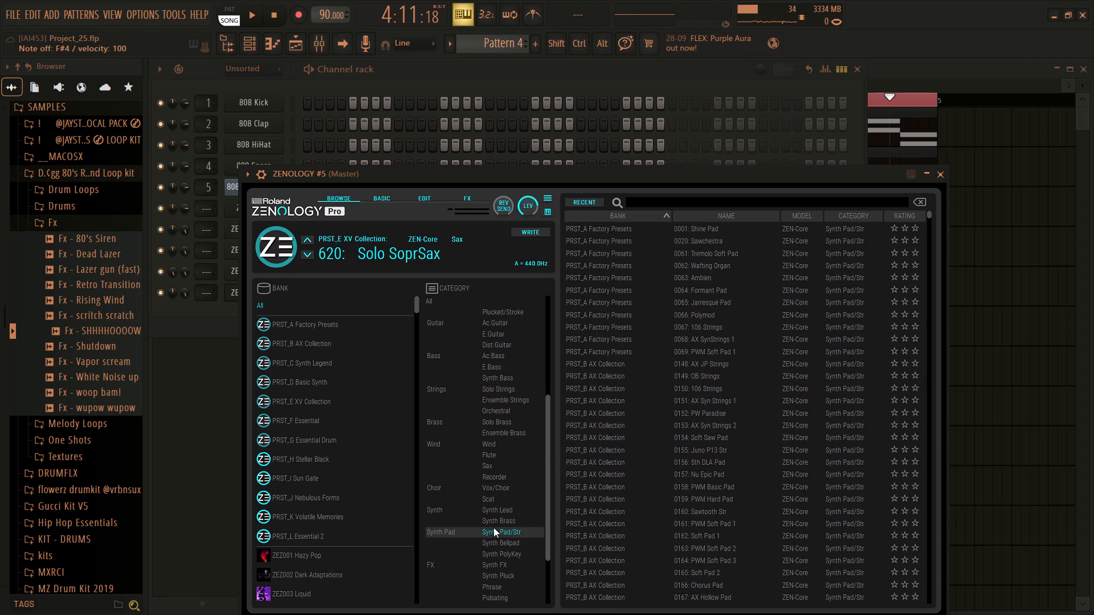
click(700, 247)
key(f)
text(gd)
key(r)
click(725, 253)
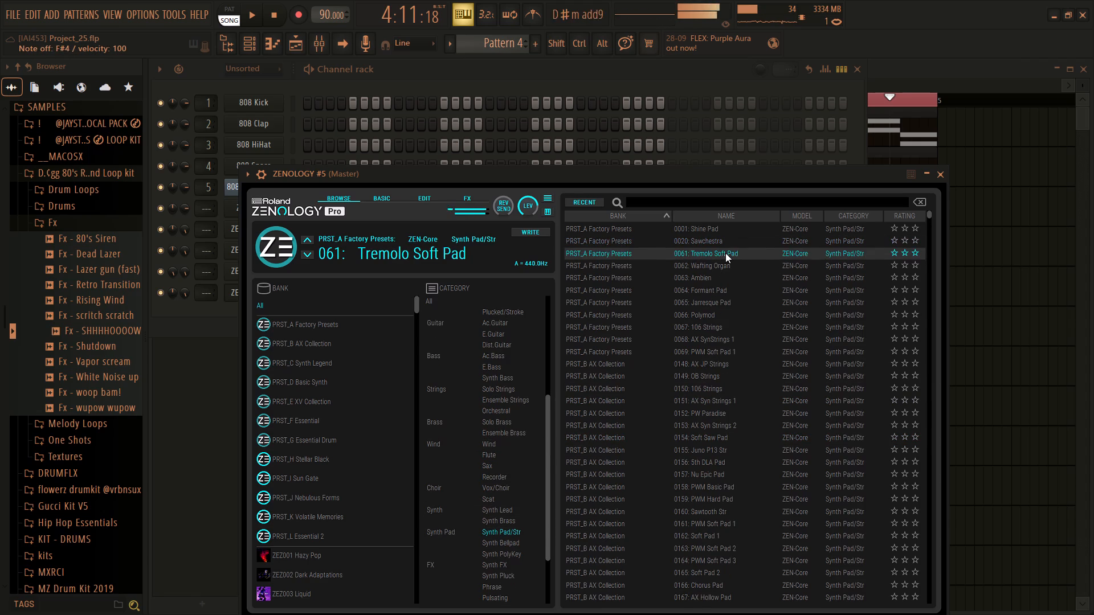
key(t)
key(e)
key(g)
text(fd)
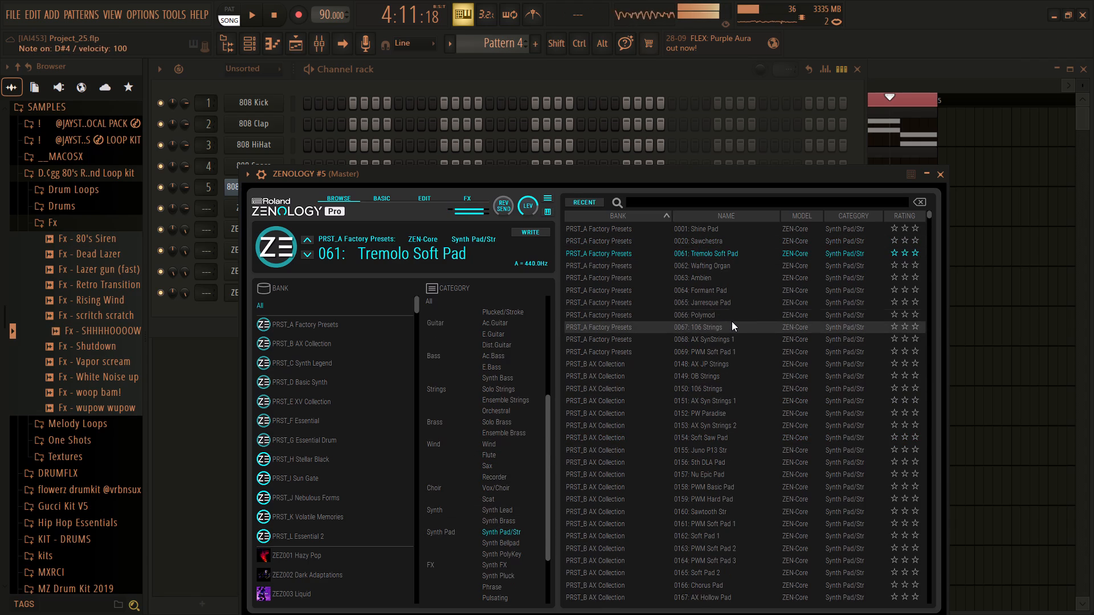
key(g)
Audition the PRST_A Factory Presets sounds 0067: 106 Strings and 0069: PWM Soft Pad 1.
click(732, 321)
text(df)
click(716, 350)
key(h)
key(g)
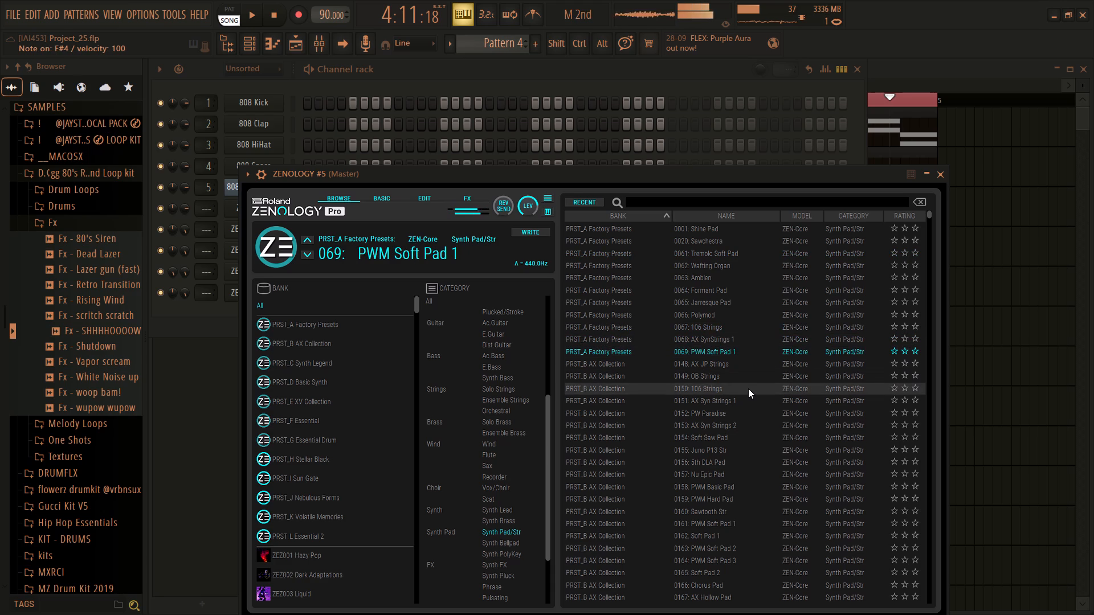
Audition the PRST_B AX Collection presets 0150: 106 Strings and 0153: AX Syn Strings 2 with short and held notes.
click(748, 388)
key(f)
text(hf)
click(748, 421)
key(g)
key(h)
key(f)
key(f)
key(f)
key(f)
key(f)
key(f)
key(f)
key(f)
key(f)
key(f)
key(f)
key(f)
key(f)
key(f)
key(f)
key(f)
key(f)
key(f)
key(f)
key(f)
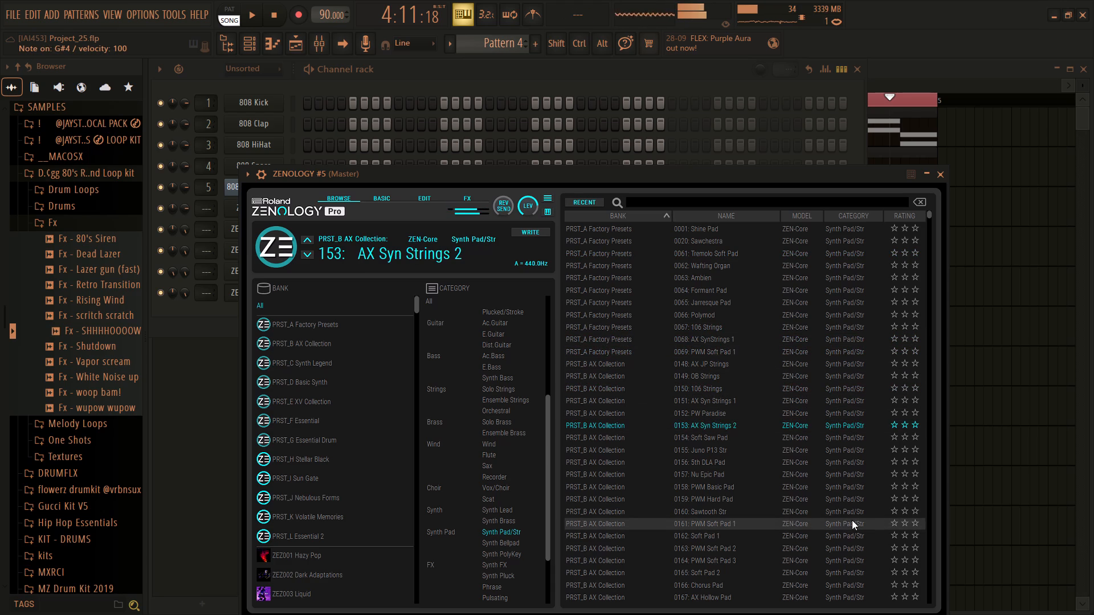
Audition the PRST_B AX Collection presets 0160: Sawtooth Str and 0165: Soft Pad 2 with held and short notes.
click(814, 507)
key(t)
key(r)
key(r)
key(r)
key(r)
key(r)
key(r)
key(r)
key(r)
key(r)
key(r)
key(r)
key(r)
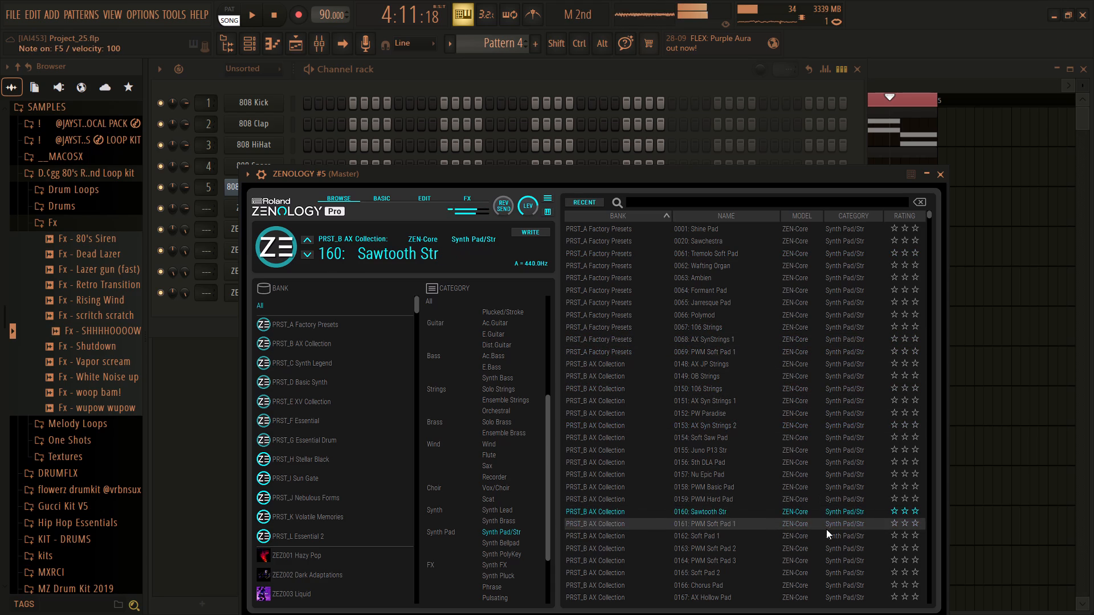
click(794, 573)
text(gh)
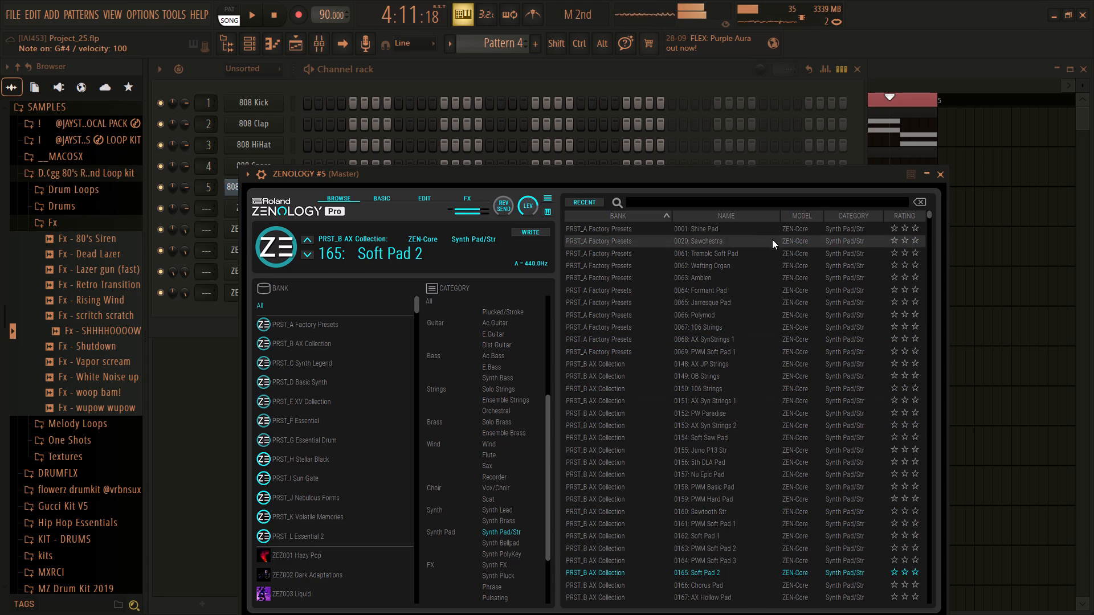
key(f)
Audition PRST_A Factory Presets pad sounds, including 0001: Shine Pad, 0062: Wafting Organ and 0063: Ambien, with short phrases.
click(763, 232)
key(h)
key(f)
key(g)
scroll(790, 344, down, 2)
text(gh)
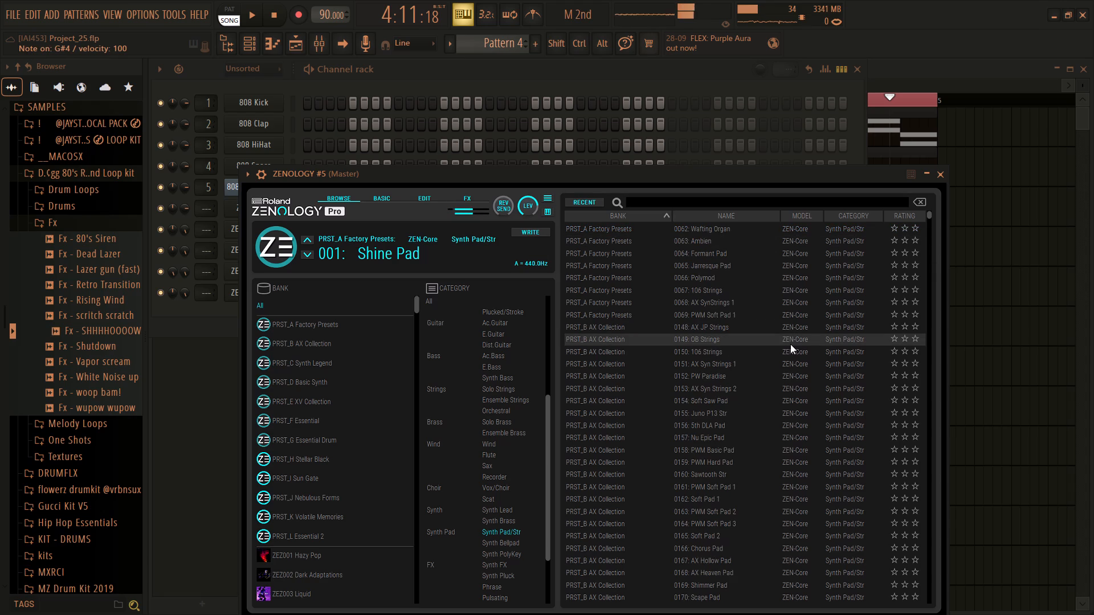
key(f)
key(Down)
text(gf)
key(Down)
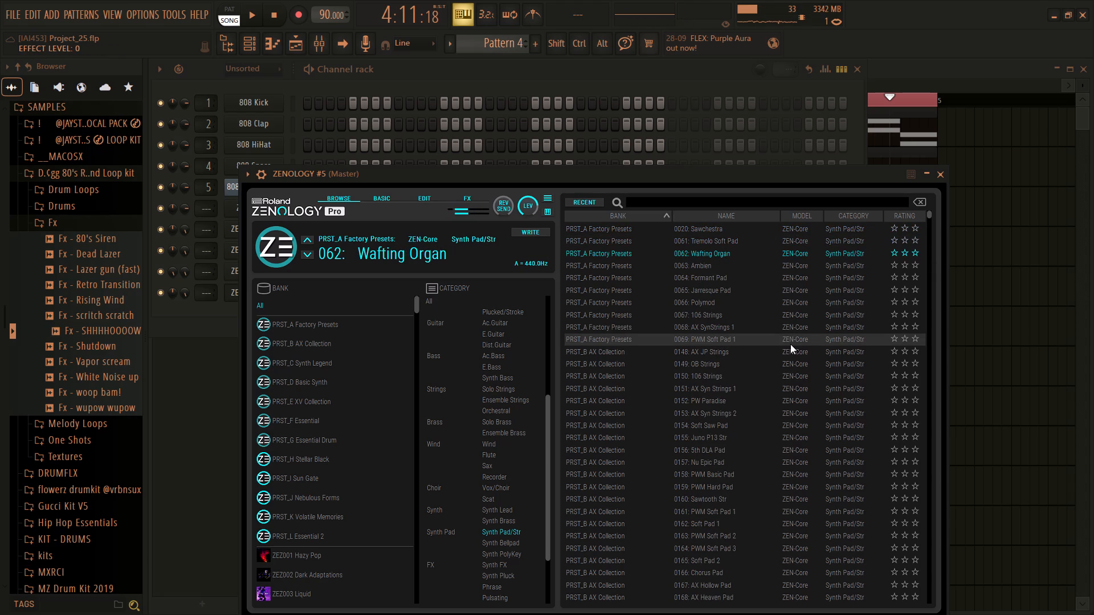
text(hf)
key(Down)
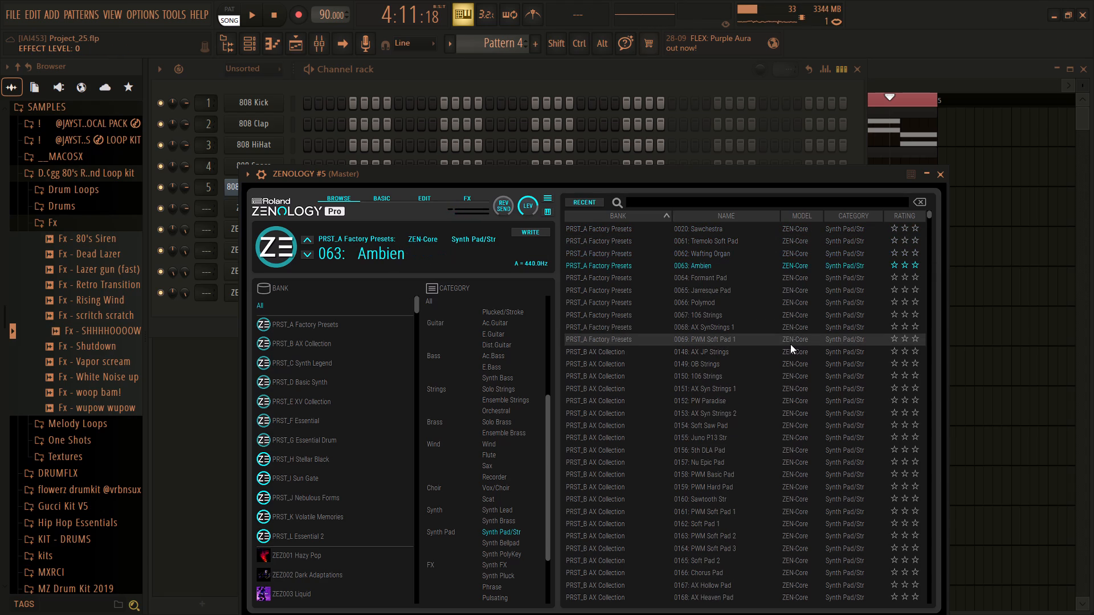
text(hg)
Audition the following Synth Pad/Str presets one after another, up to PRST_B AX Collection 0148: AX JP Strings.
key(Down)
key(Down)
text(fghft)
key(Down)
text(gh)
key(Down)
text(fbnv)
key(Down)
text(bvg)
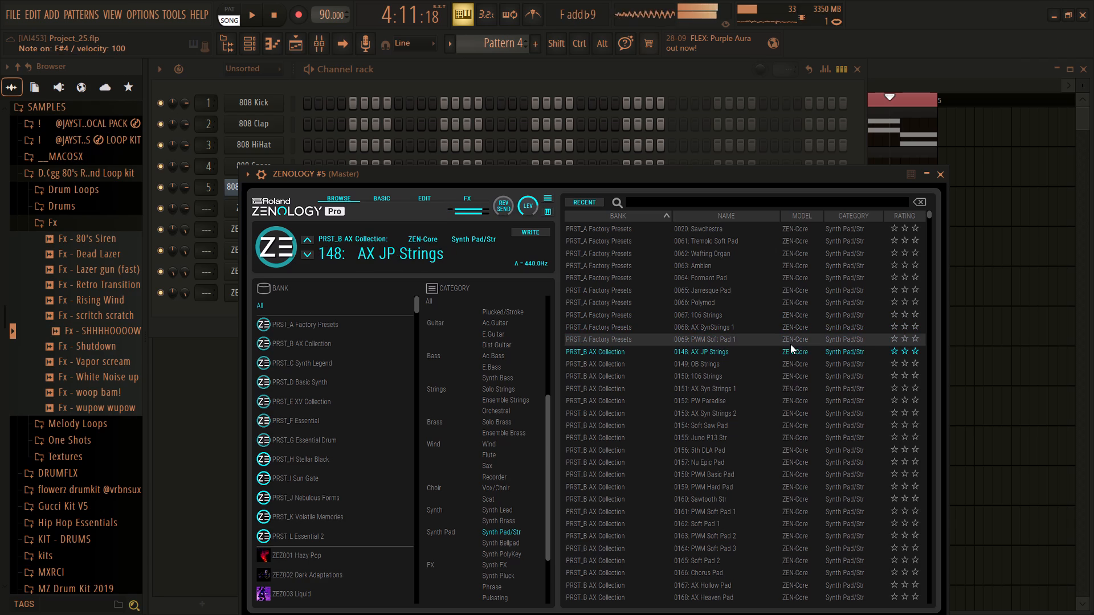
Audition the PRST_B AX Collection presets 0149: OB Strings and 0150: 106 Strings with short phrases.
key(Down)
text(fh)
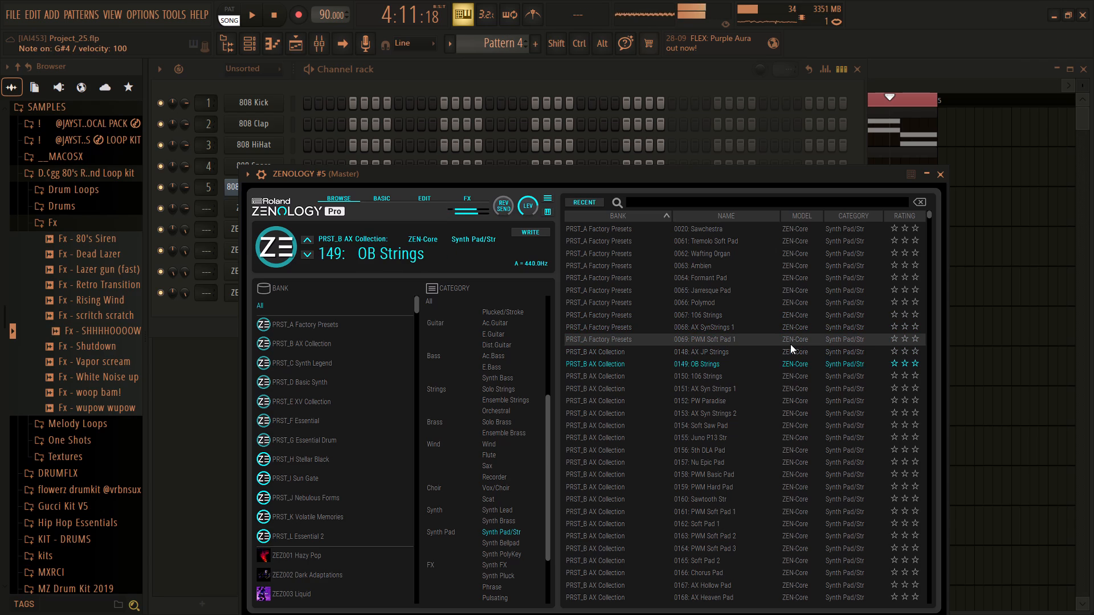
text(hft)
key(h)
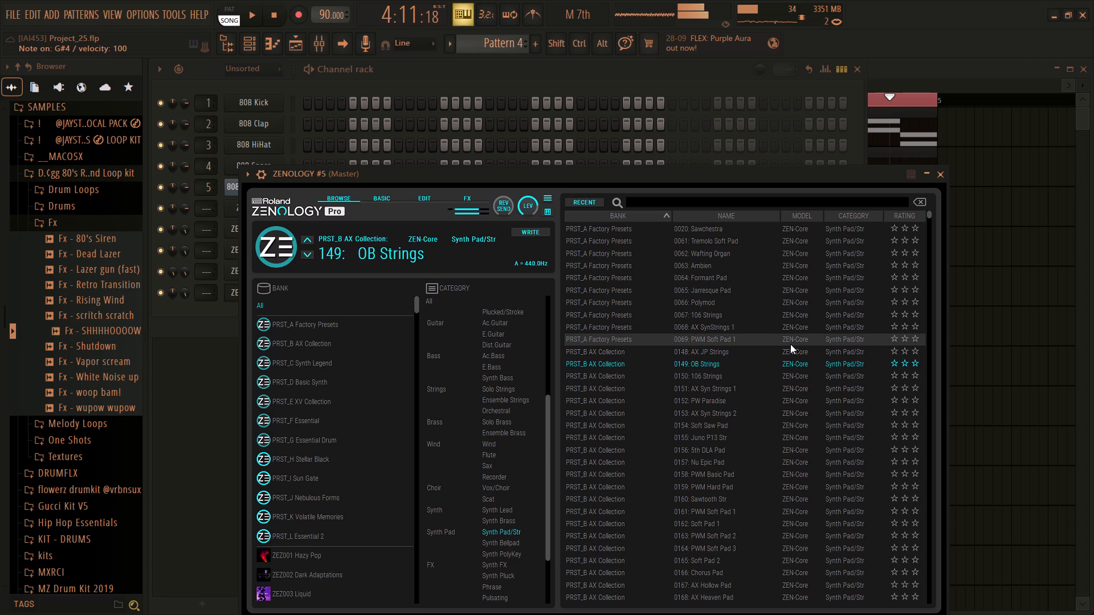
key(Down)
text(gh)
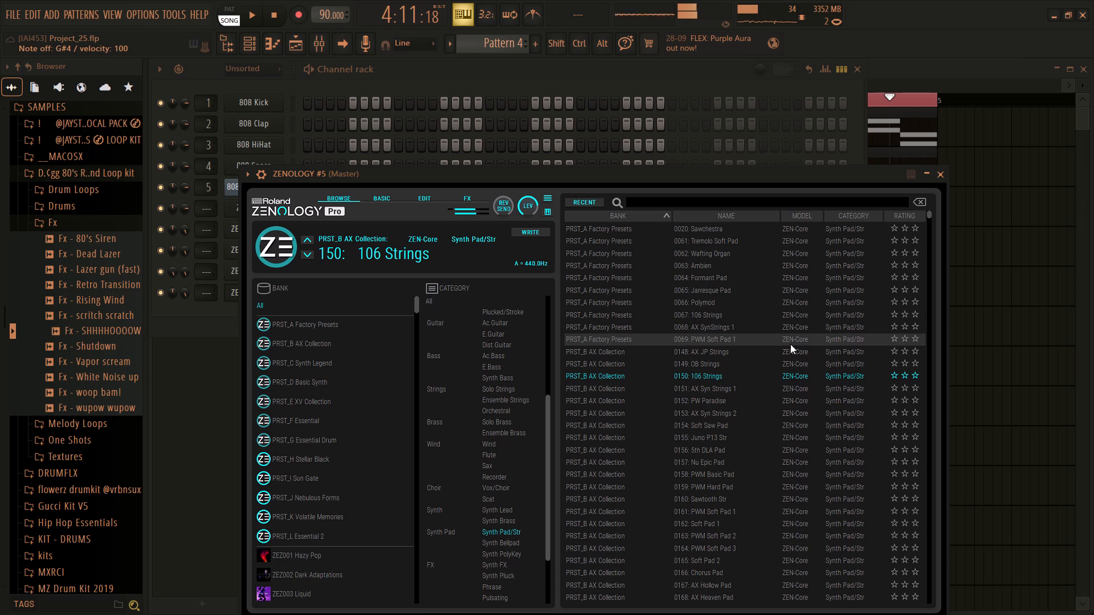
Filter the ZENOLOGY #5 presets to the Sound FX category.
scroll(470, 401, up, 2)
scroll(514, 364, up, 1)
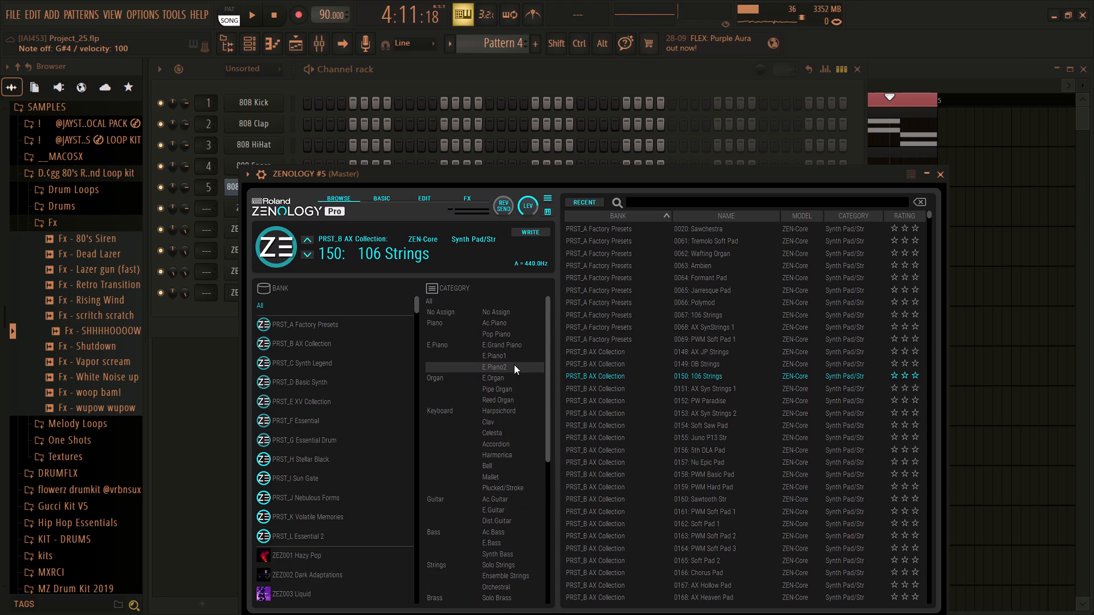
scroll(514, 364, down, 11)
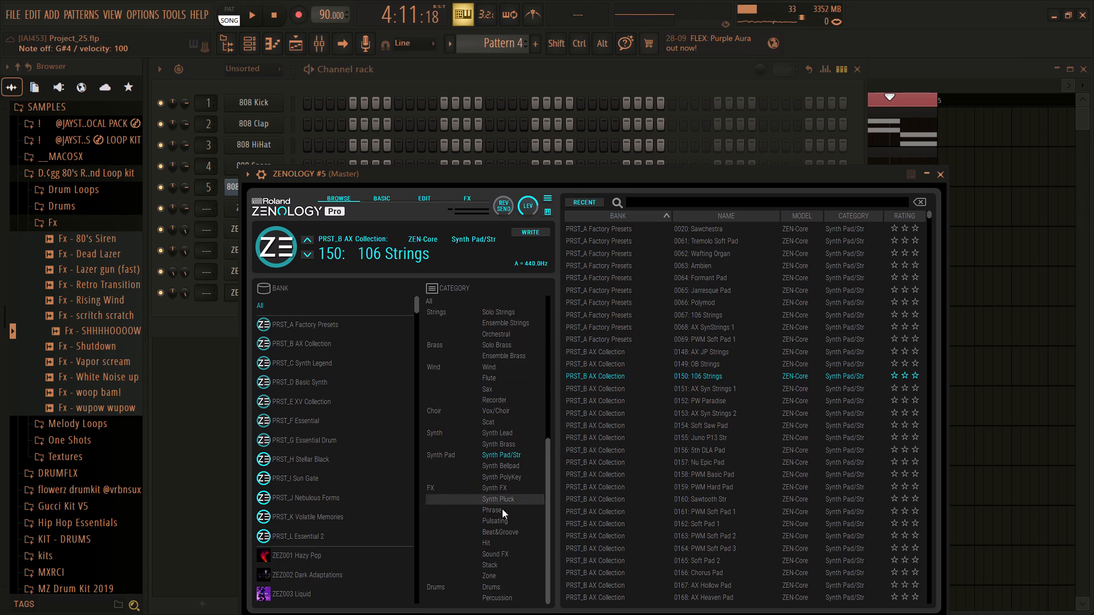
click(491, 561)
click(493, 554)
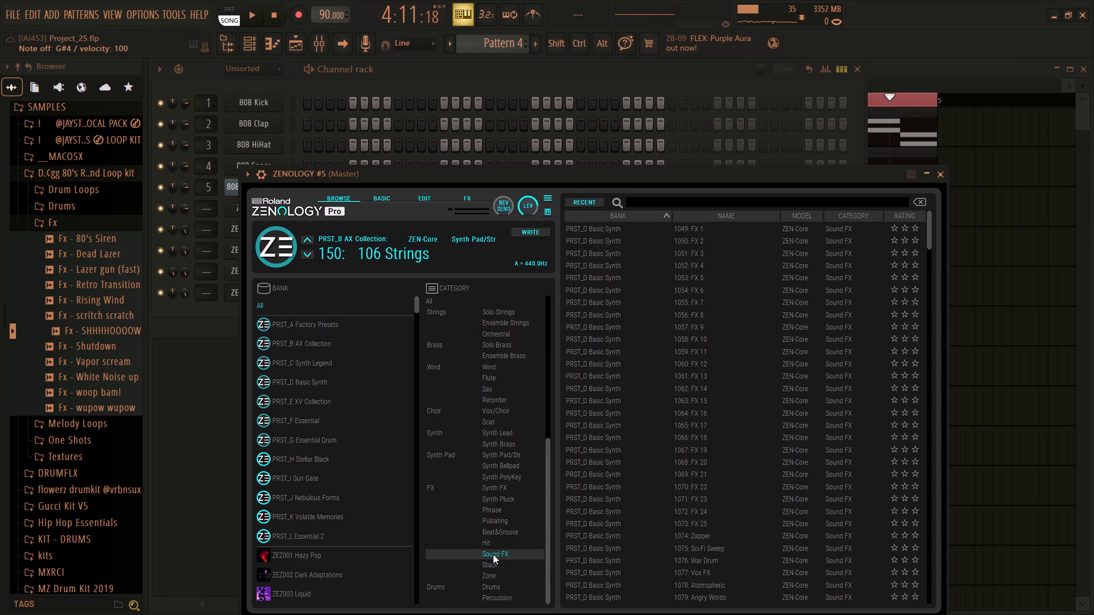
Audition the PRST_D Basic Synth presets 1049: FX 1, 1050: FX 2 and 1051: FX 3 with short notes.
click(689, 224)
text(fh)
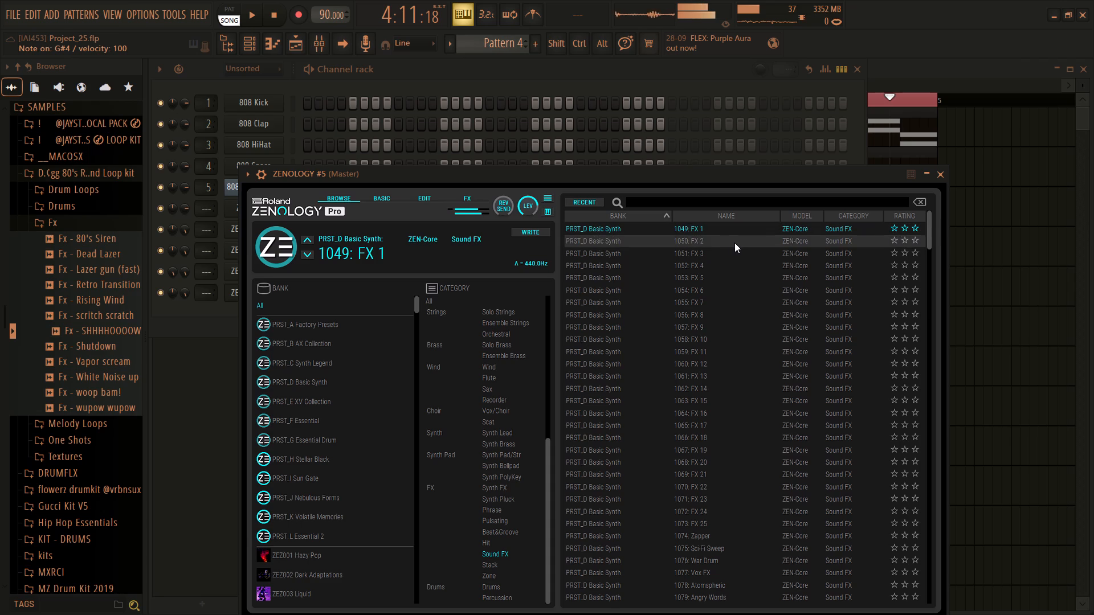
key(t)
click(734, 243)
key(g)
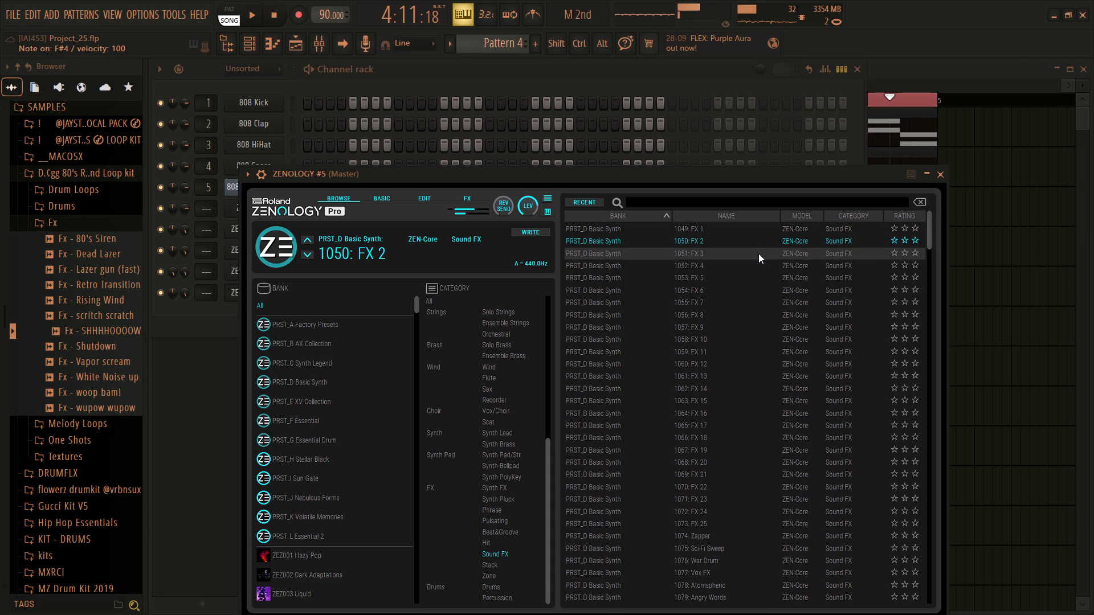
click(758, 253)
text(gf)
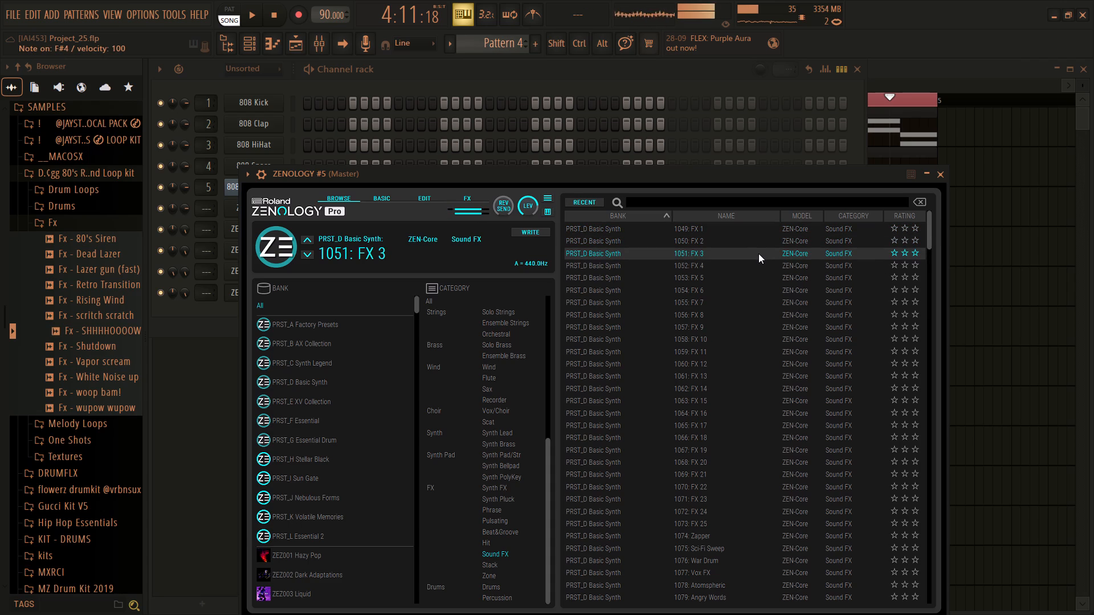
key(h)
key(f)
Audition the PRST_D Basic Synth presets 1052: FX 4, 1053: FX 5 and 1054: FX 6 with short phrases.
click(748, 263)
key(g)
key(f)
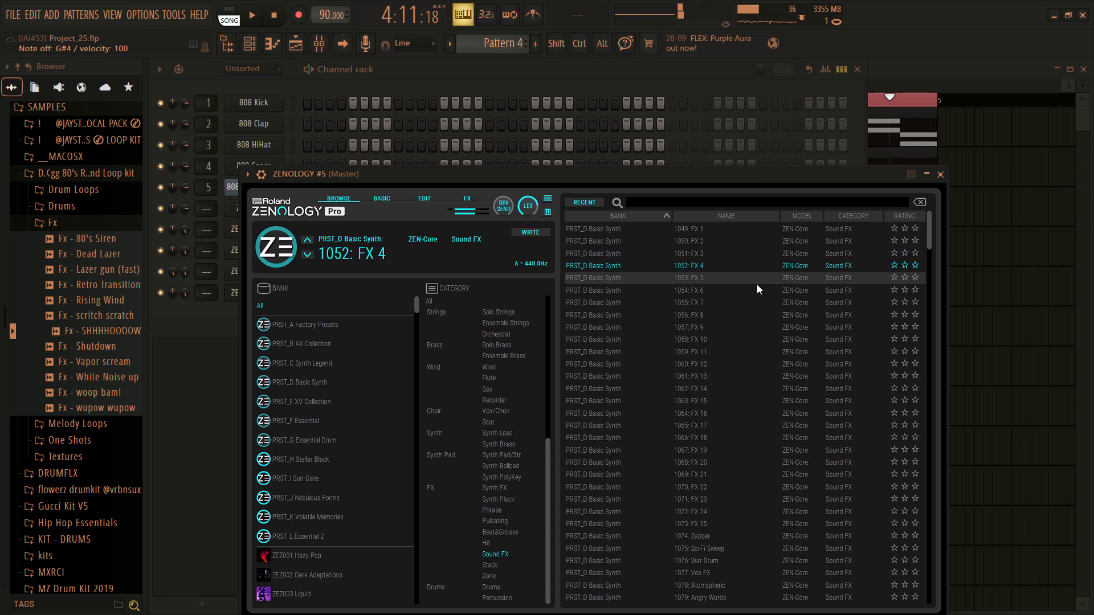
text(hg)
click(752, 284)
key(f)
text(gf)
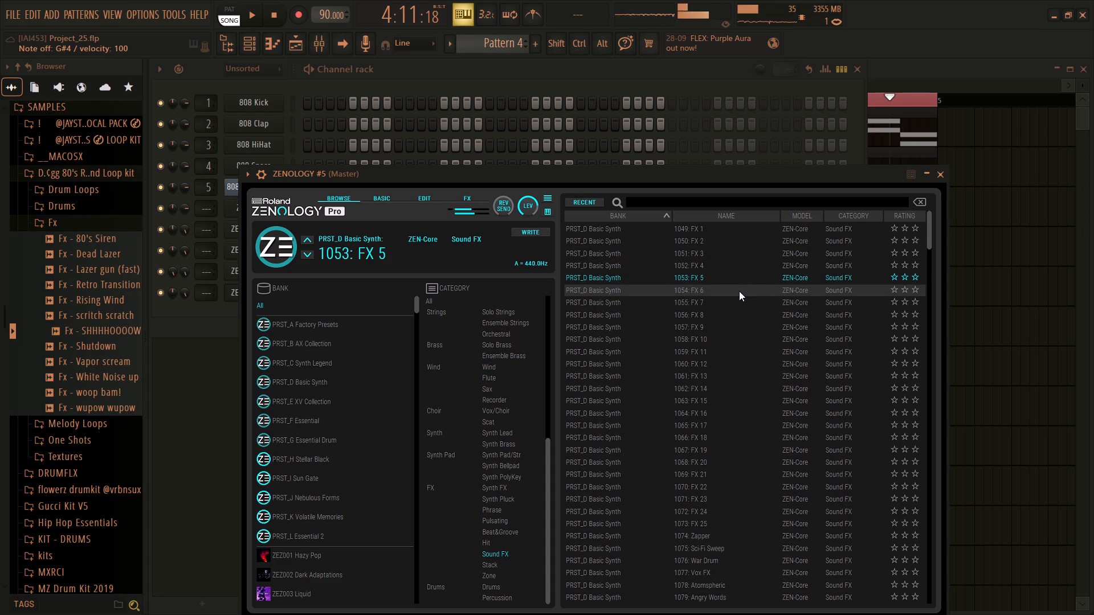
click(739, 291)
text(hgfh)
Load the PRST_D Basic Synth preset 1055: FX 7 and try it out with short and long held notes.
click(739, 305)
text(gf)
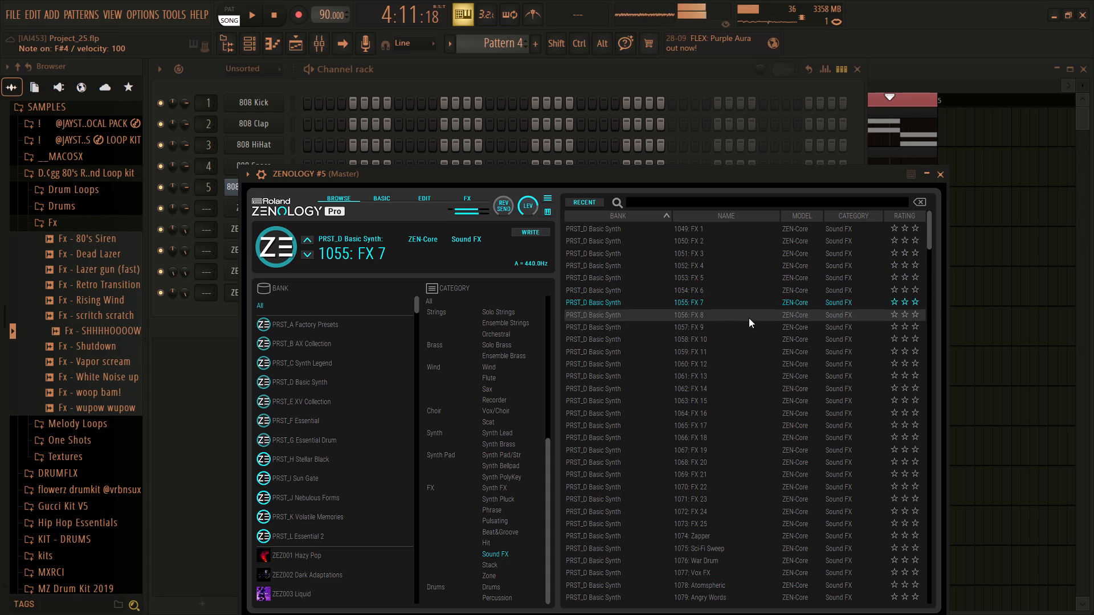
key(h)
key(h)
key(h)
key(h)
key(h)
key(h)
key(h)
key(h)
key(h)
key(h)
key(h)
key(h)
key(h)
key(h)
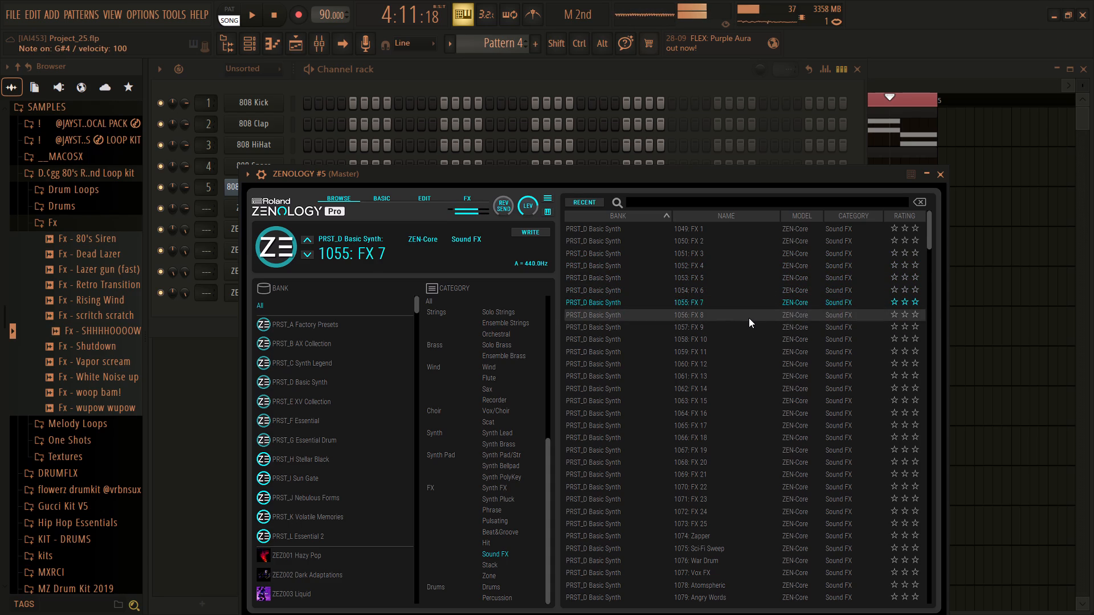
key(f)
key(f)
key(f)
key(f)
key(f)
key(f)
key(f)
key(f)
key(f)
key(f)
key(f)
key(f)
key(f)
key(f)
key(f)
key(f)
key(f)
key(f)
key(f)
key(f)
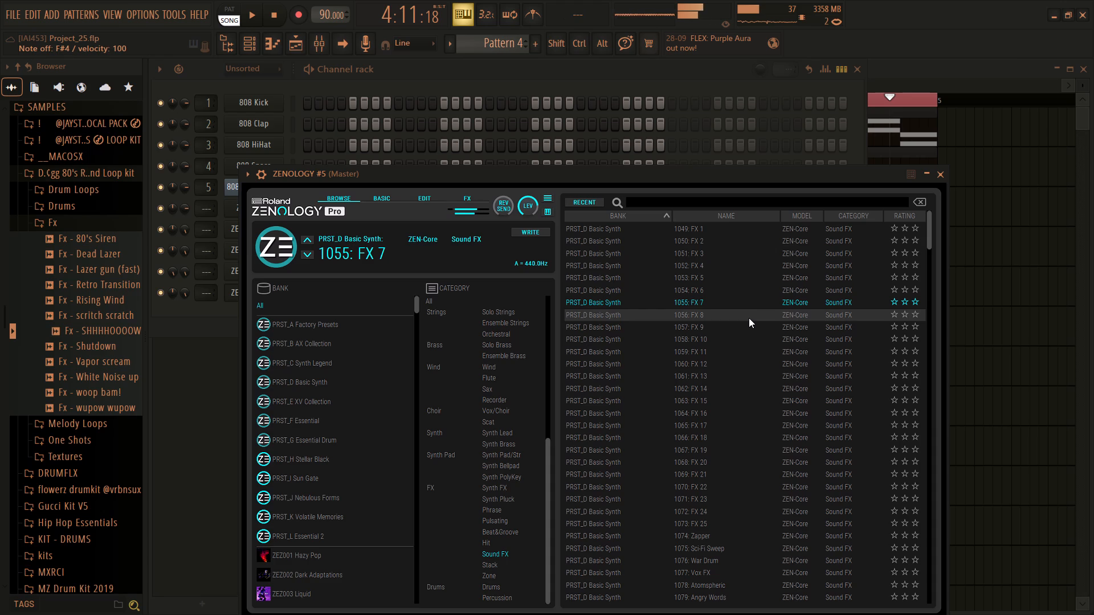
key(g)
key(g)
key(g)
key(g)
key(g)
key(g)
key(g)
key(g)
key(g)
key(g)
key(g)
key(g)
key(g)
key(g)
key(g)
key(g)
key(g)
key(g)
key(g)
key(g)
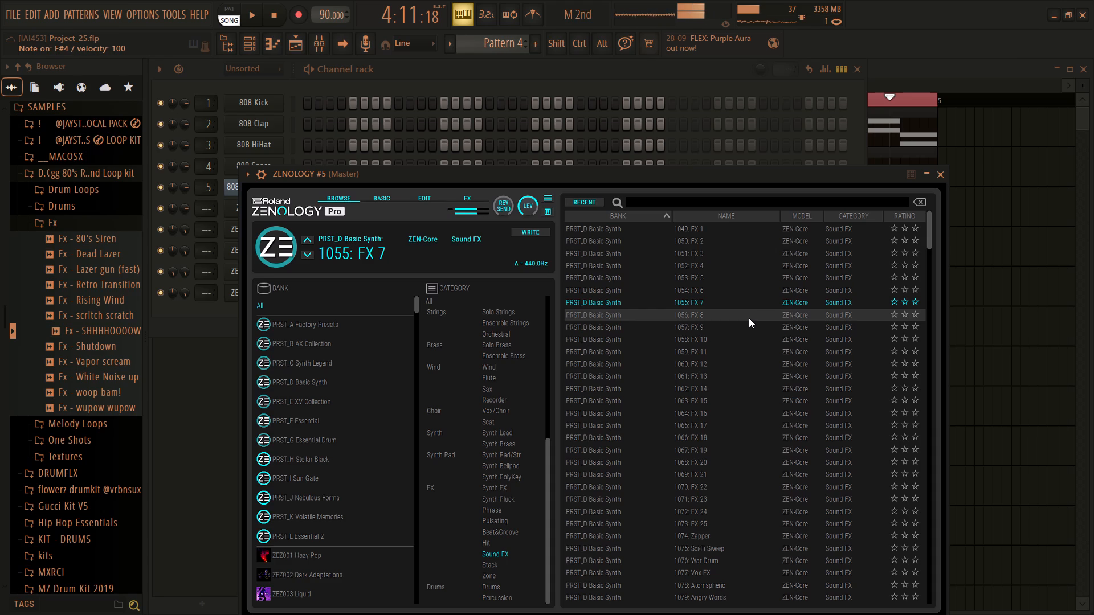
Open the piano roll of ZENOLOGY #5 and switch to the empty Pattern 5.
click(217, 336)
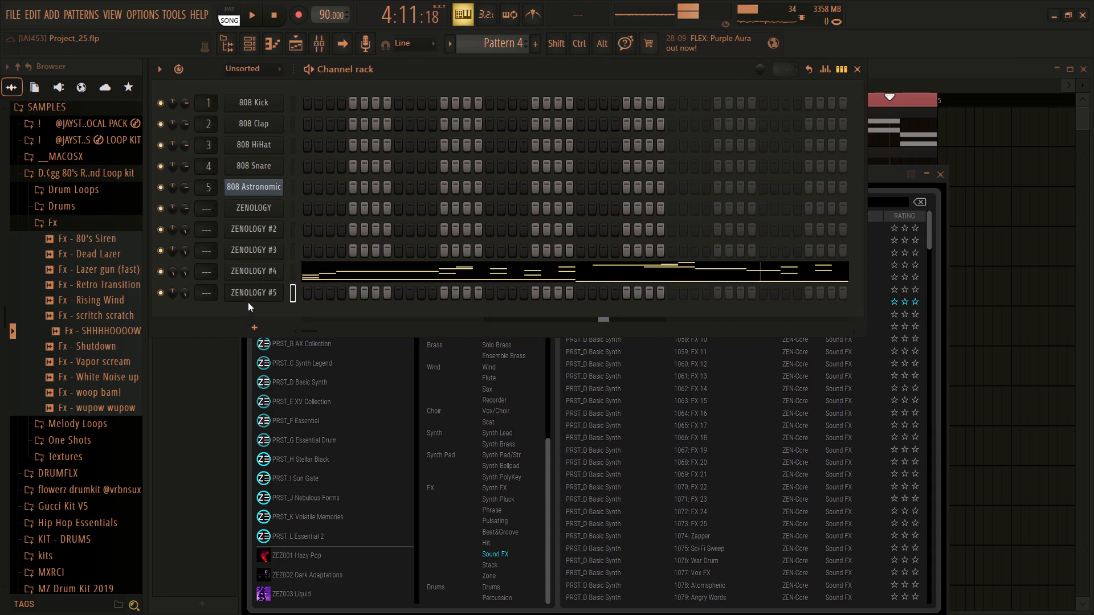
right_click(254, 297)
click(307, 297)
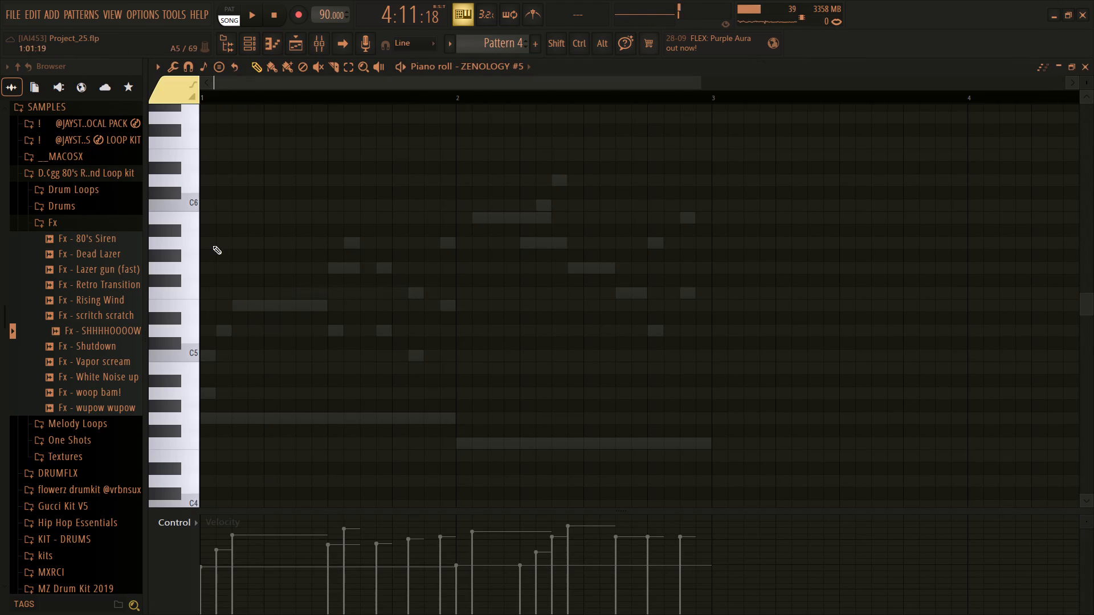
drag(505, 49, 503, 35)
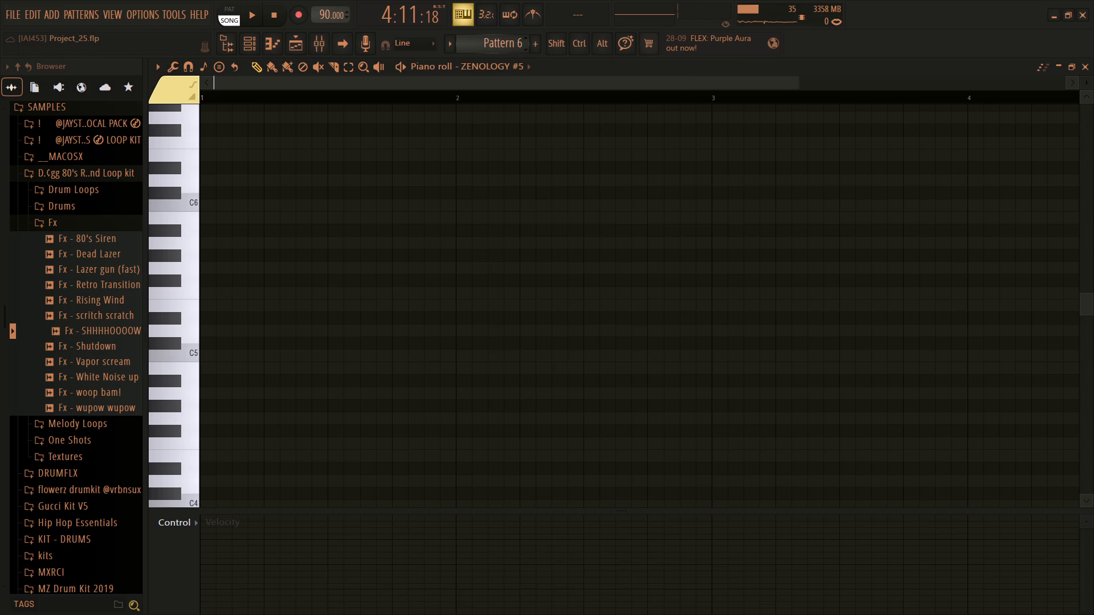
drag(503, 35, 501, 40)
Place a C5 note at the start of bar 1 and stretch it to one full bar.
drag(277, 318, 202, 327)
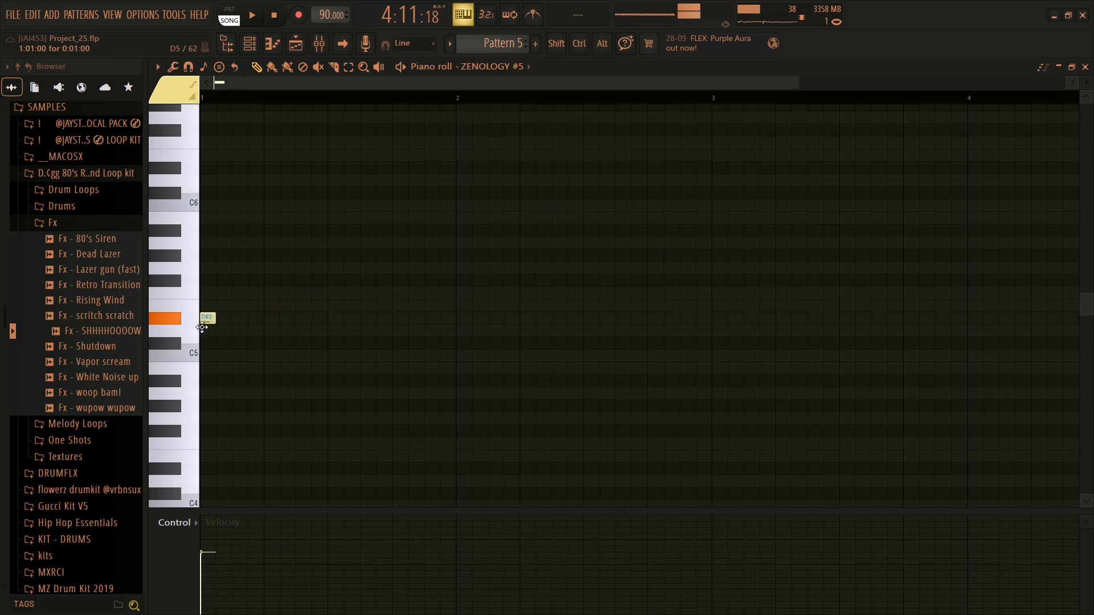
drag(202, 327, 196, 362)
drag(214, 356, 451, 364)
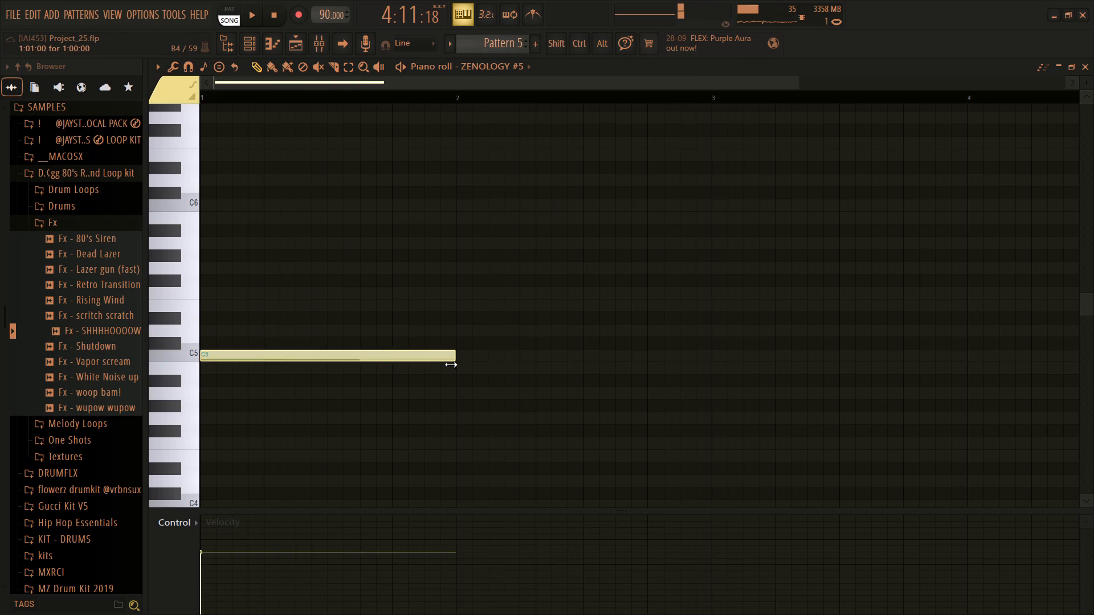
Add a one-bar B4 note at the start of bar 2, directly after the C5 note.
drag(451, 364, 451, 367)
drag(476, 363, 457, 367)
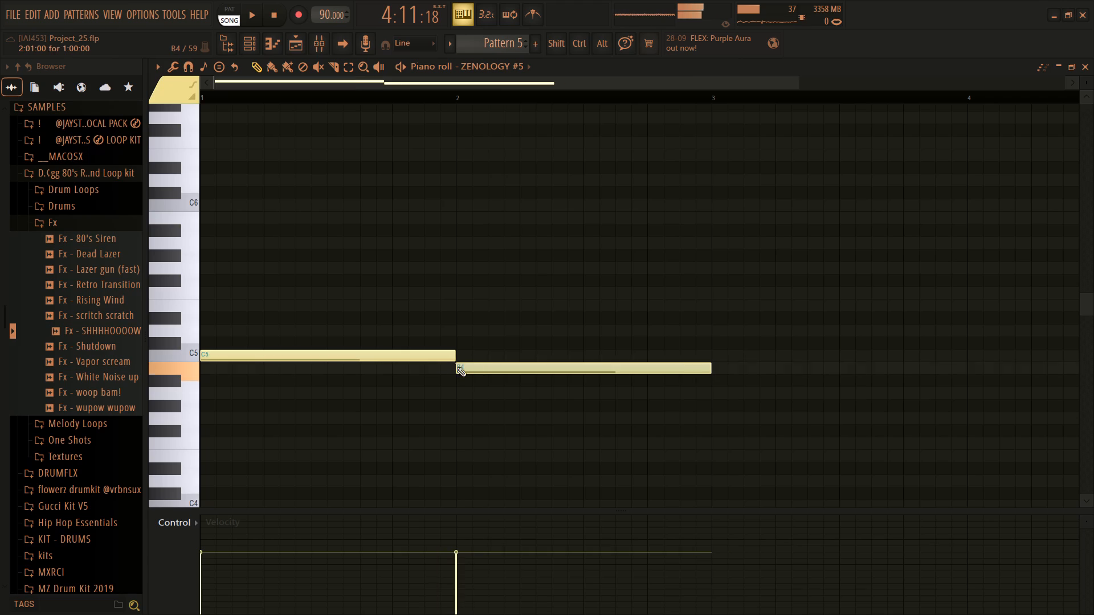
Switch playback to pattern mode and listen to the two-note line in Pattern 5.
click(225, 3)
key(space)
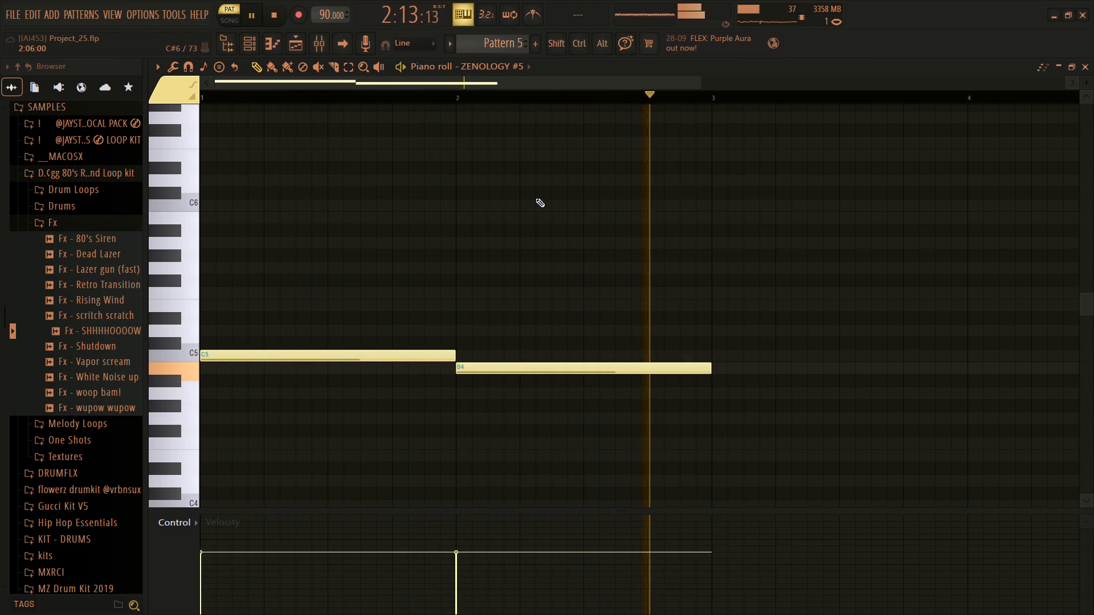
click(256, 20)
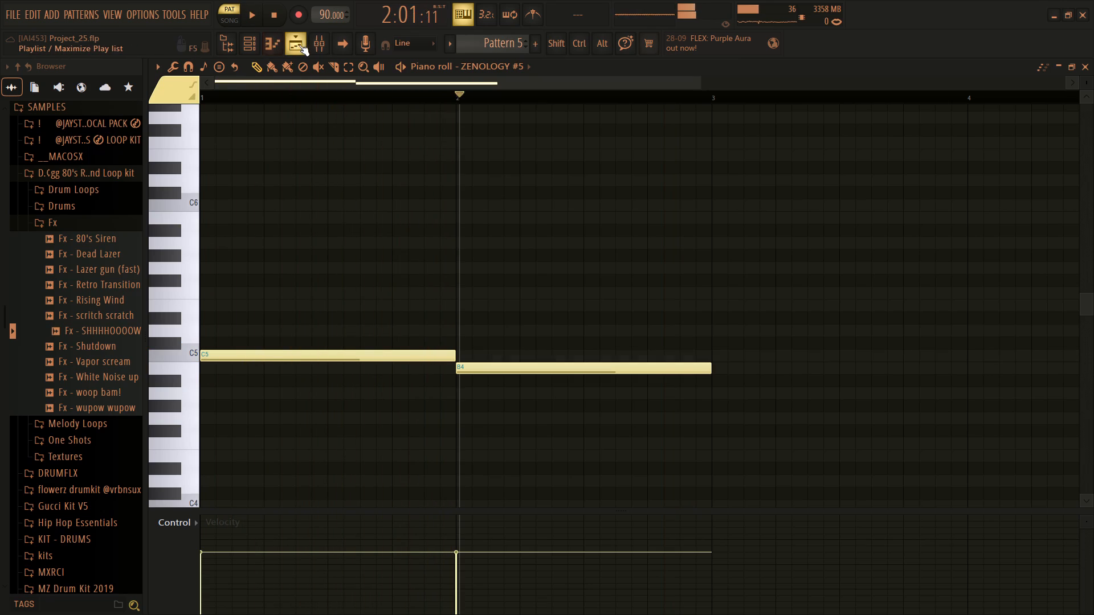
Place Pattern 5 in the playlist on Track 12, starting at bar 3.
click(301, 45)
drag(178, 203, 641, 551)
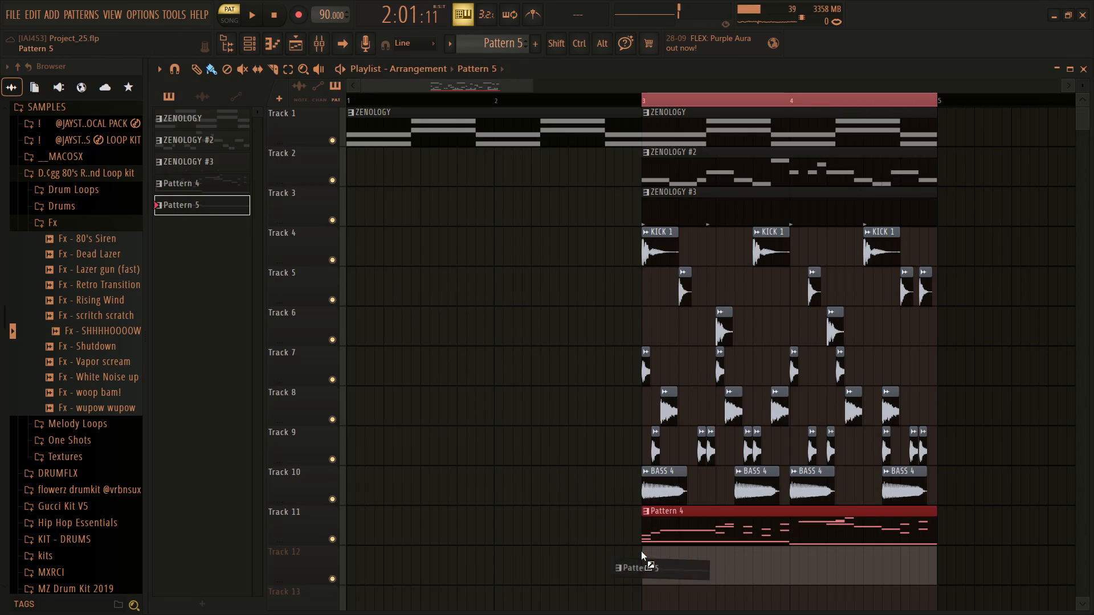
drag(641, 551, 643, 563)
Play the arrangement in song mode from bar 3 to hear Pattern 5 in the mix.
click(646, 104)
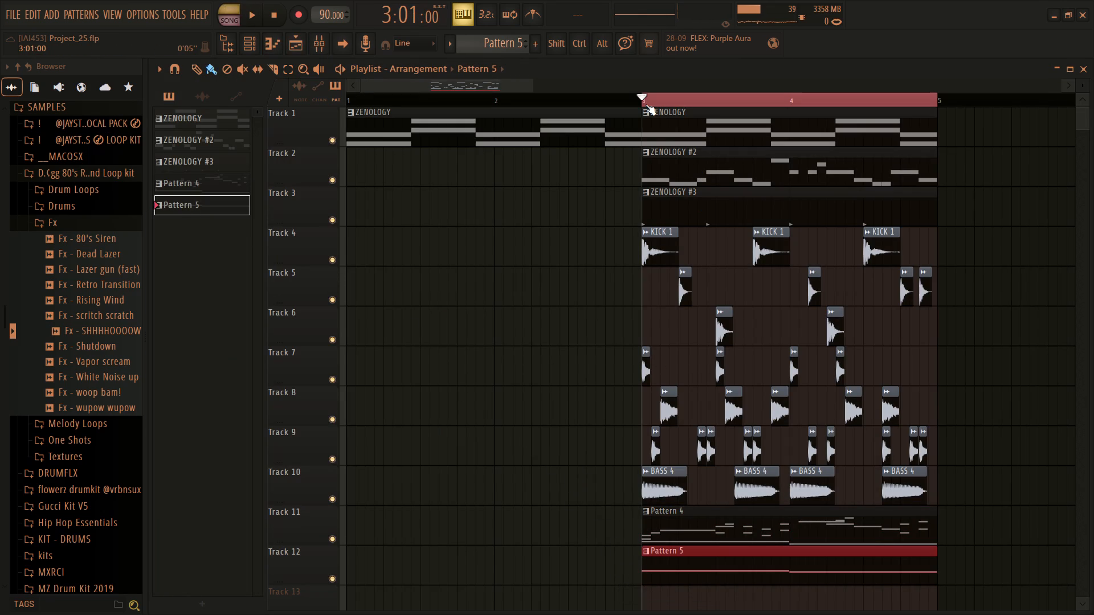
key(space)
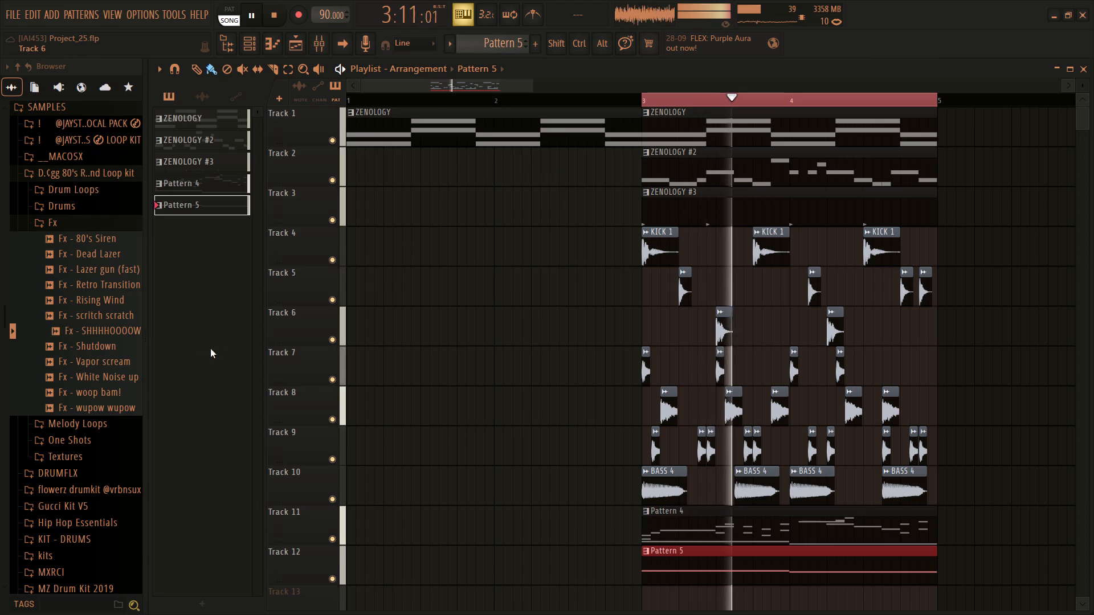
click(189, 348)
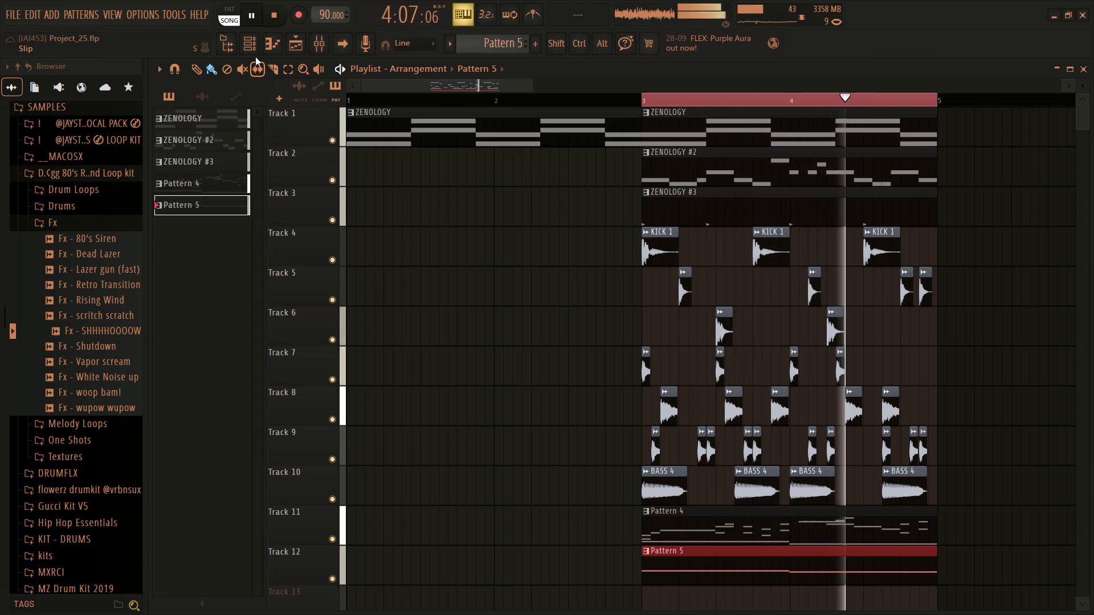
Raise the channel volume of ZENOLOGY #5 to 100% in the channel rack.
click(253, 50)
drag(184, 294, 183, 284)
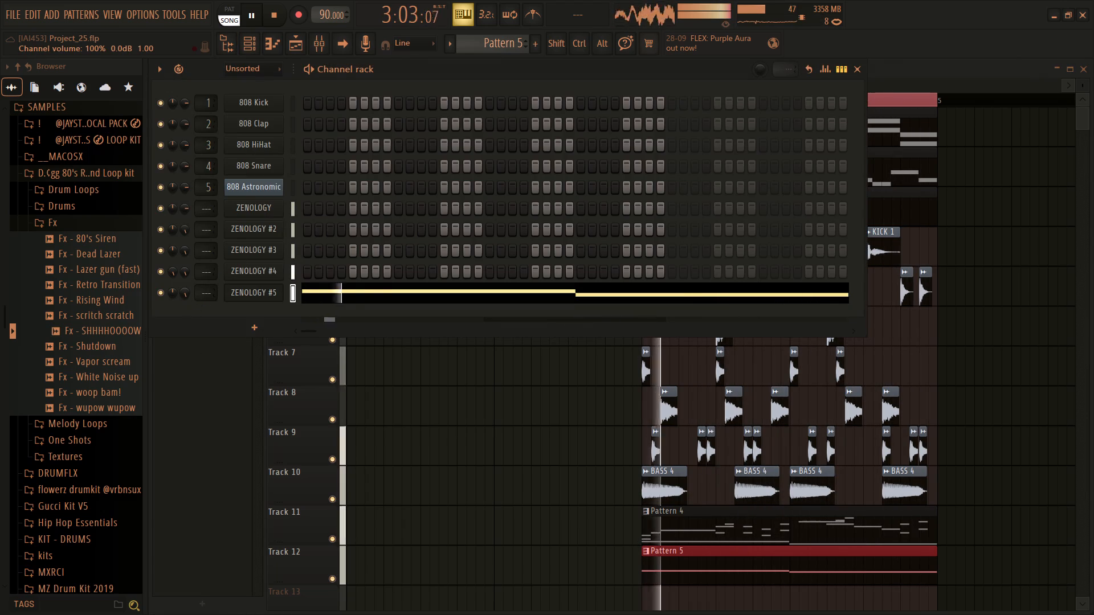
drag(183, 284, 182, 267)
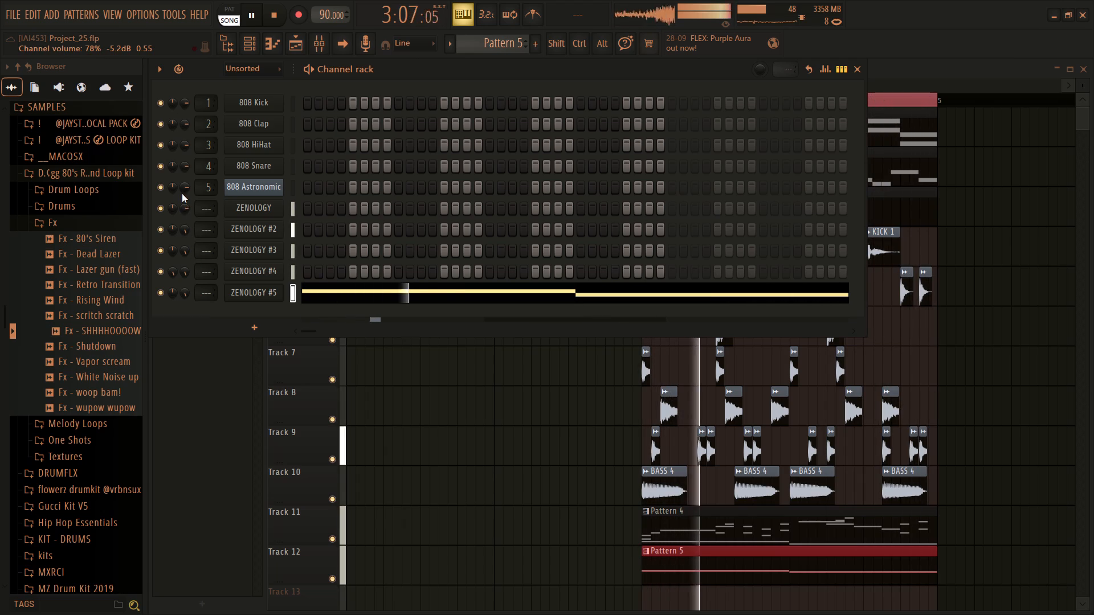
Solo ZENOLOGY #5 to listen to it alone, re-enable all channels and return to the playlist.
ctrl+click(159, 294)
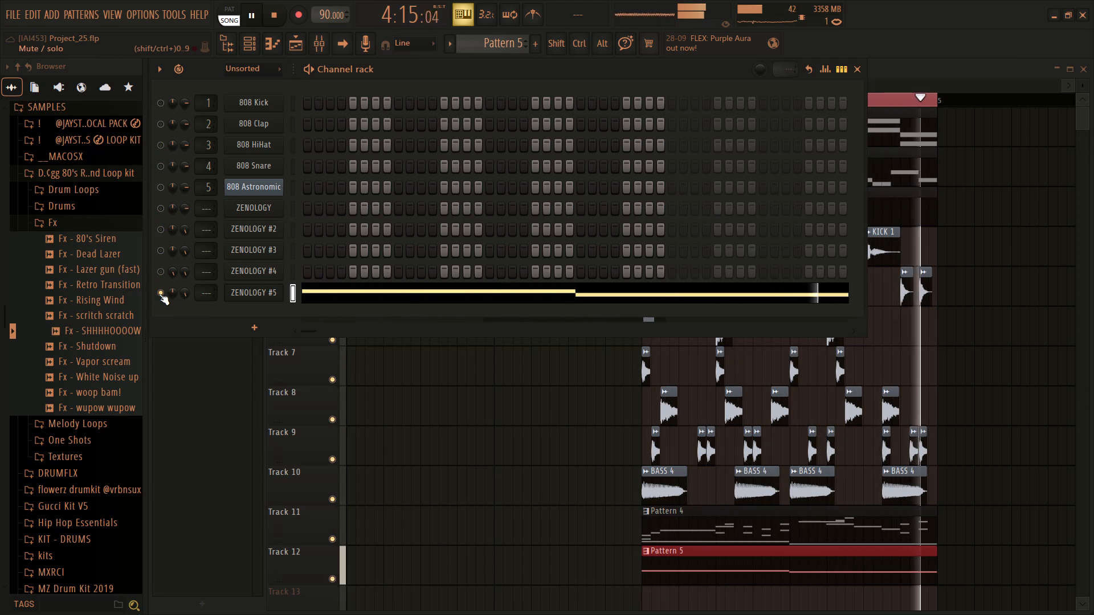
ctrl+click(159, 294)
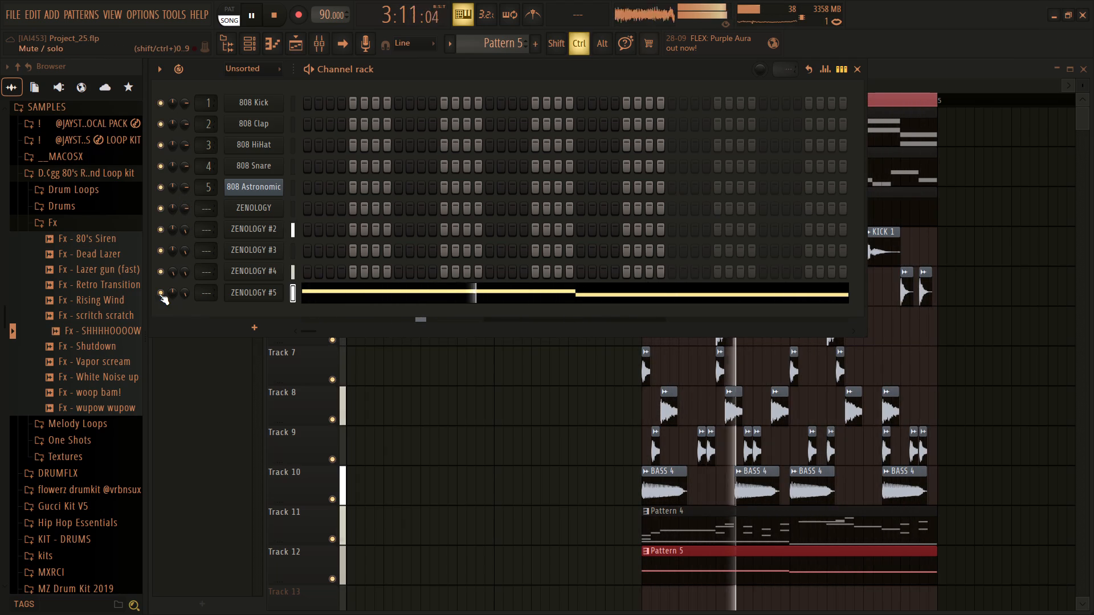
click(222, 466)
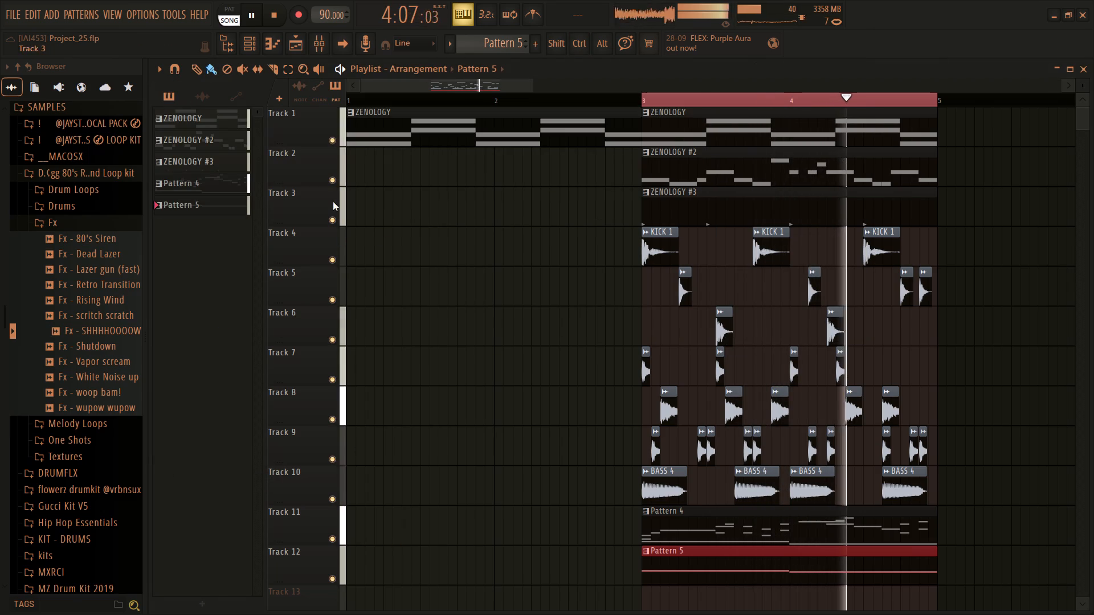
Listen to the loop with Tracks 1, 2, 3 and 11 muted, and unmute all four tracks again.
click(333, 181)
click(331, 136)
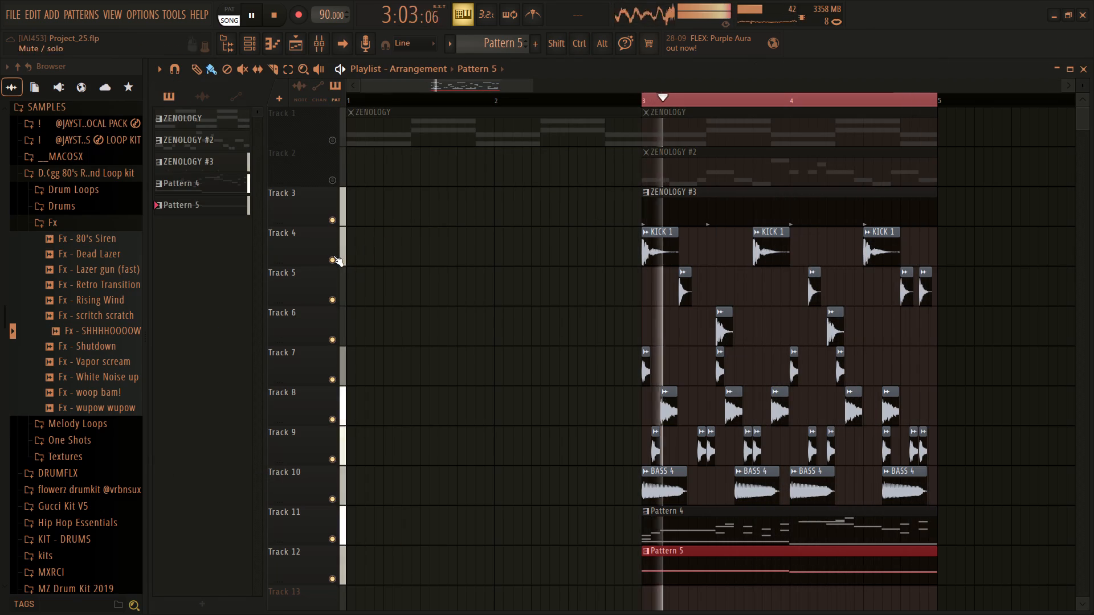
click(335, 220)
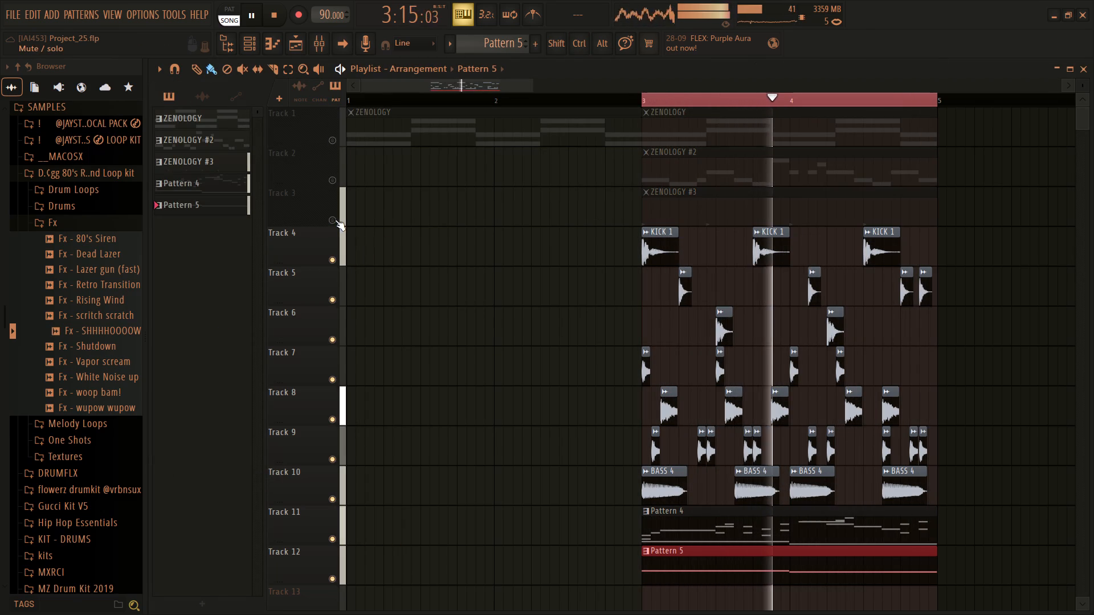
click(333, 538)
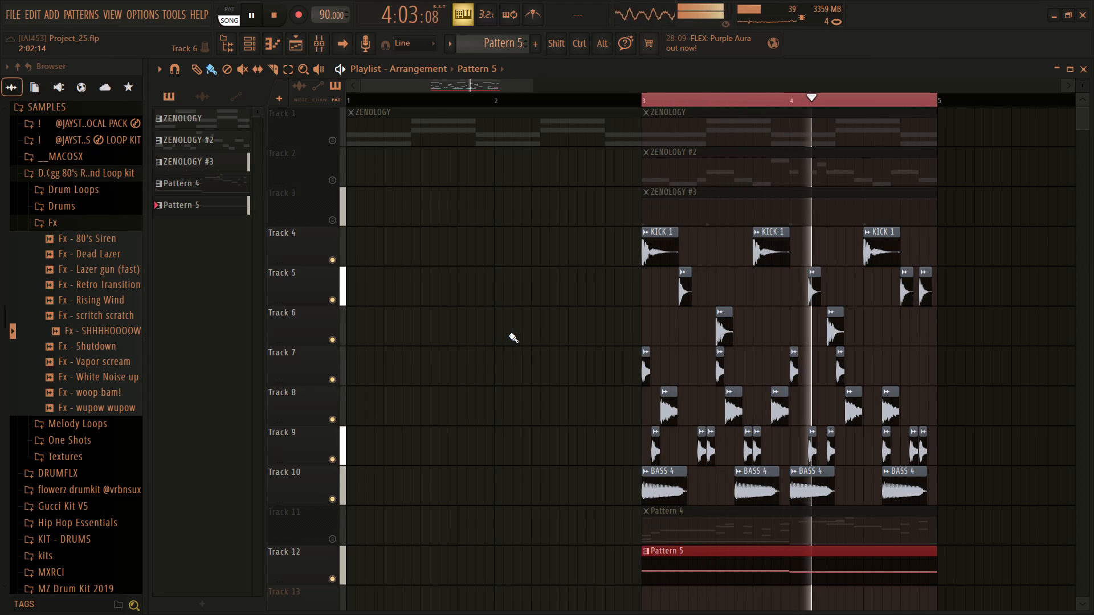
click(331, 538)
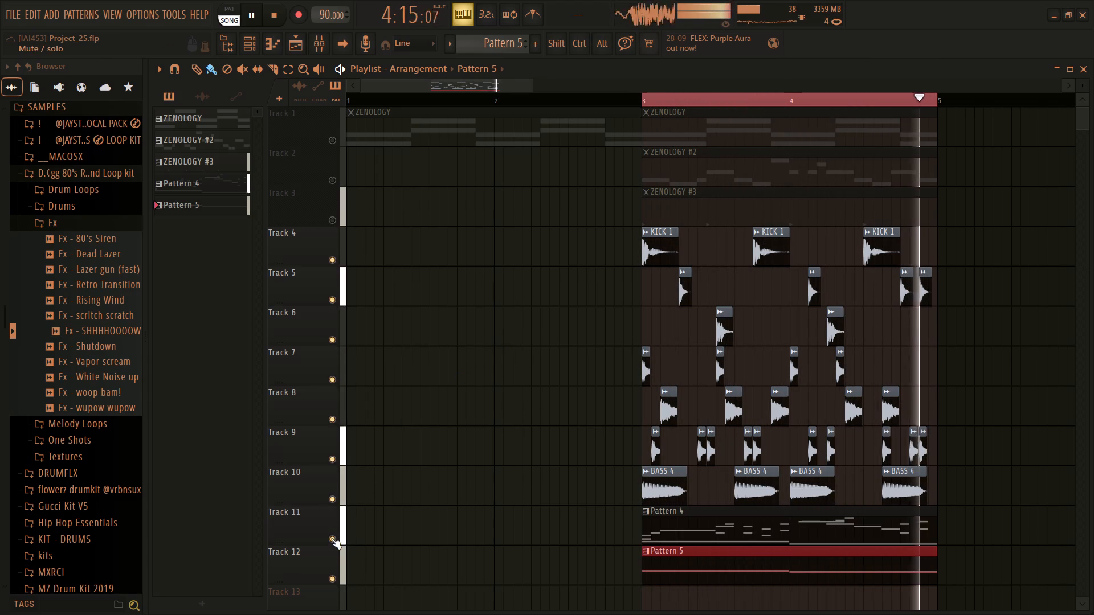
click(331, 133)
click(333, 183)
click(330, 207)
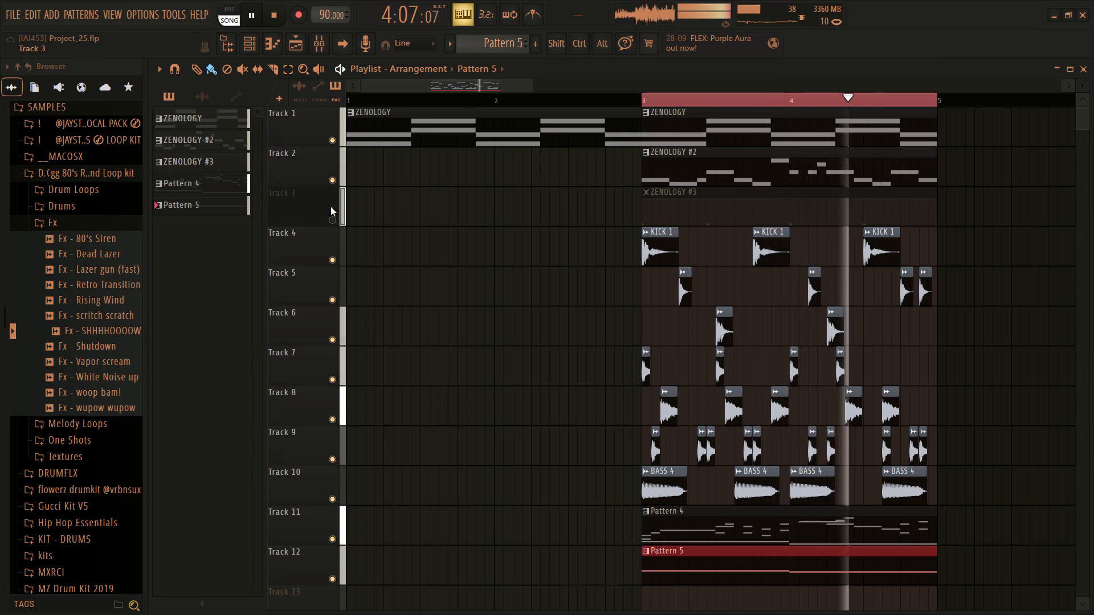
click(331, 215)
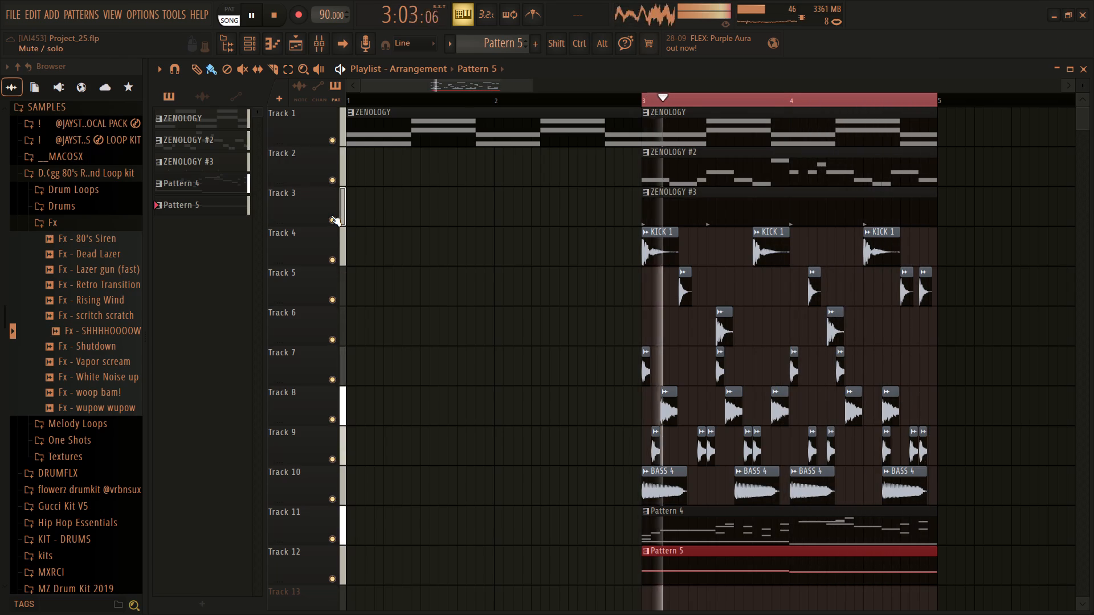
Stop the playback and open the ZENOLOGY #5 instrument from the channel rack.
click(250, 38)
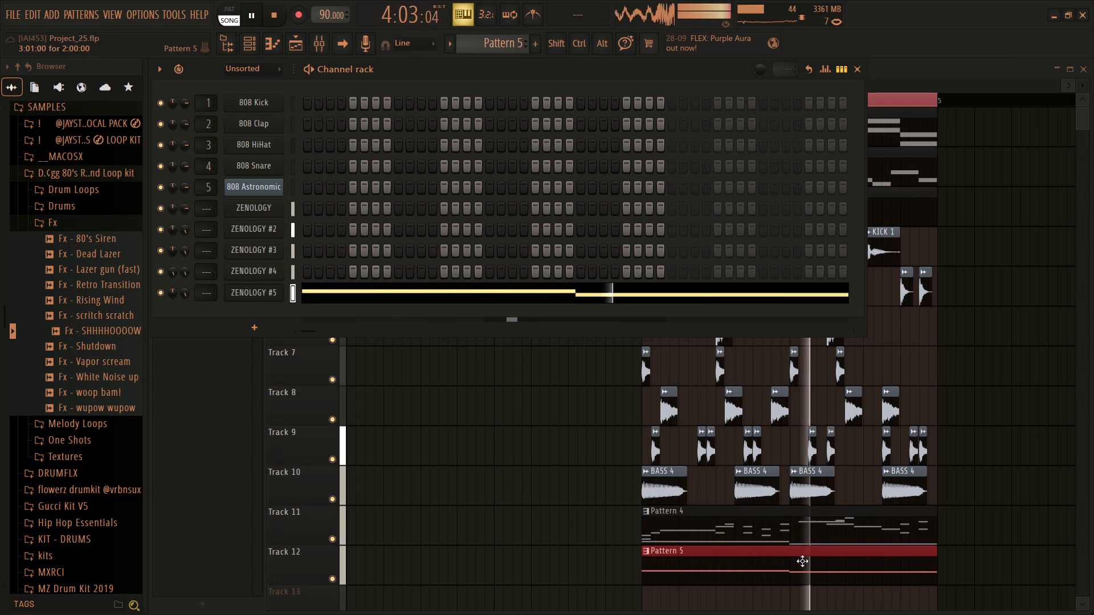
click(181, 294)
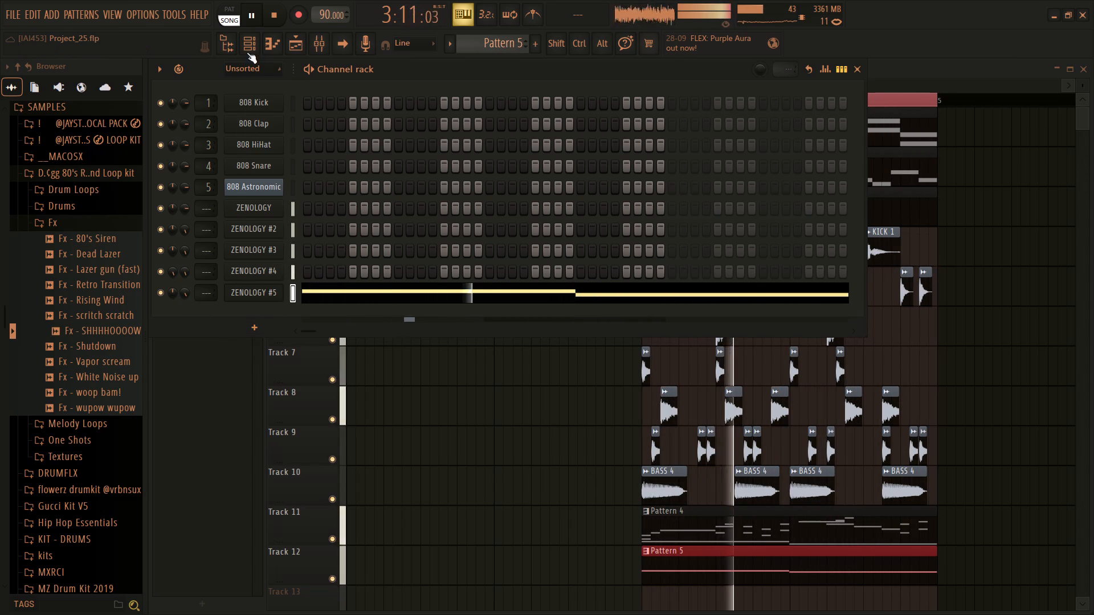
click(250, 10)
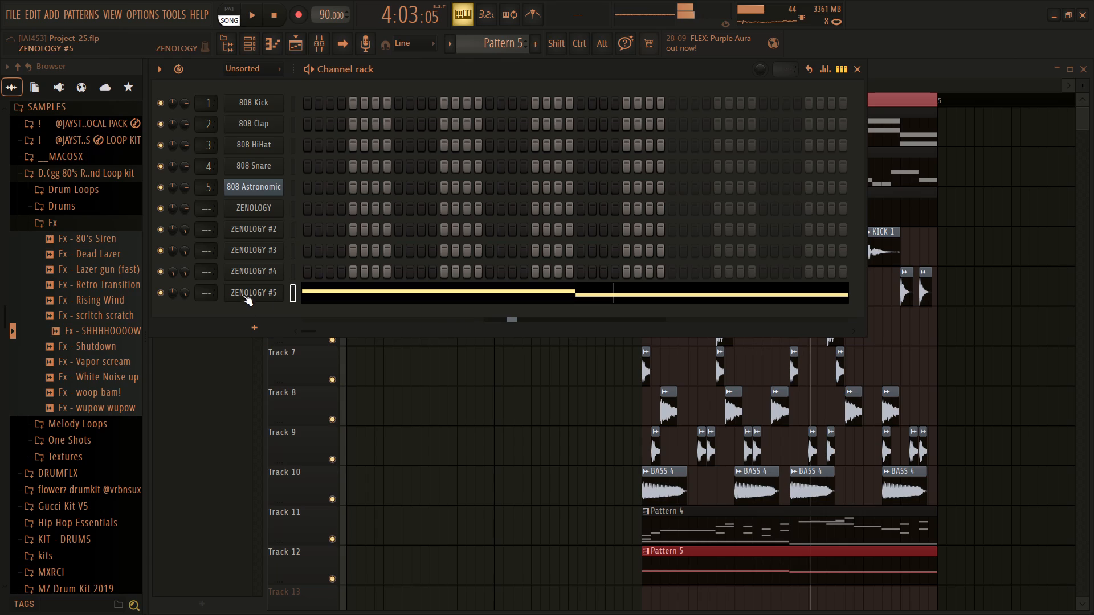
click(243, 291)
click(243, 291)
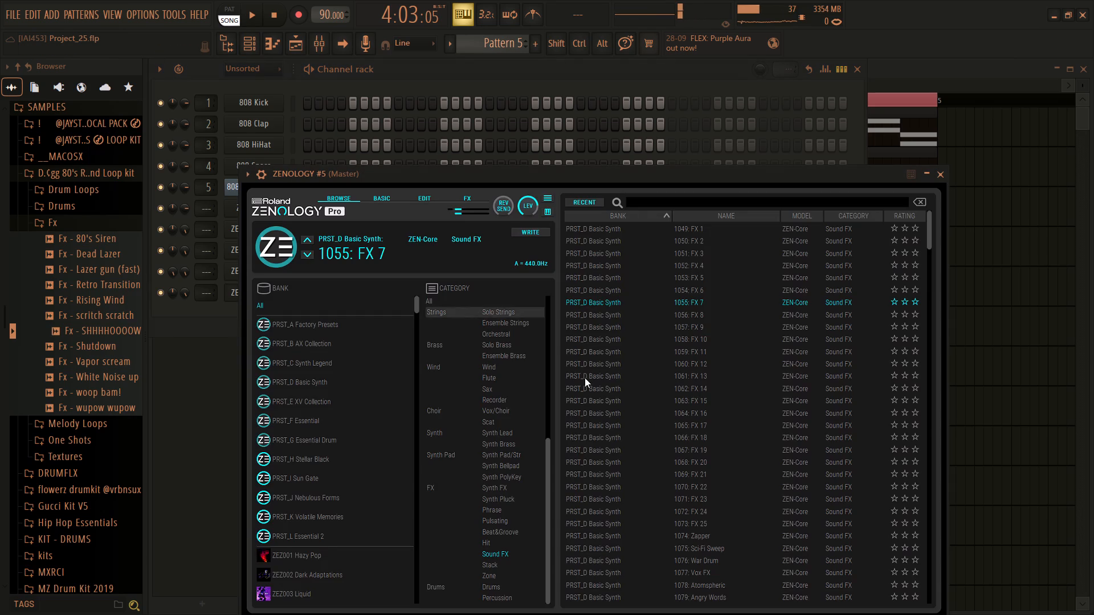
Audition further PRST_D Basic Synth sound effects up to 1070: FX 22 with short phrases.
click(680, 432)
text(gf)
key(d)
click(712, 490)
scroll(712, 490, down, 2)
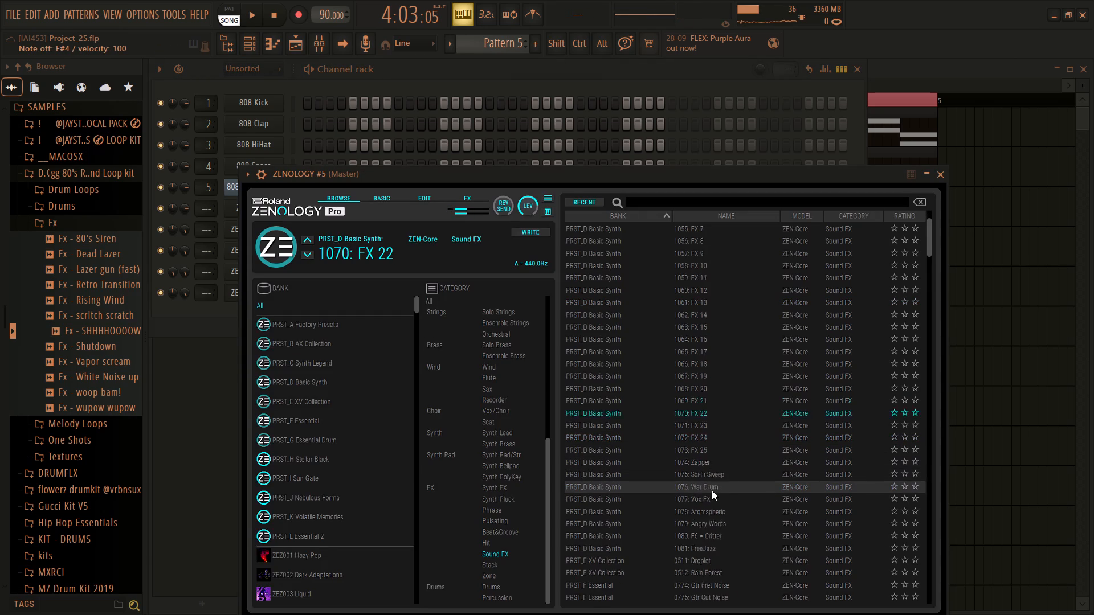
Audition the PRST_D Basic Synth presets 1076: War Drum and 1075: Sci-Fi Sweep with short and held notes.
click(702, 485)
text(dg)
key(r)
key(r)
key(r)
key(r)
click(720, 472)
key(g)
key(r)
key(e)
key(e)
key(e)
key(e)
key(e)
key(e)
key(e)
key(e)
key(e)
key(e)
key(e)
key(e)
key(e)
key(e)
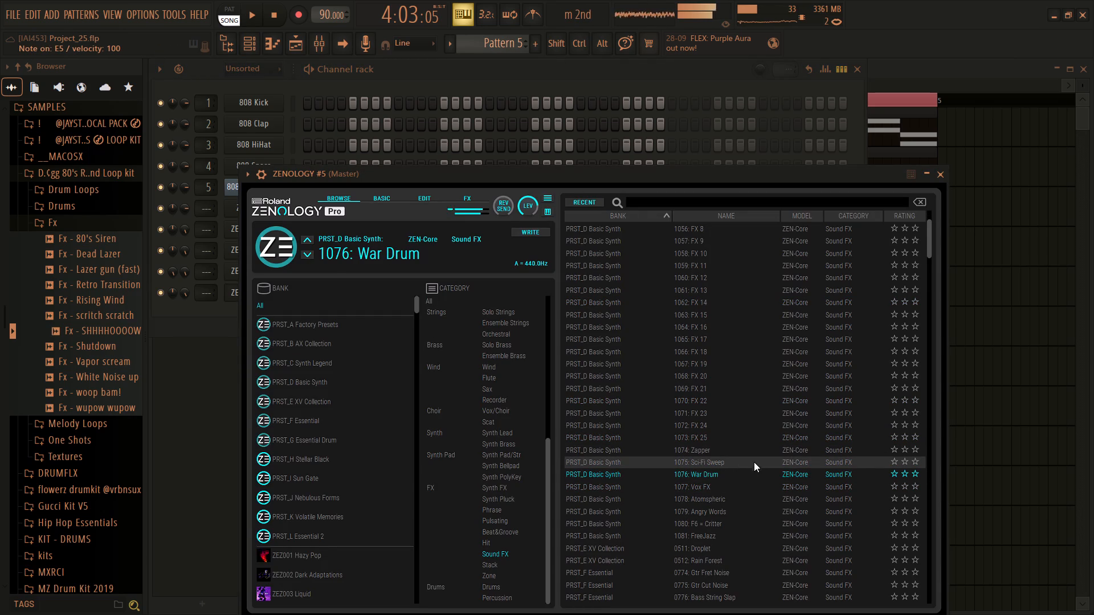
click(750, 457)
text(gfdh)
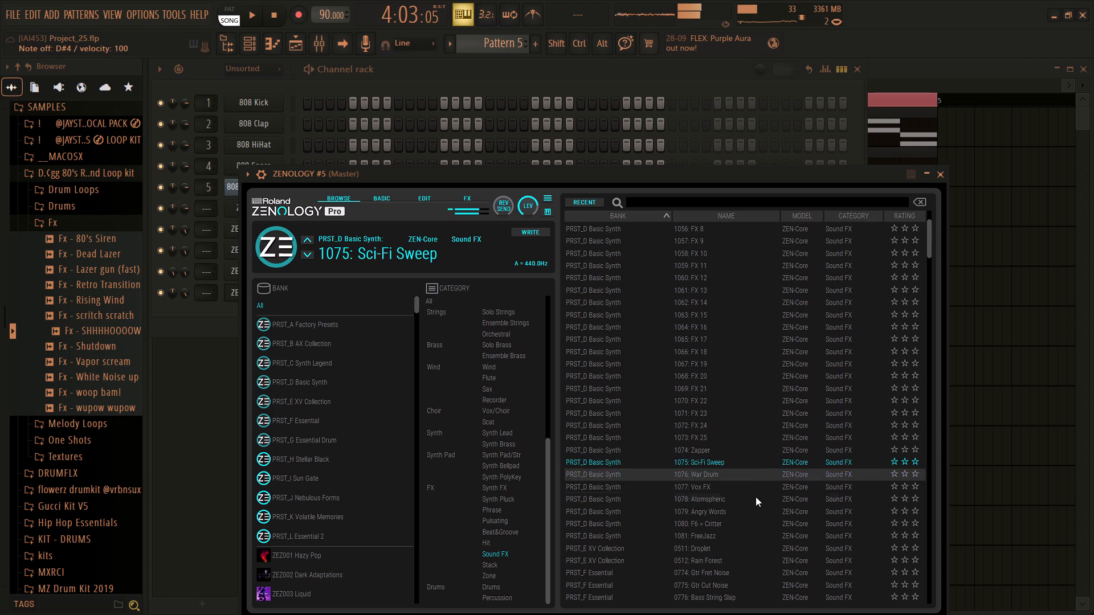
Audition the PRST_D Basic Synth presets 1078: Atomospheric and 1080: F6 = Critter with short and held notes.
click(751, 502)
key(g)
key(f)
scroll(751, 502, down, 2)
key(g)
text(gf)
click(722, 395)
text(gf)
key(d)
key(d)
key(d)
key(d)
key(d)
key(d)
key(d)
key(d)
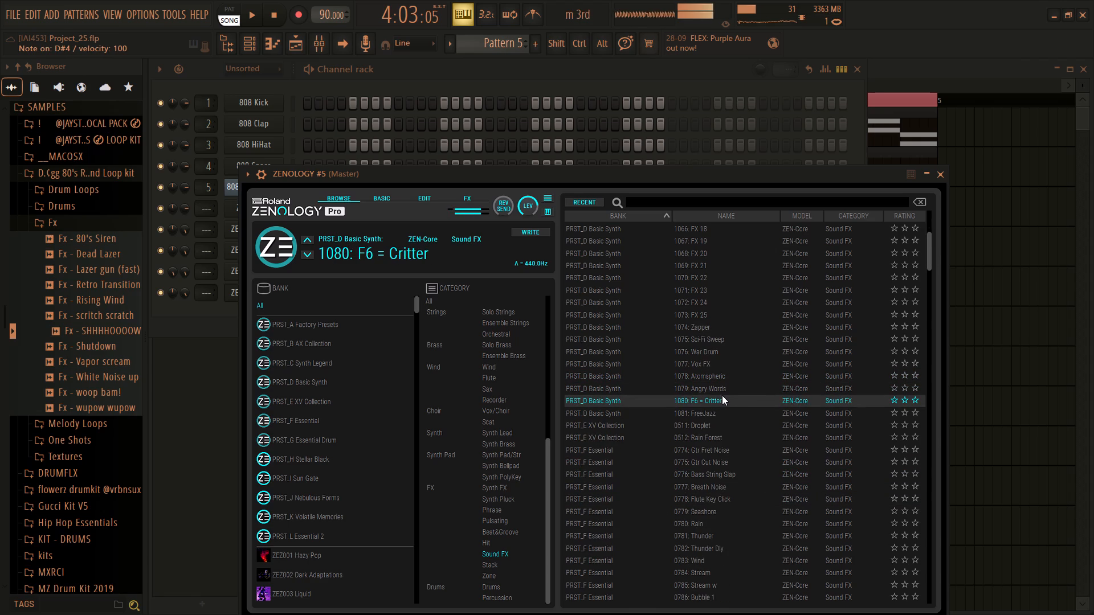
Audition the Sound FX presets 1081: FreeJazz and 0512: Rain Forest with a few notes.
click(739, 411)
text(ghf)
click(765, 434)
key(t)
key(r)
key(r)
key(r)
key(r)
key(r)
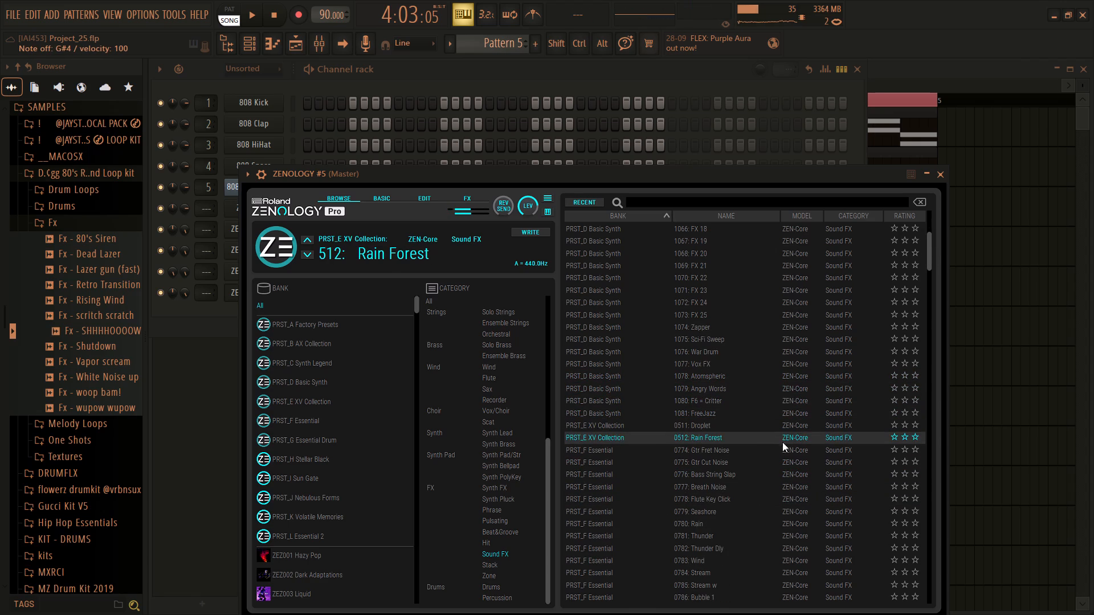
key(t)
Audition the PRST_F Essential presets 0774: Gtr Fret Noise, 0777: Breath Noise and 0778: Flute Key Click with short phrases.
click(760, 452)
text(hg)
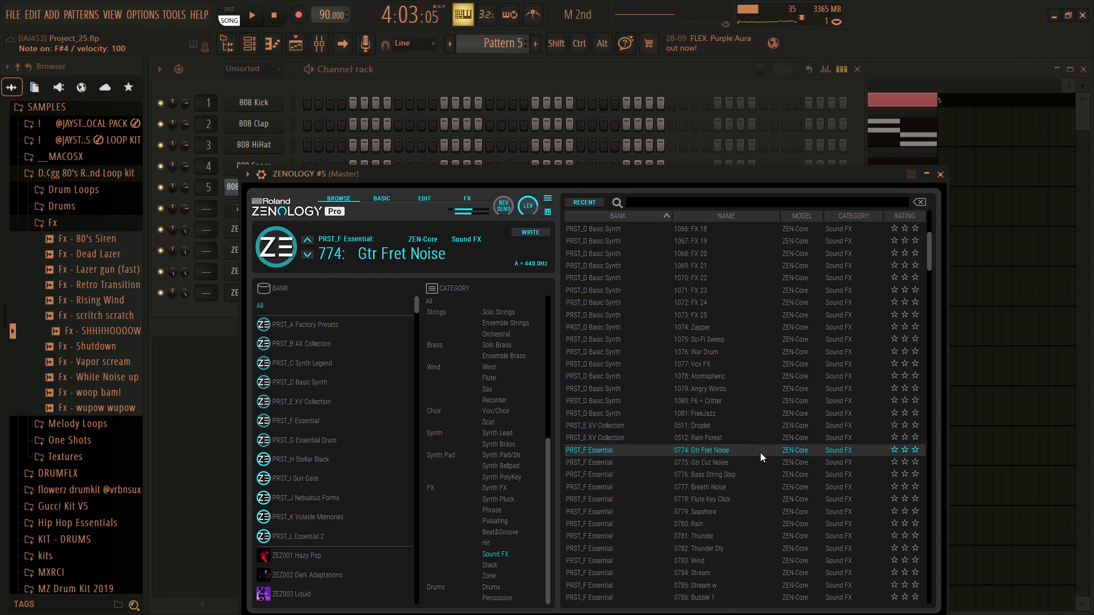
key(f)
click(770, 482)
text(hf)
scroll(788, 475, down, 2)
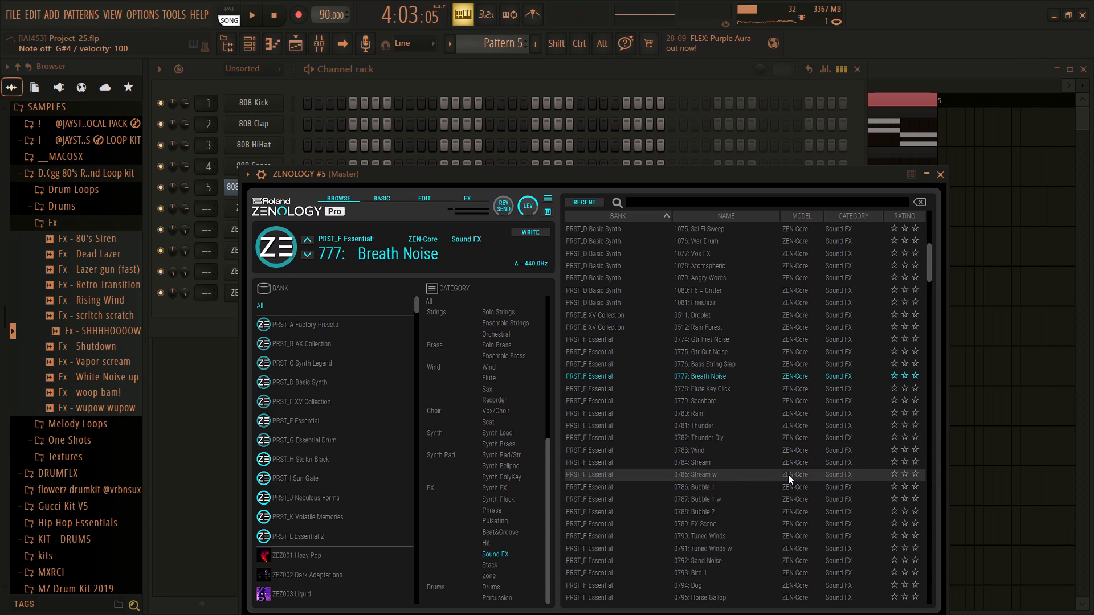
click(730, 390)
text(ghf)
key(t)
Audition the PRST_F Essential presets 0780: Rain and 0784: Stream with short and held notes.
click(763, 416)
text(gh)
key(f)
key(f)
key(f)
key(f)
key(f)
key(f)
key(f)
key(f)
key(f)
key(f)
key(f)
key(f)
key(f)
key(f)
key(f)
click(795, 457)
key(t)
key(r)
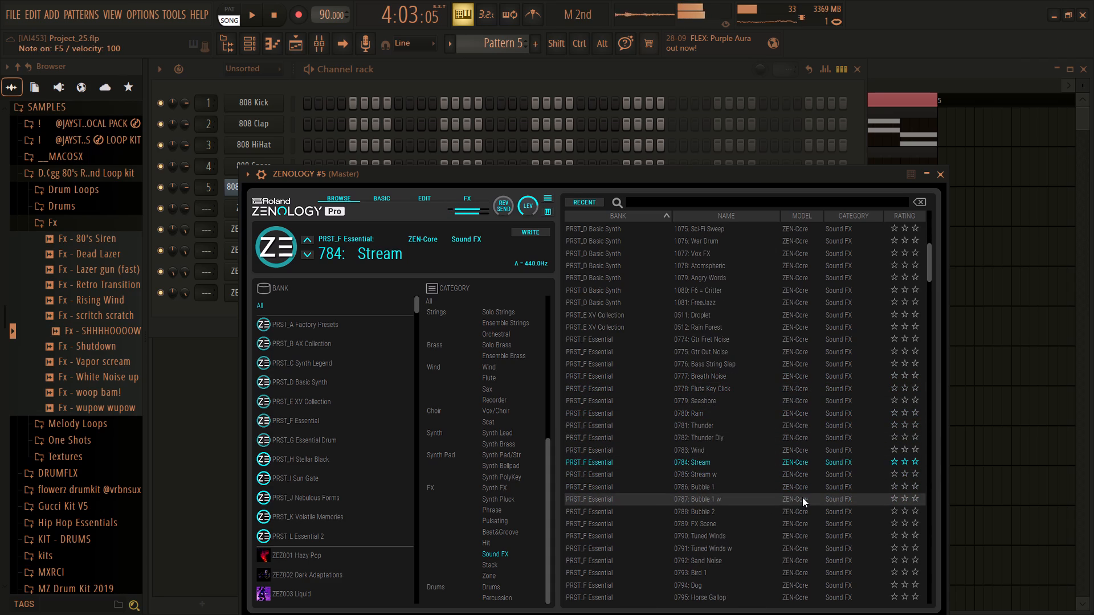
key(h)
text(gfg)
scroll(421, 468, down, 1)
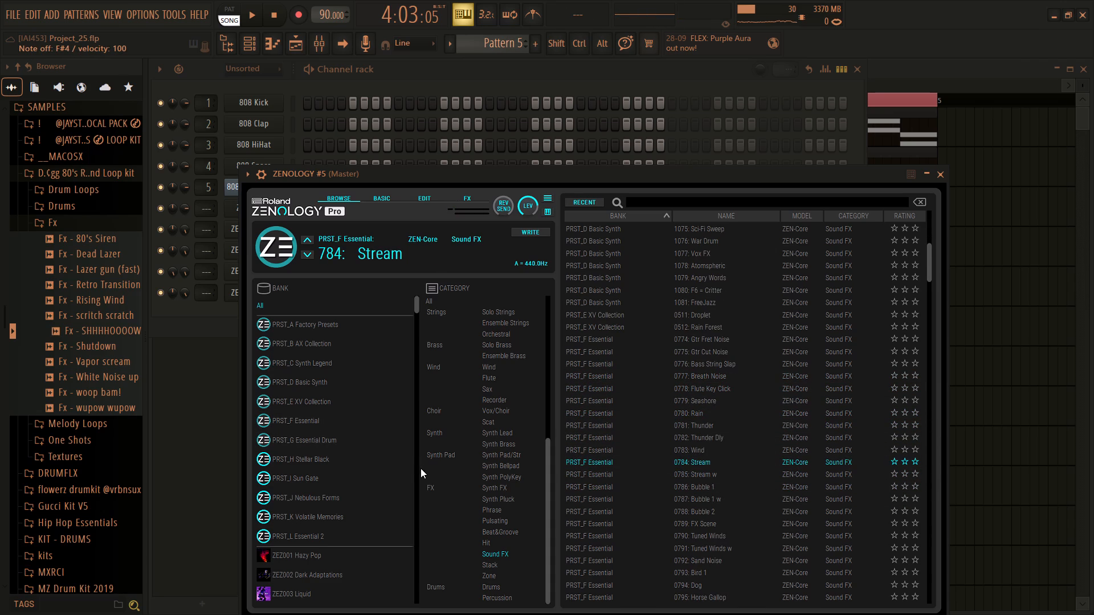
Filter the presets to the Stack category and audition 0001: Bend Quartet from PRST_J Nebulous Forms.
click(504, 571)
click(504, 571)
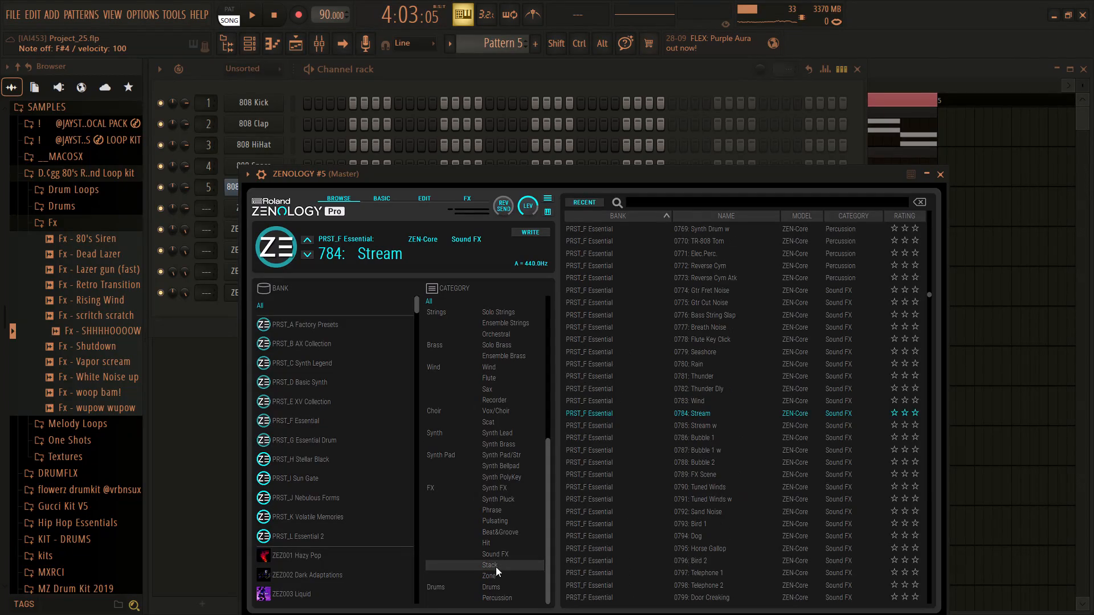
click(496, 567)
click(675, 232)
text(gh)
key(f)
key(f)
key(f)
key(f)
key(f)
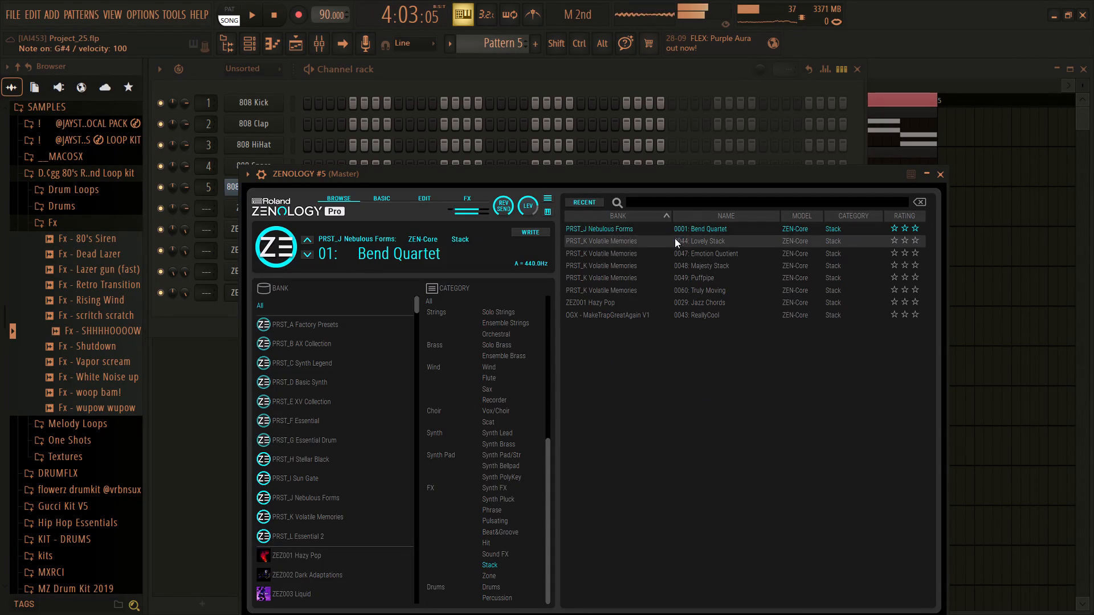
Audition further Stack presets, including 0048: Majesty Stack and 0029: Jazz Chords, with short phrases.
click(693, 247)
text(gh)
click(735, 265)
key(f)
text(gf)
key(h)
click(724, 302)
key(g)
text(ghf)
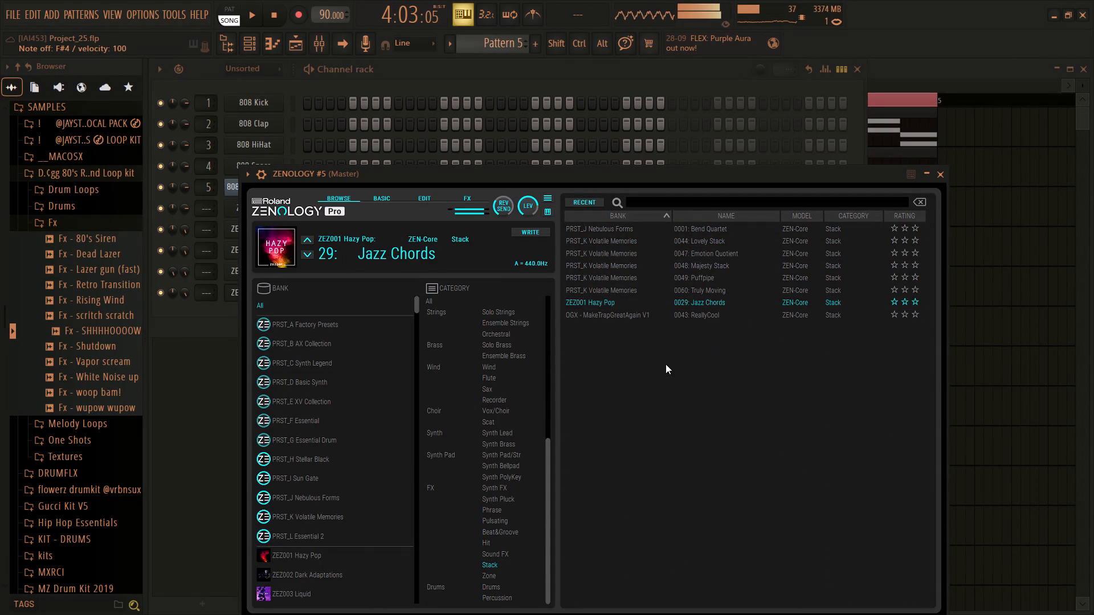
Filter the presets to the Synth FX category and audition PRST_B AX Collection 415: Chiptuner.
click(499, 489)
click(684, 411)
key(g)
text(hf)
Filter the presets to the Beat&Groove category and audition EXZ006 World Instruments 036: TempBassSolo with short notes.
click(491, 535)
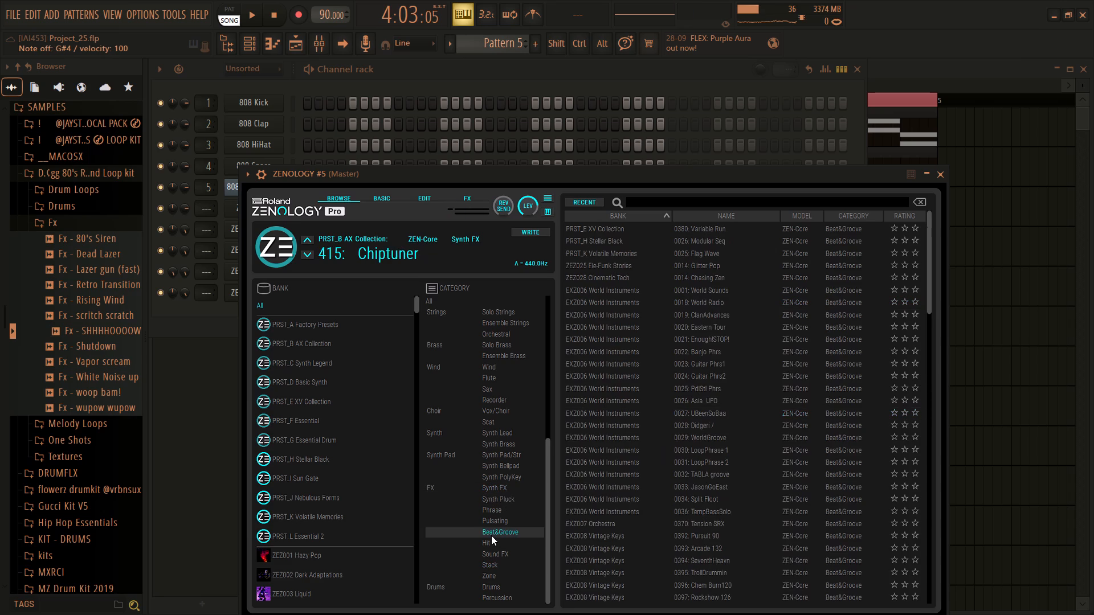
text(gh)
click(666, 516)
key(f)
click(666, 516)
key(h)
key(h)
key(h)
key(h)
key(h)
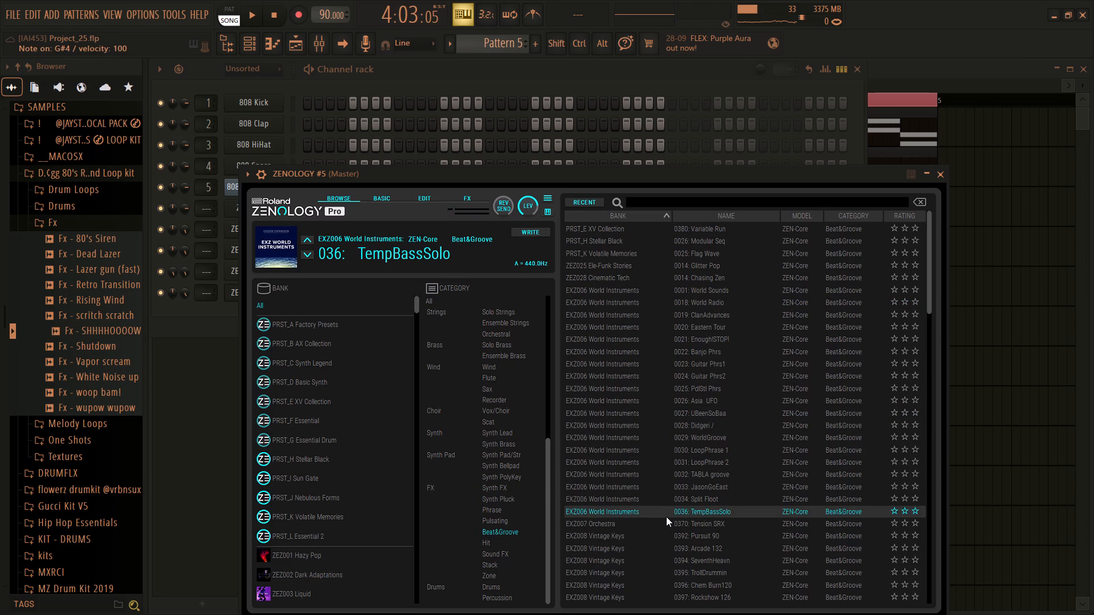
key(g)
key(f)
Filter the presets to the Plucked/Stroke category and audition PRST_E XV Collection 102: Drone Split with a short phrase.
scroll(508, 346, up, 2)
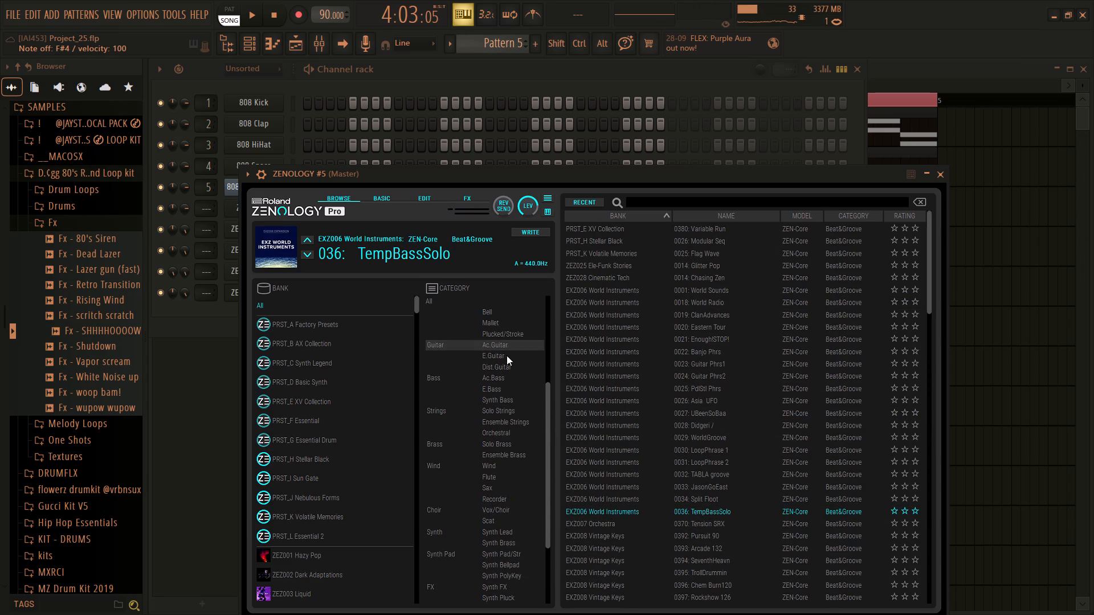
scroll(490, 374, up, 6)
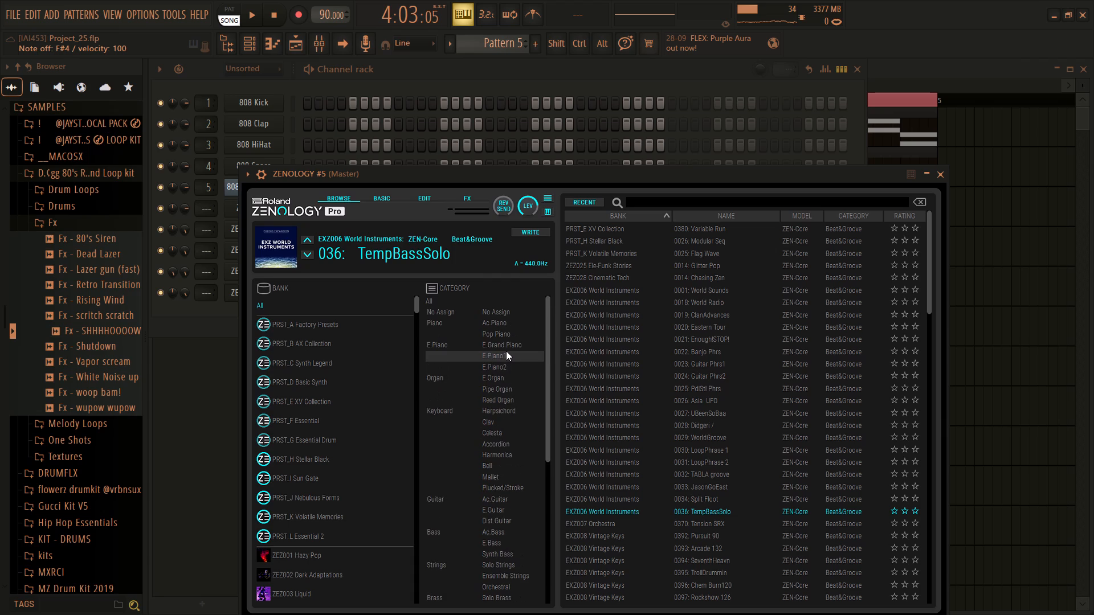
scroll(506, 351, up, 2)
click(510, 491)
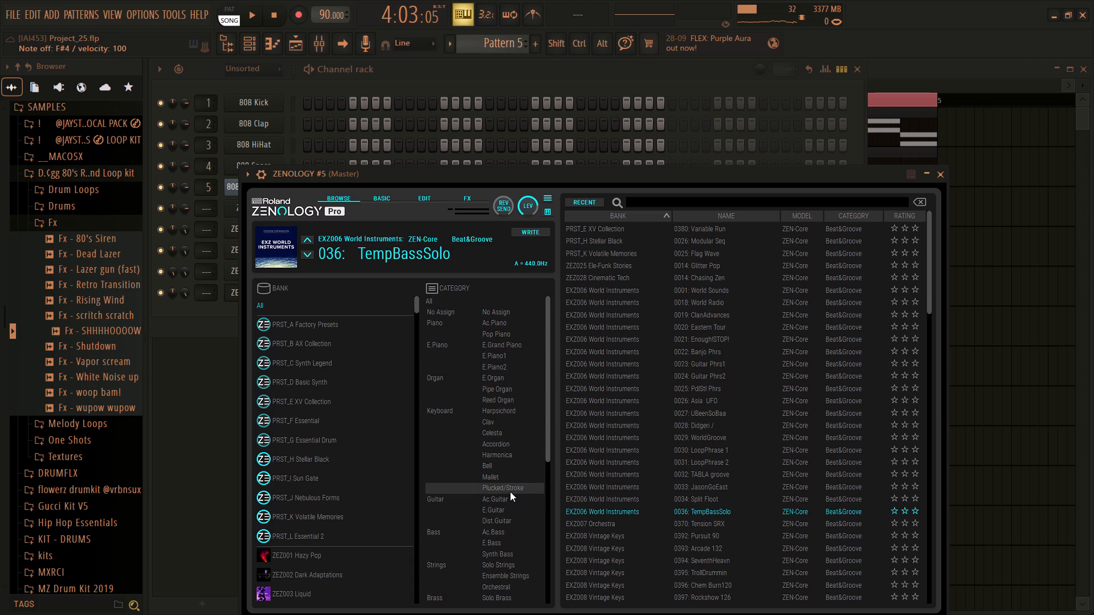
click(673, 404)
text(fh)
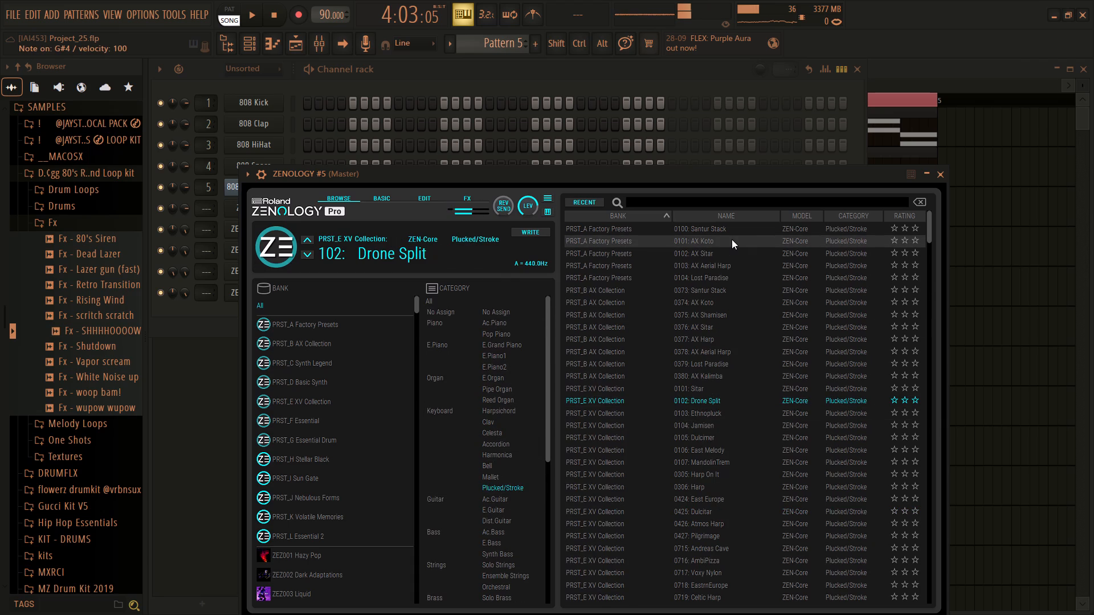
text(gh)
key(t)
key(r)
key(h)
Audition the PRST_E XV Collection presets 0105: Dulcimer and 0426: Atmos Harp with short and held notes.
click(747, 433)
text(fh)
click(721, 522)
key(t)
key(r)
key(r)
key(r)
key(r)
key(r)
key(r)
key(r)
key(r)
key(r)
key(r)
Audition the plucked presets PRST_A Factory Presets 102: AX Sitar and PRST_E XV Collection 425: Dulcitar.
click(734, 259)
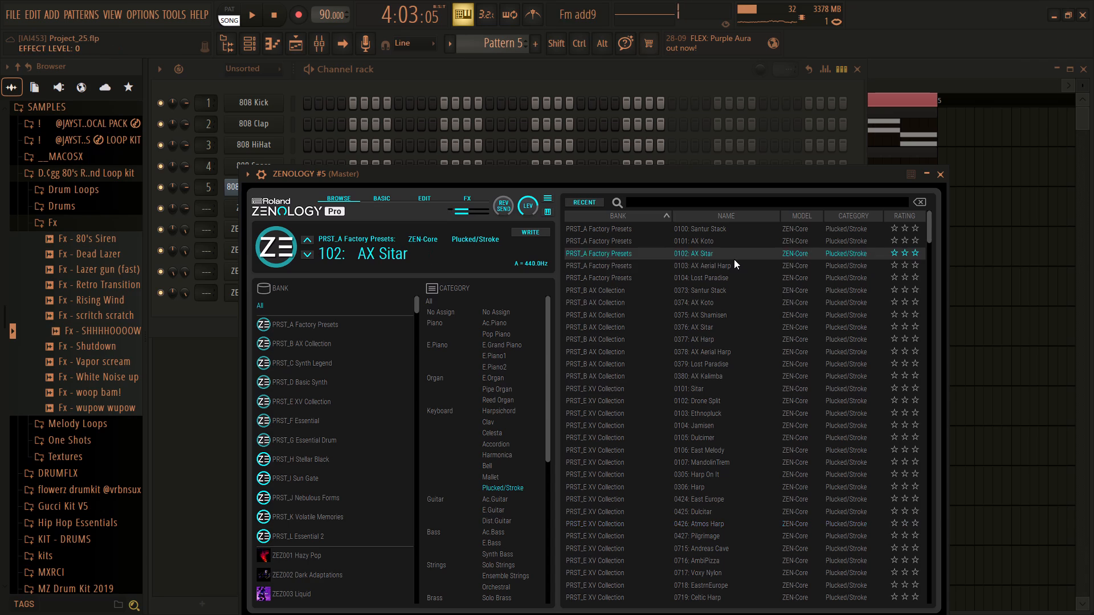
key(h)
key(g)
scroll(746, 387, down, 4)
key(f)
right_click(746, 387)
key(g)
key(f)
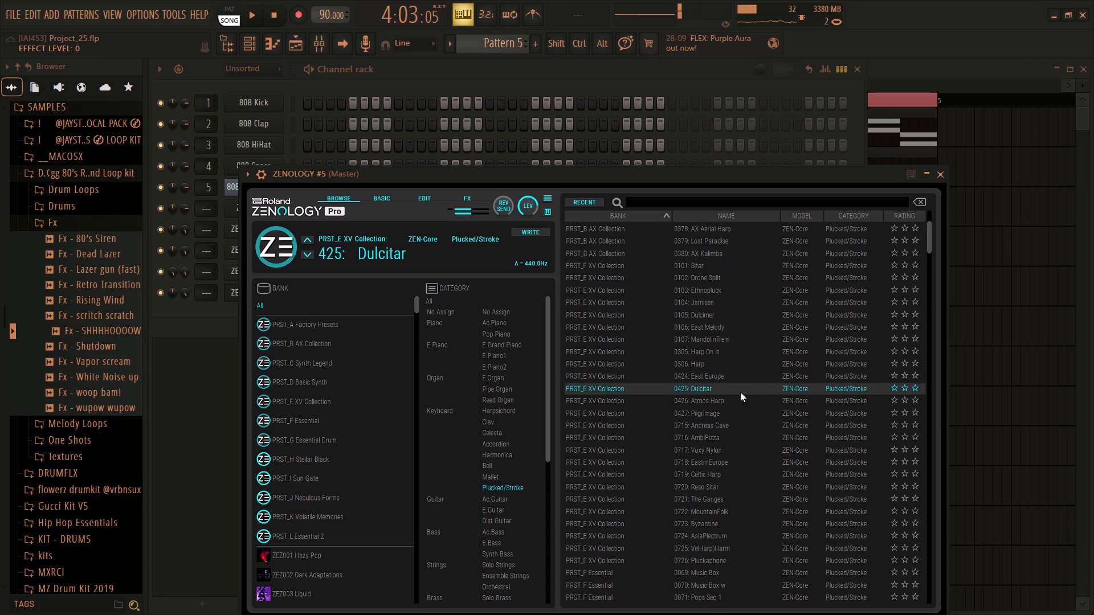
click(730, 389)
text(fh)
Audition the PRST_E XV Collection presets 715: Andreas Cave and 719: Celtic Harp with short phrases.
click(732, 429)
text(gft)
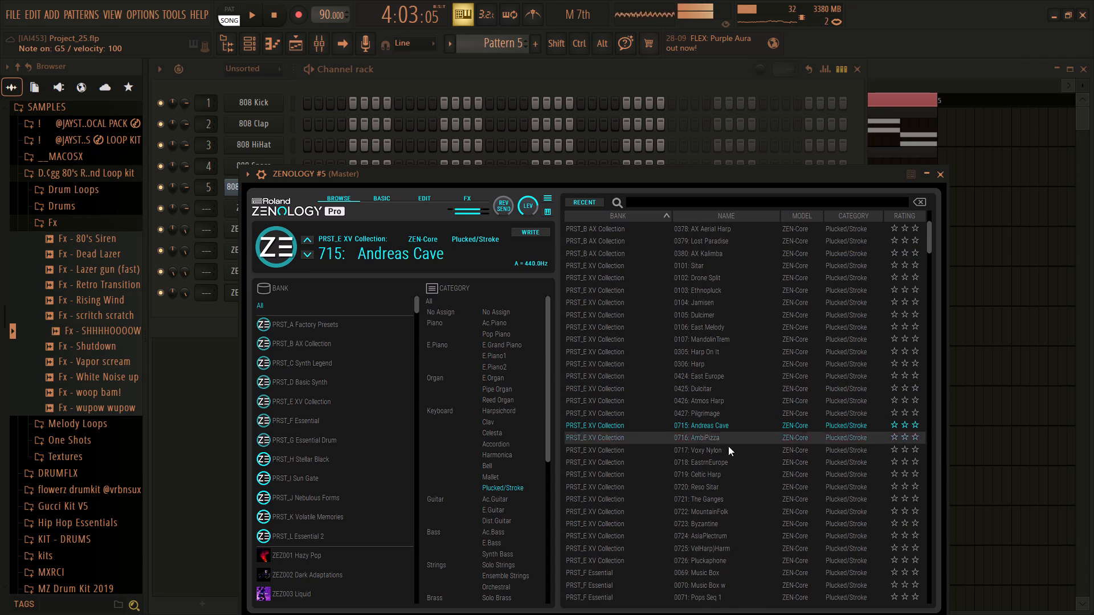
click(719, 480)
text(gh)
scroll(719, 480, down, 2)
key(f)
Filter the presets to the Ac.Guitar category and audition PRST_E XV Collection 669: Soft Nylon.
click(496, 499)
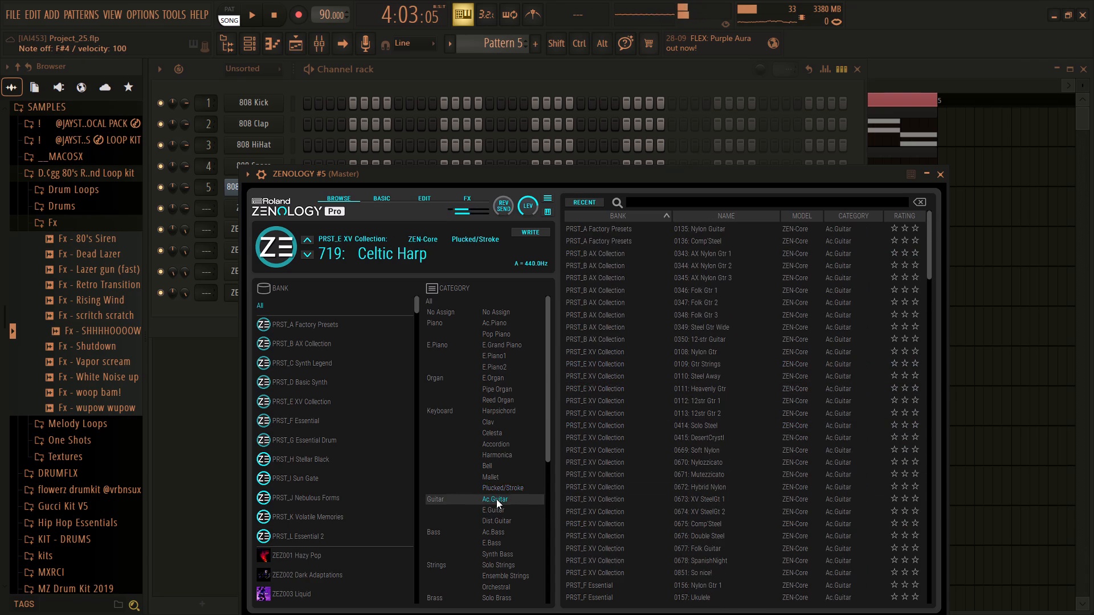
click(742, 451)
key(g)
text(hf)
Filter the presets to the Mallet category and audition 0339: AX Marimba and a PRST_D Basic Synth Toy Box preset.
click(509, 481)
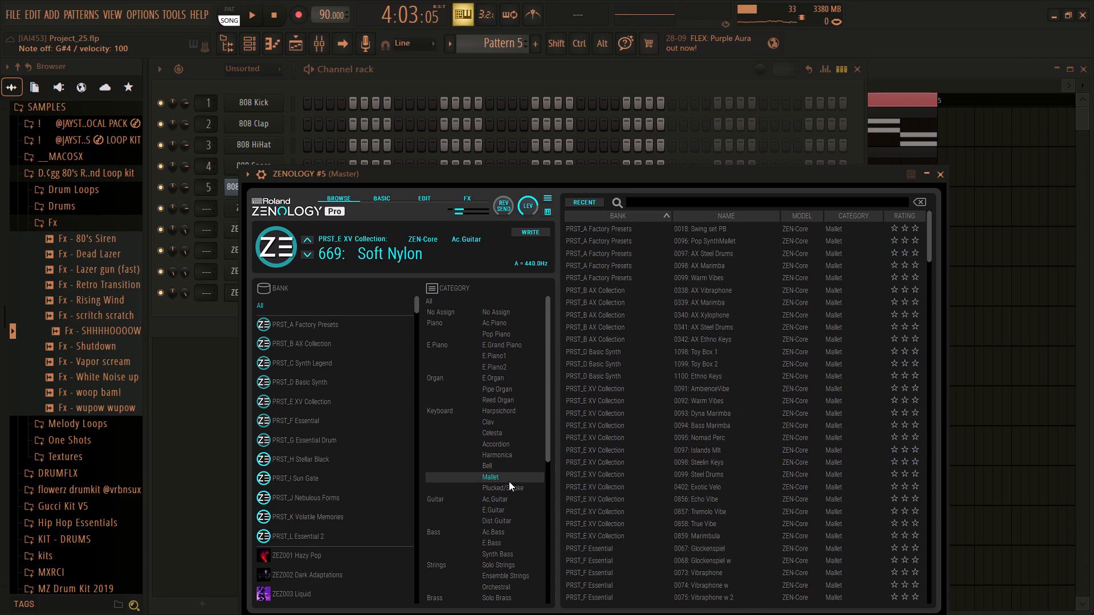
click(710, 304)
key(t)
key(r)
click(738, 359)
text(gf)
Audition the mallet preset PRST_E XV Collection 097: Islands Mlt with a long held note and short notes.
click(756, 454)
key(h)
key(f)
key(f)
key(f)
key(f)
key(f)
key(f)
key(f)
key(f)
key(f)
key(f)
key(f)
key(f)
key(f)
key(f)
key(f)
scroll(756, 454, down, 6)
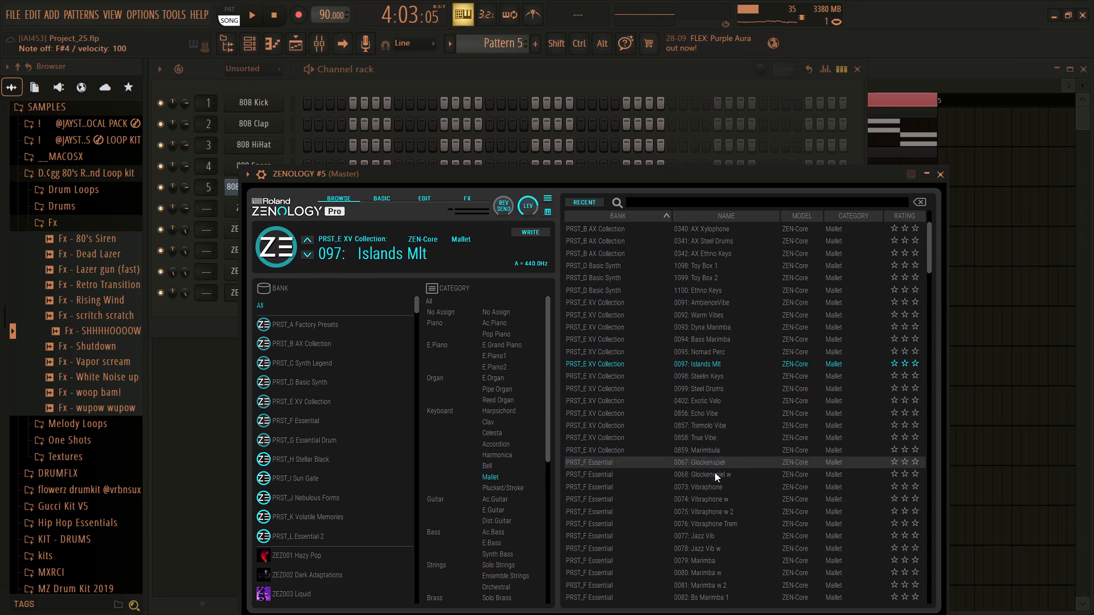
text(ghf)
Filter the presets to the Dist.Guitar category and audition PRST_B AX Collection 367: MS1959 I with short and held notes.
click(503, 517)
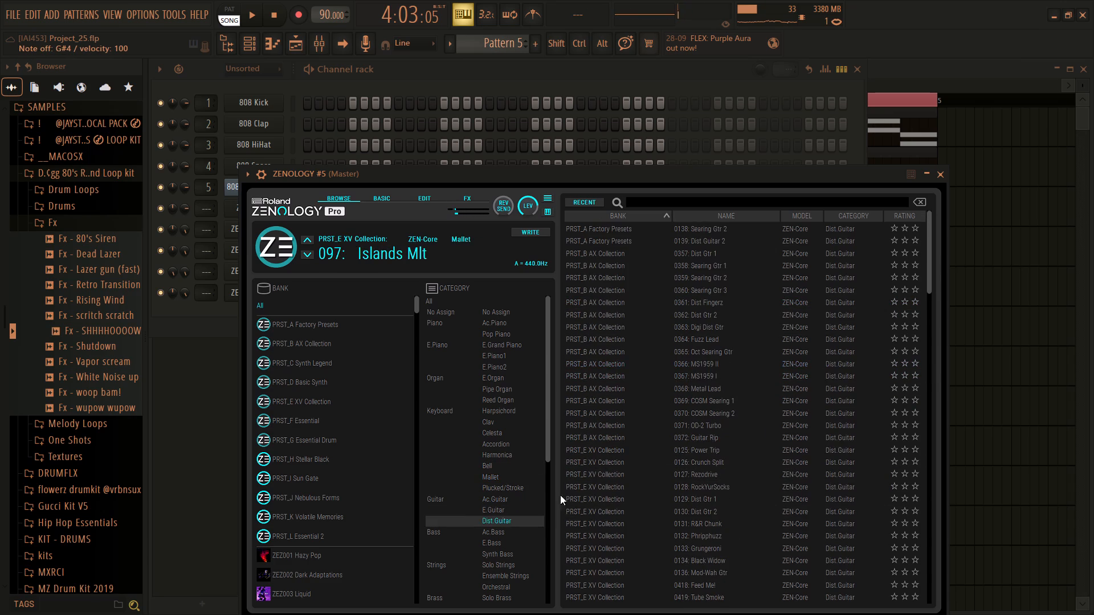
click(756, 372)
key(g)
text(hf)
text(th)
key(f)
key(f)
key(f)
key(f)
key(f)
key(f)
key(f)
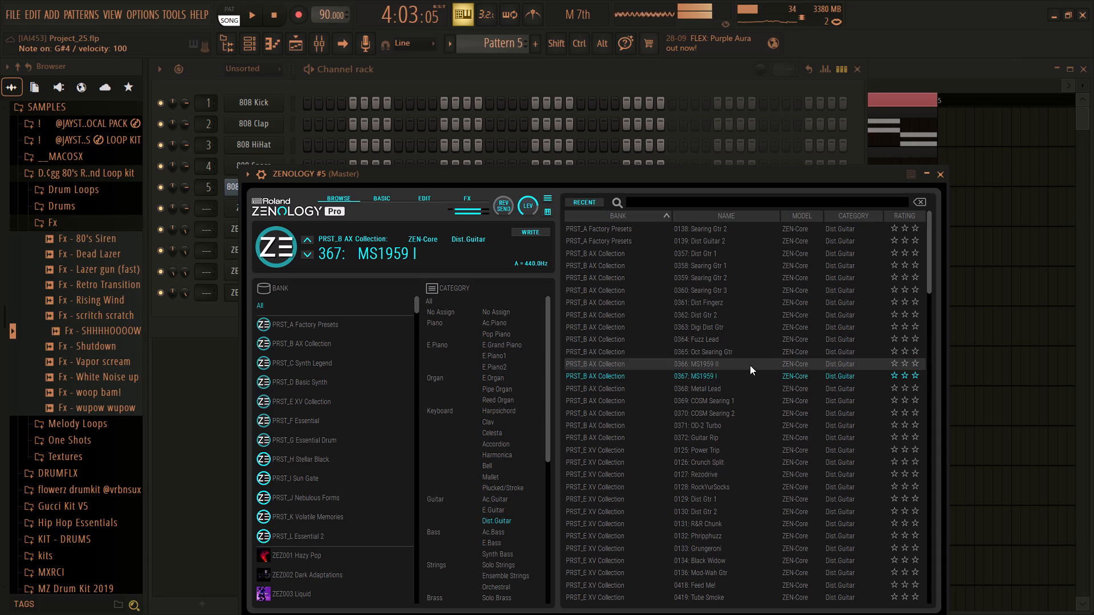
Audition PRST_B AX Collection 366: MS1959 II and 369: COSM Searing 1, leaving the latter loaded and closing ZENOLOGY #5.
click(748, 365)
key(f)
key(t)
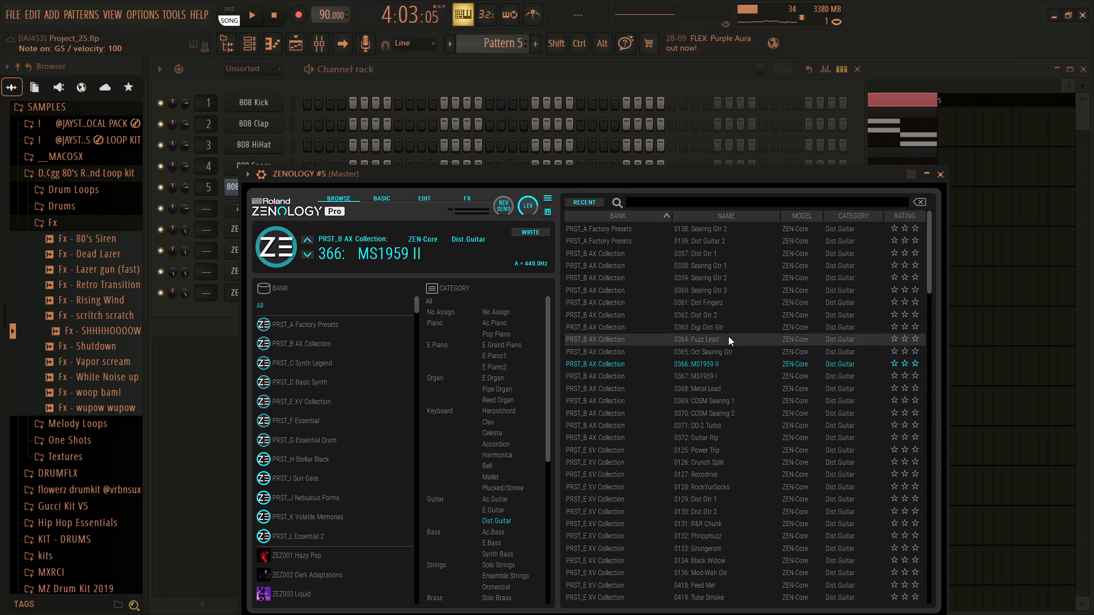
key(r)
click(775, 399)
text(ty)
key(r)
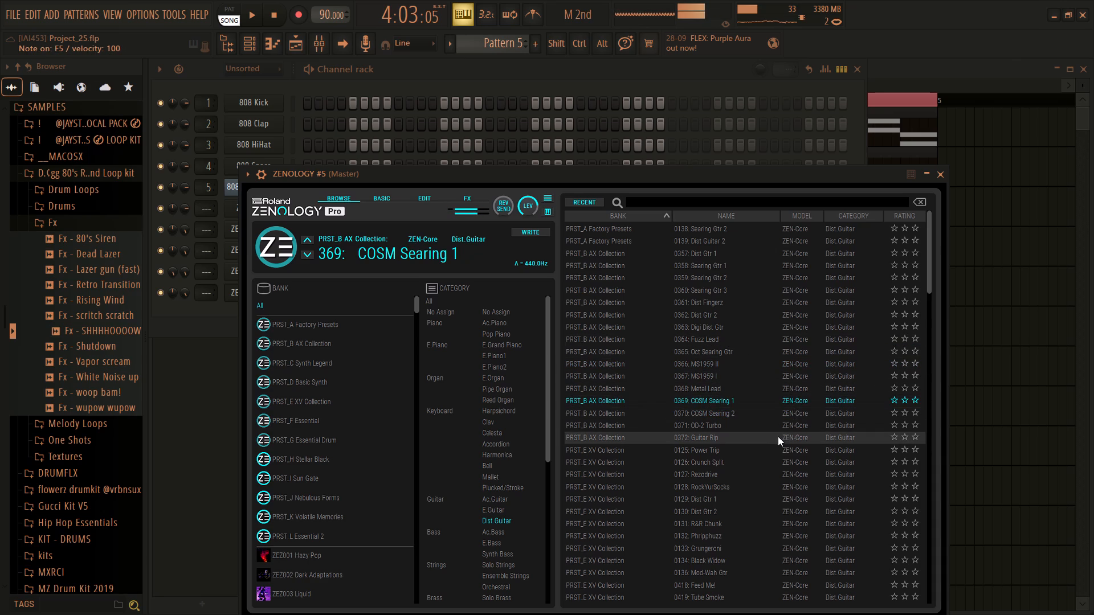
key(y)
key(t)
key(y)
key(r)
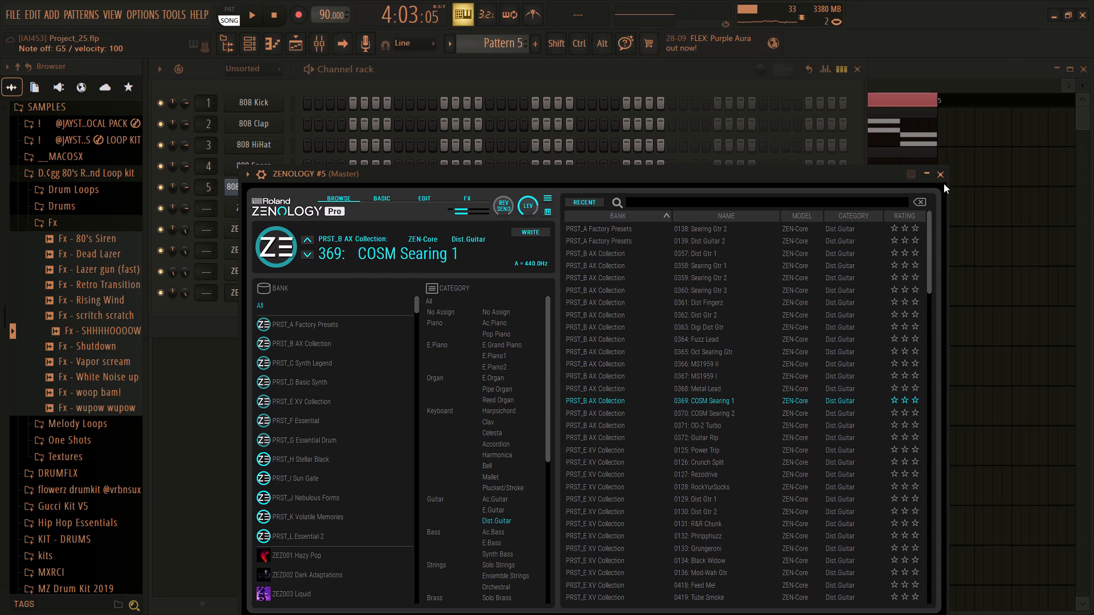
click(944, 180)
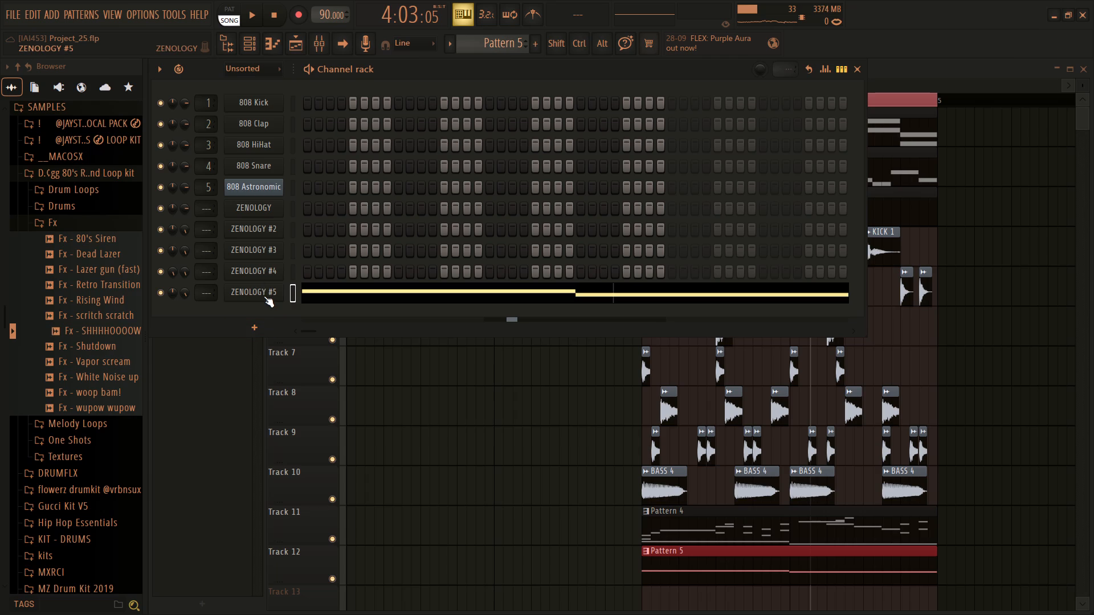
Switch playback to pattern mode and play Pattern 5.
click(234, 14)
key(space)
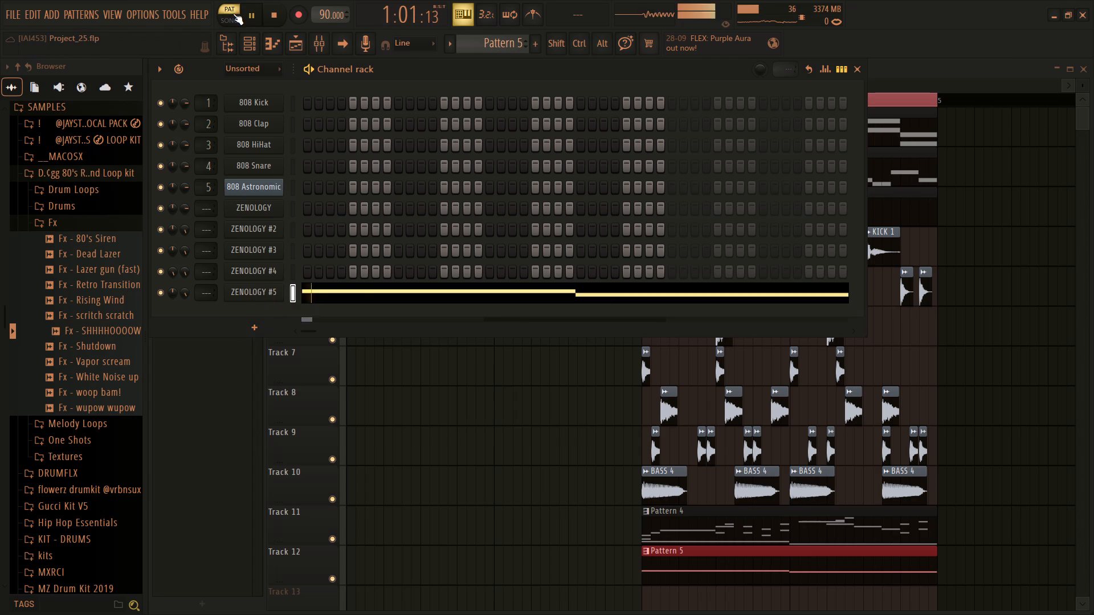
Open ZENOLOGY #5's piano roll, stop playback, and delete the two long notes on C5 and B4.
right_click(258, 296)
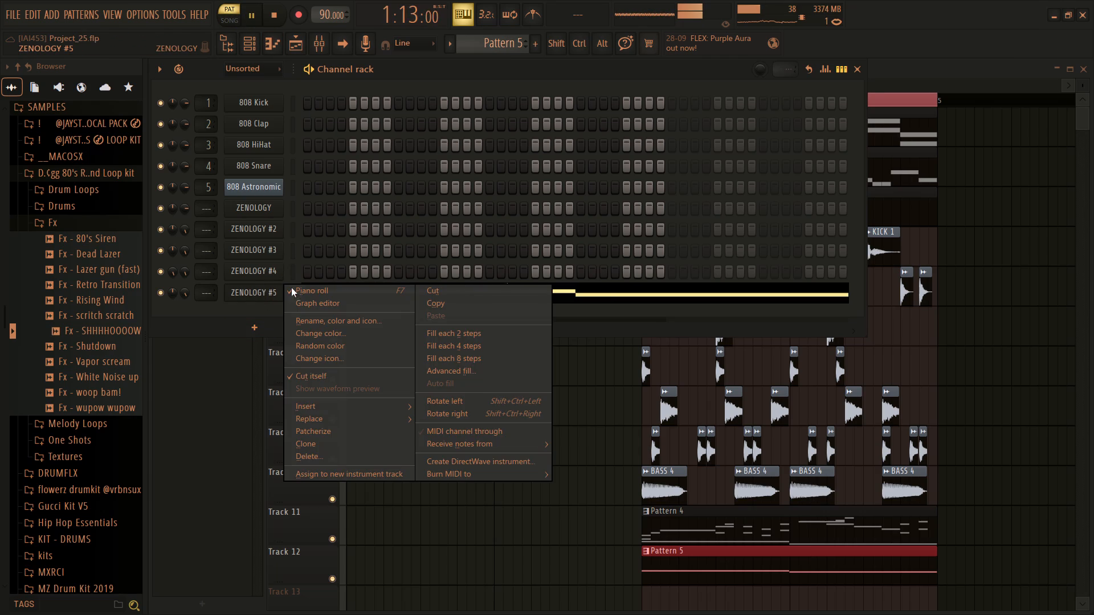
click(301, 288)
right_click(271, 288)
click(298, 294)
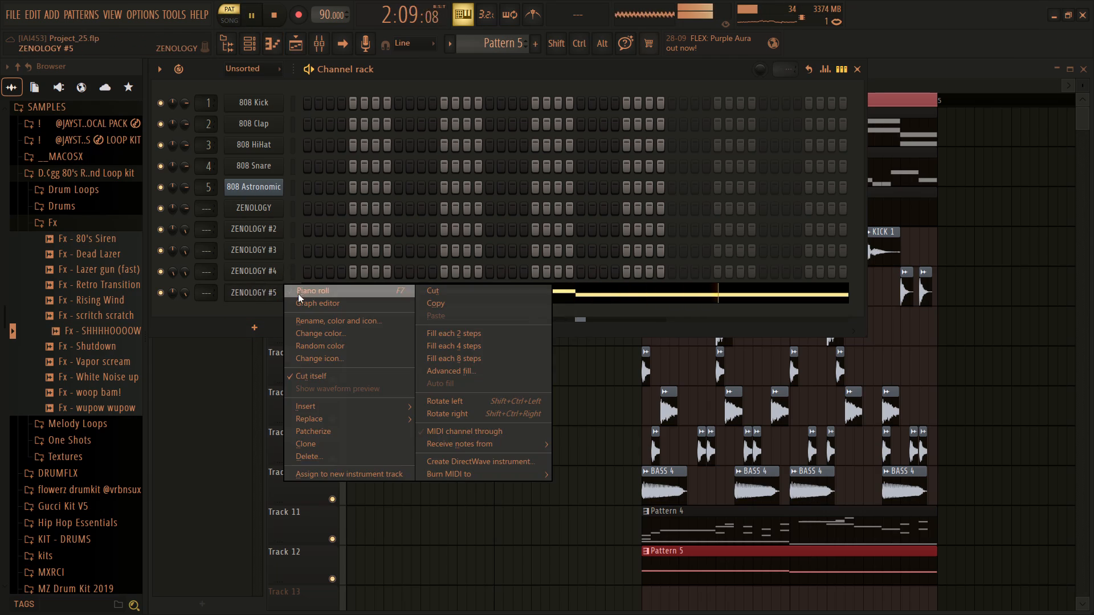
click(256, 11)
ctrl+drag(722, 441, 361, 331)
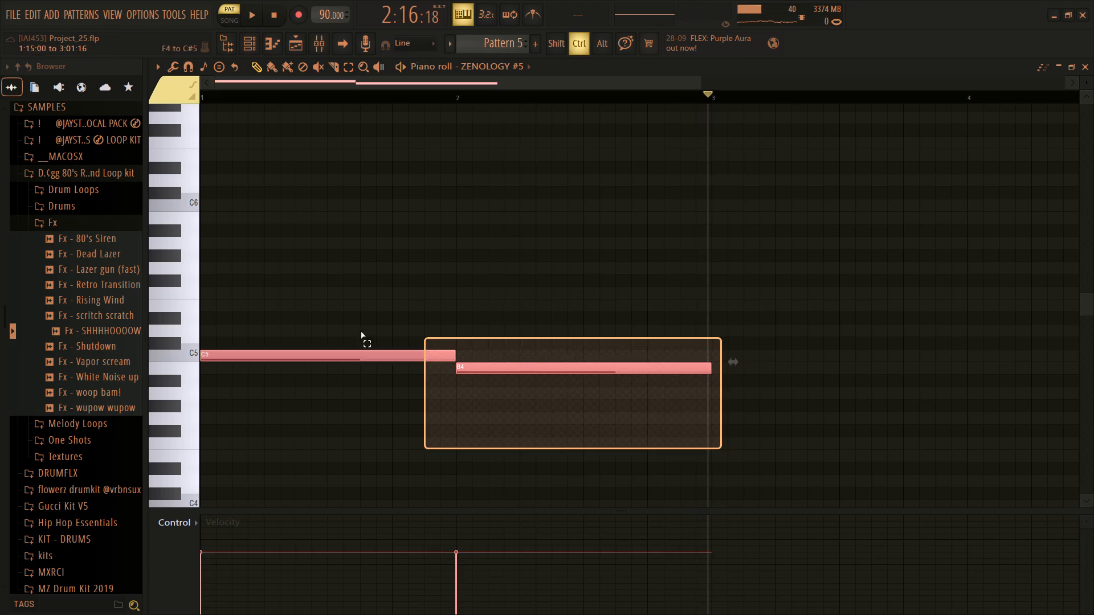
ctrl+drag(361, 331, 209, 300)
key(Delete)
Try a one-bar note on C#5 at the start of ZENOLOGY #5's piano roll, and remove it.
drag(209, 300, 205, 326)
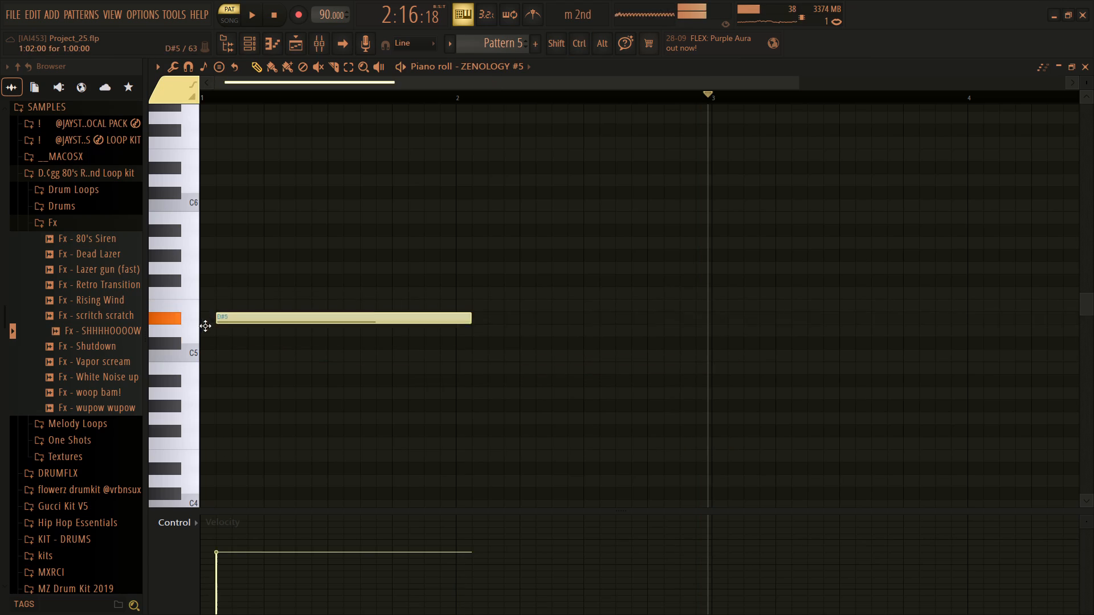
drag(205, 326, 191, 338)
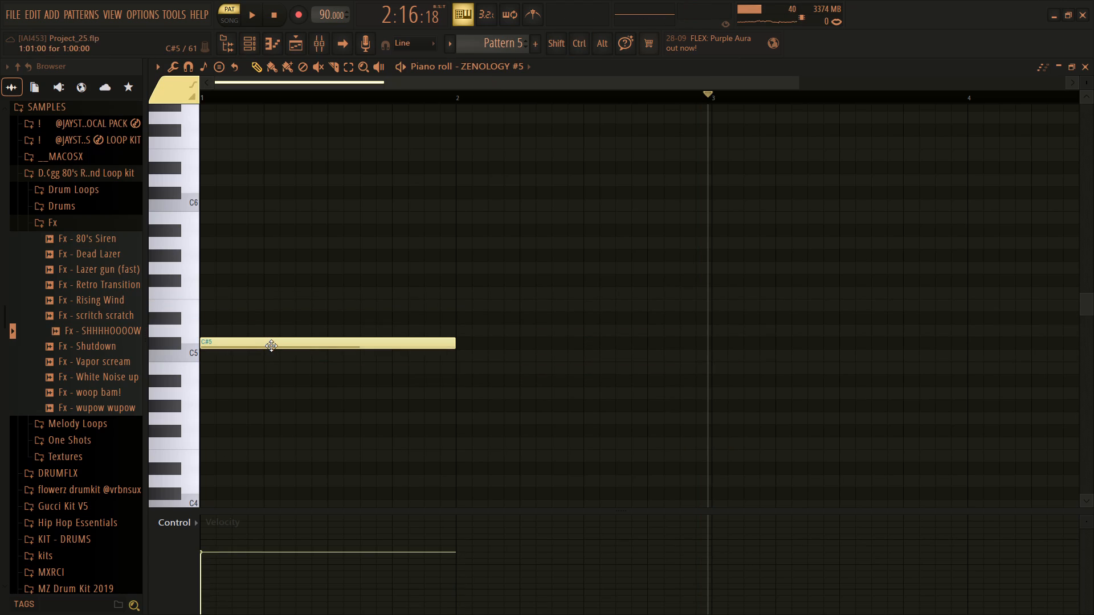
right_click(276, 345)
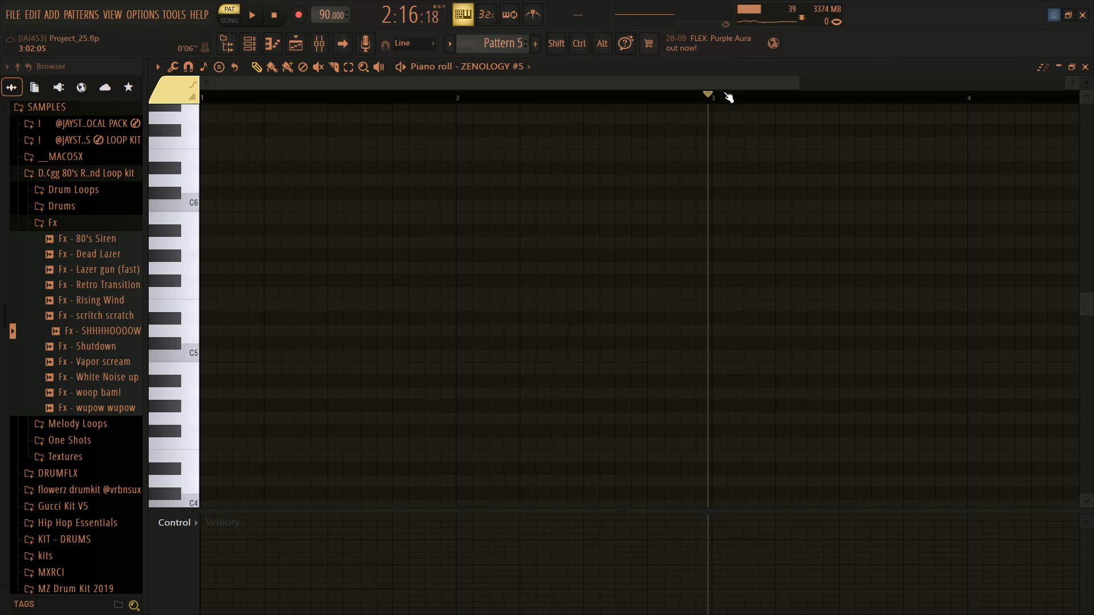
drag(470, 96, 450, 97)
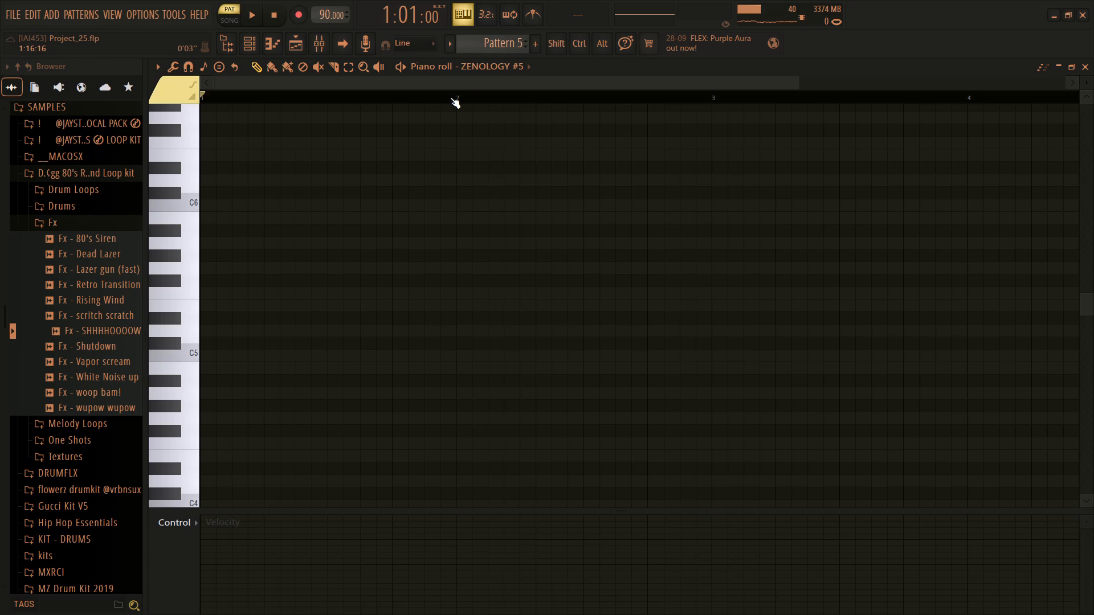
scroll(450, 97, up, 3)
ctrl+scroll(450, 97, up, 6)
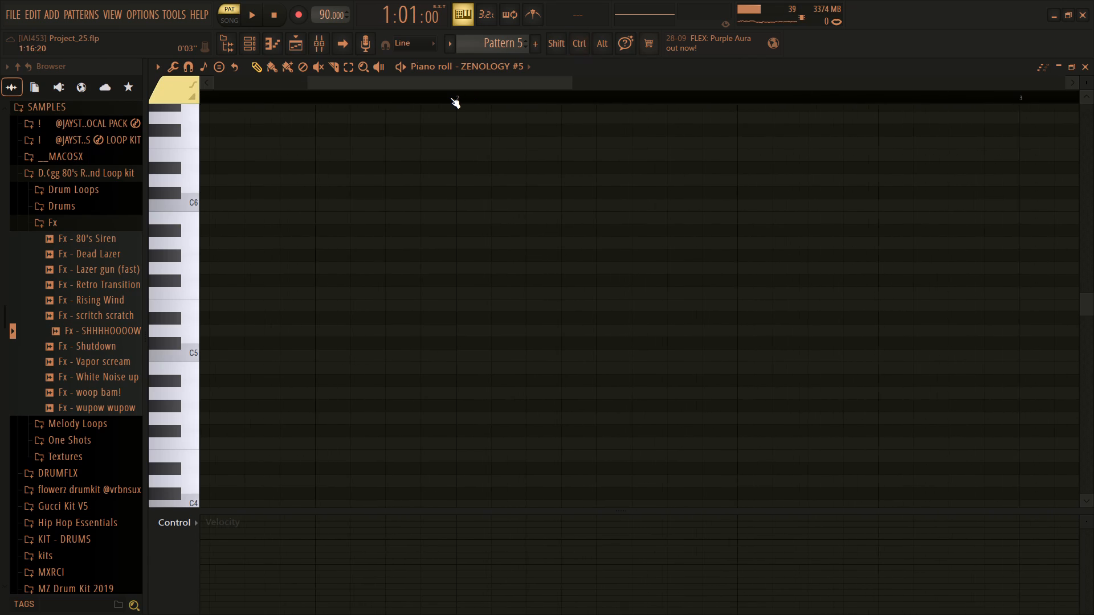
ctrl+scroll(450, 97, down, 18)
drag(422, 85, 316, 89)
Preview the sample Fx - Dead Lazer, and collapse the Fx and D.4gg 80's Retro Drum And Loop kit folders.
click(81, 255)
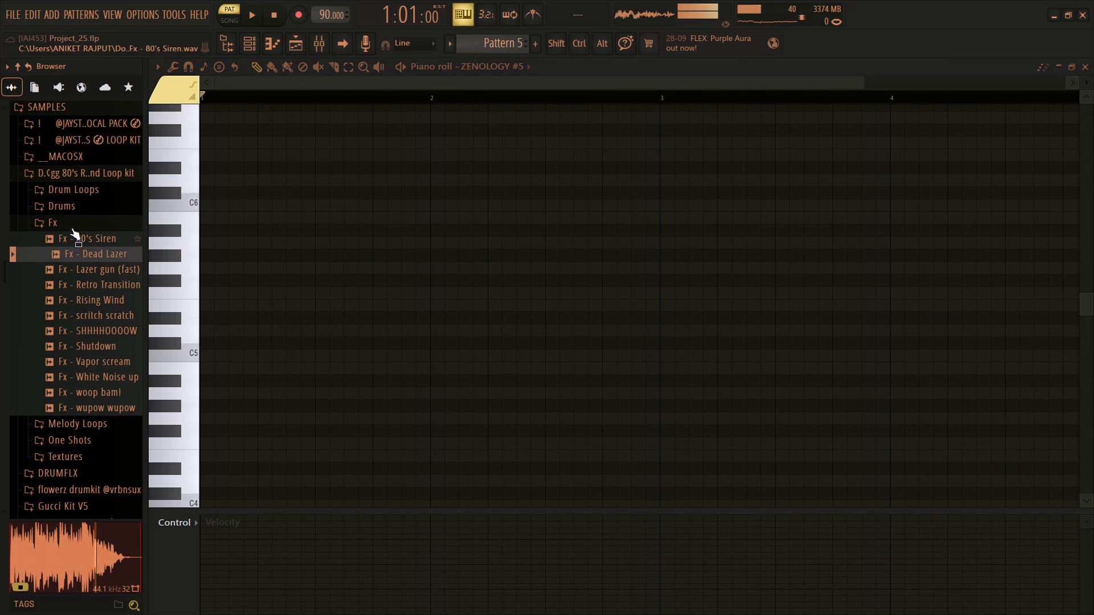
click(48, 223)
scroll(51, 220, up, 1)
click(43, 221)
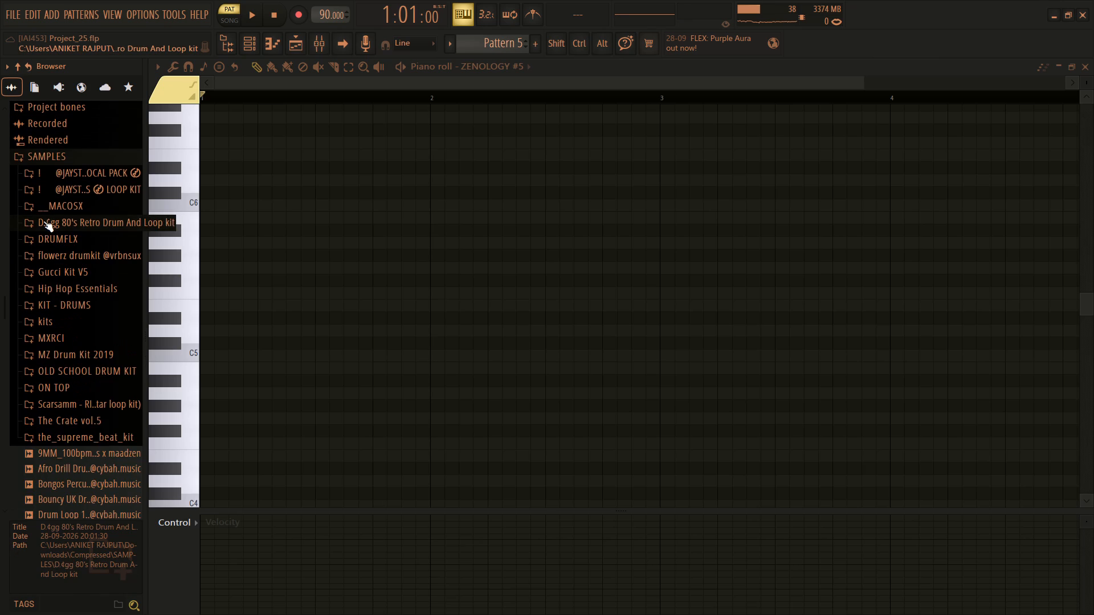
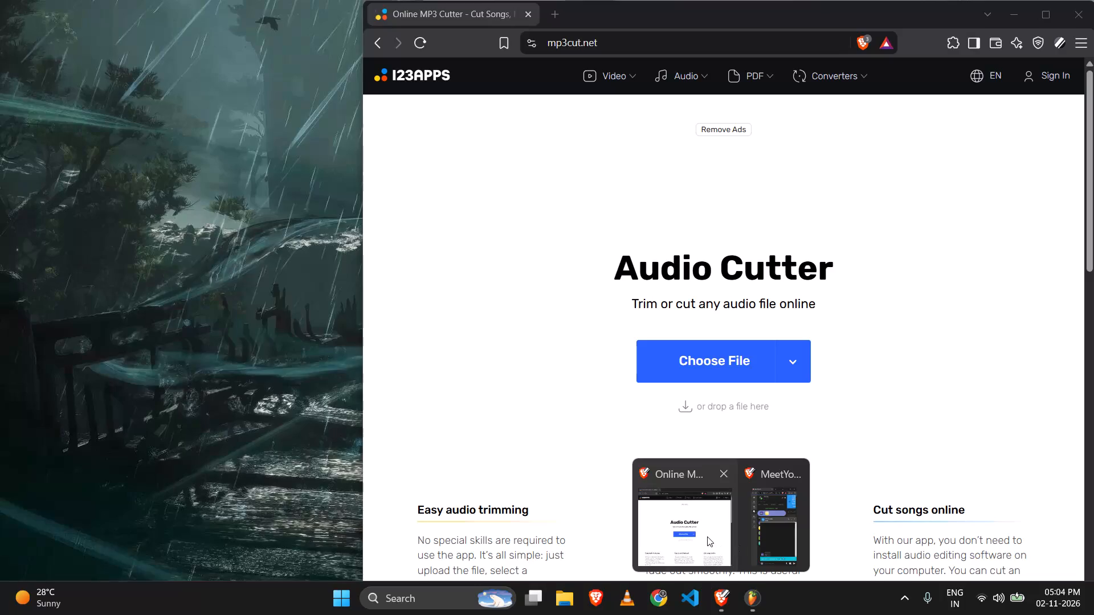
Switch from the desktop back to the FL Studio project.
click(470, 433)
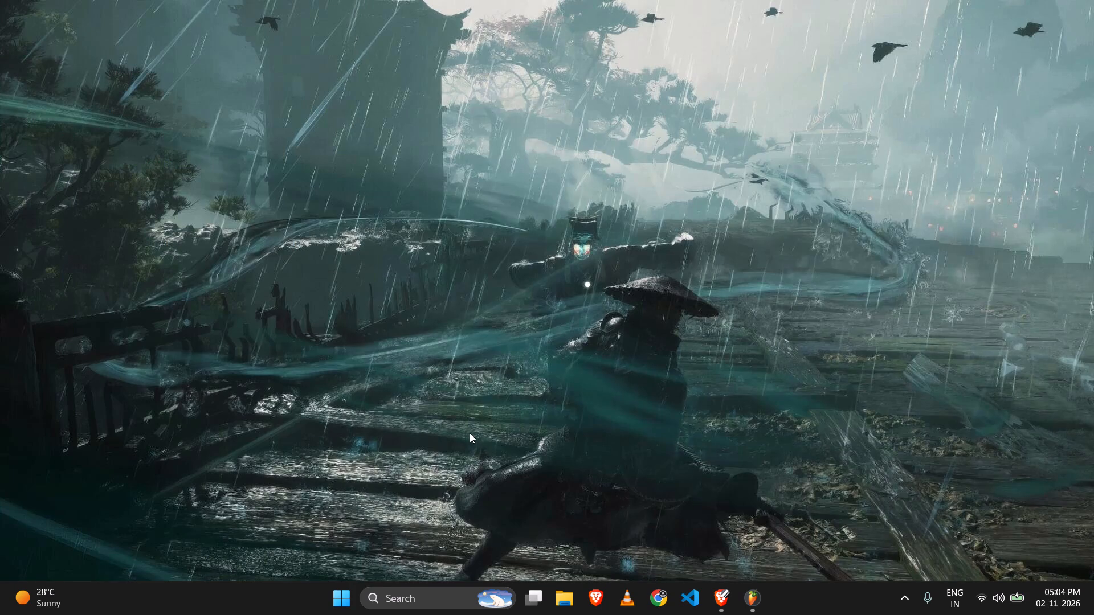
click(727, 596)
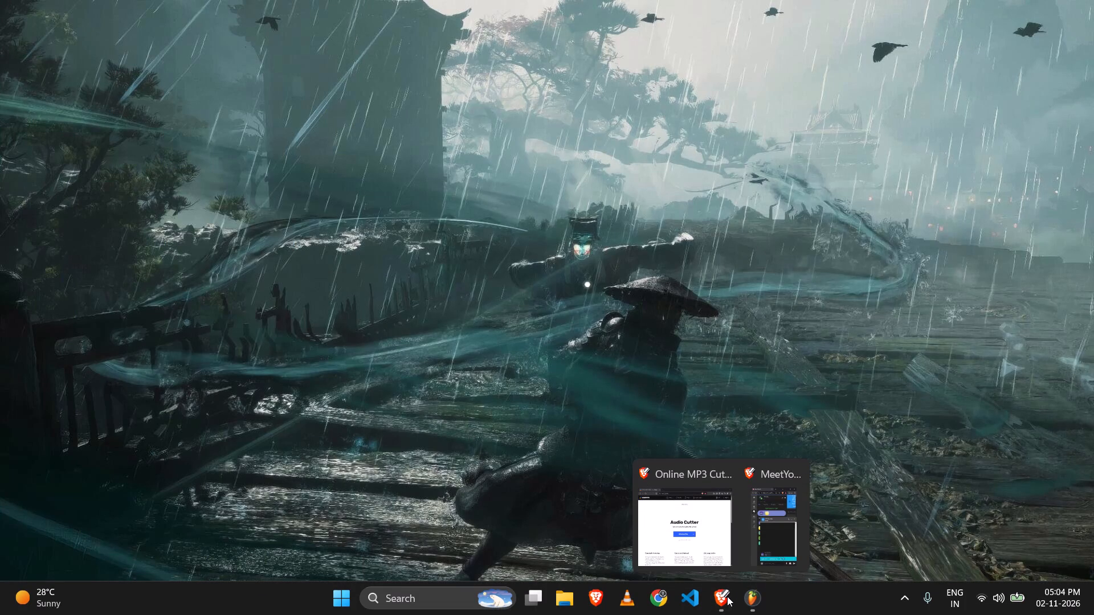
click(511, 483)
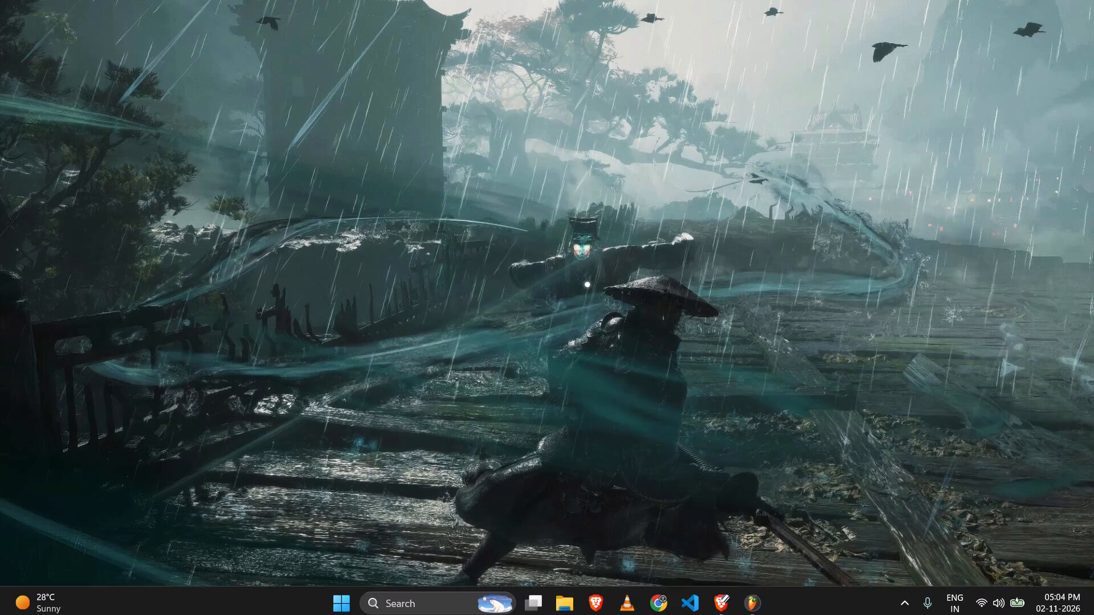
click(760, 597)
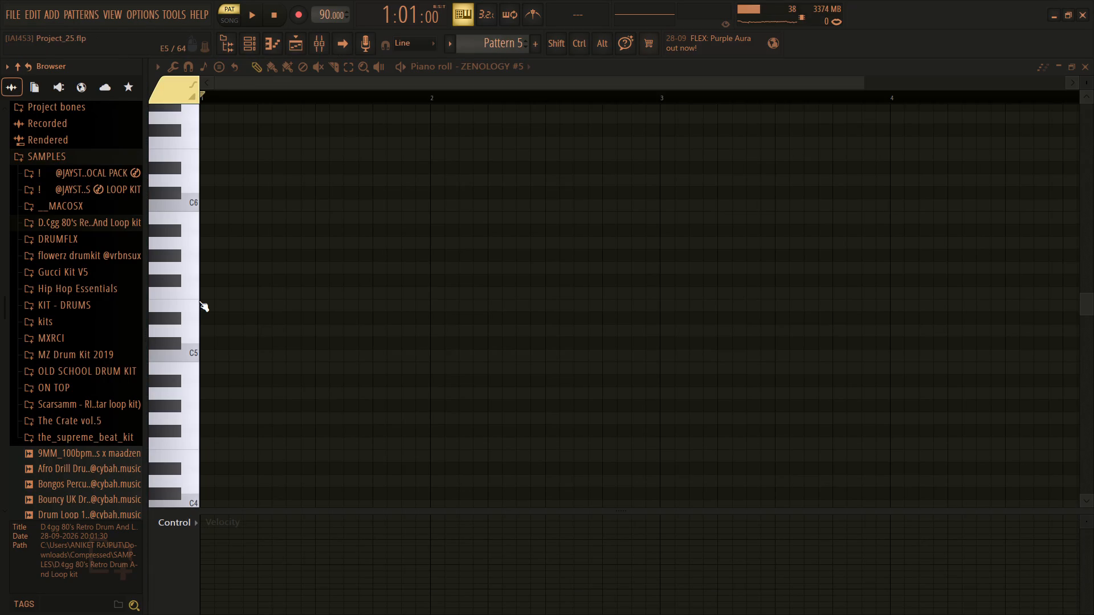
Extend the Pattern 5 clip on Track 12 of the playlist so it ends at bar 5.
scroll(199, 301, up, 3)
scroll(445, 318, up, 6)
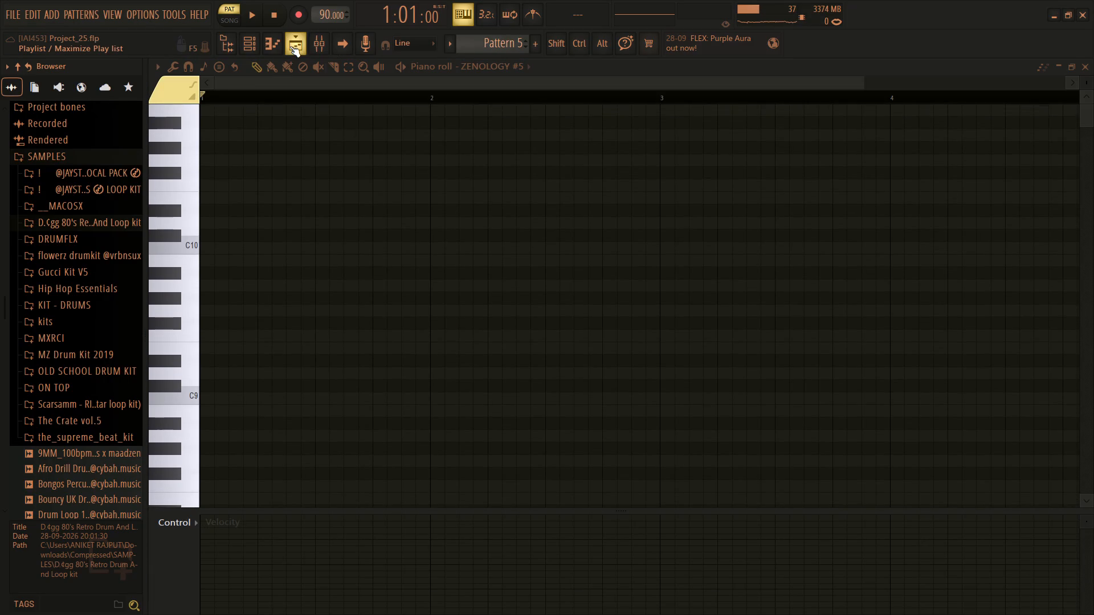
click(290, 46)
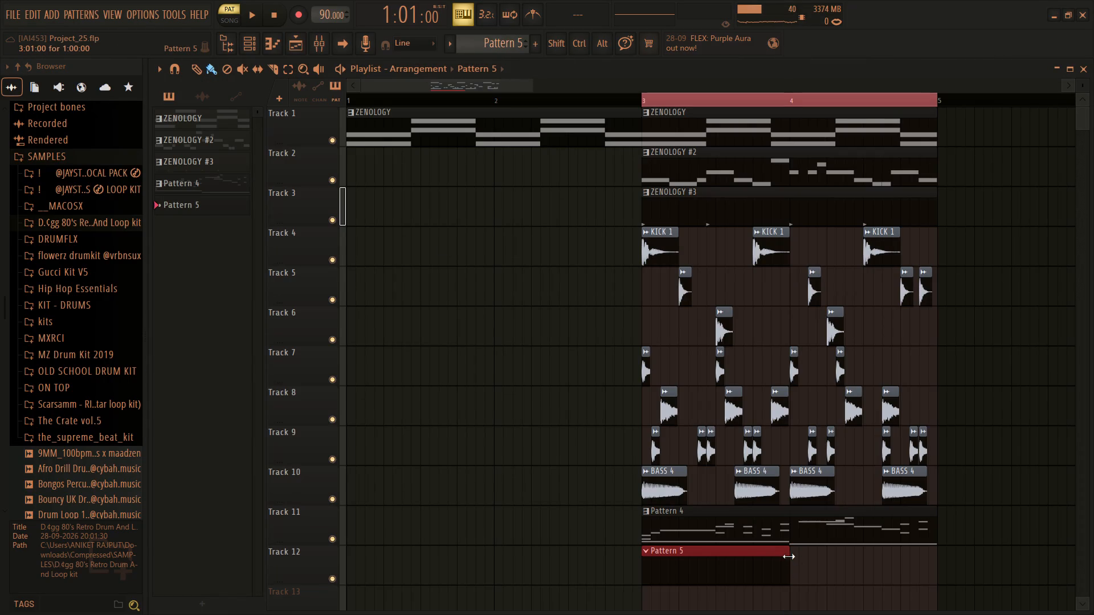
drag(785, 555, 934, 574)
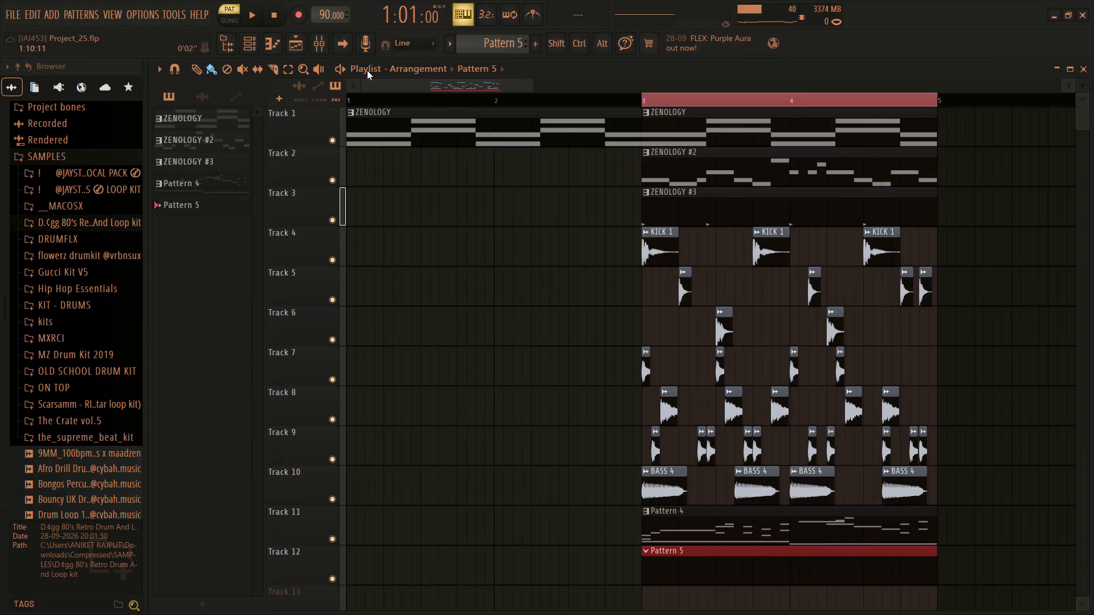
Return to ZENOLOGY #5's piano roll and place a one-bar note on C#10 at the start of bar 1.
click(300, 40)
ctrl+scroll(395, 217, up, 2)
scroll(395, 217, right, 8)
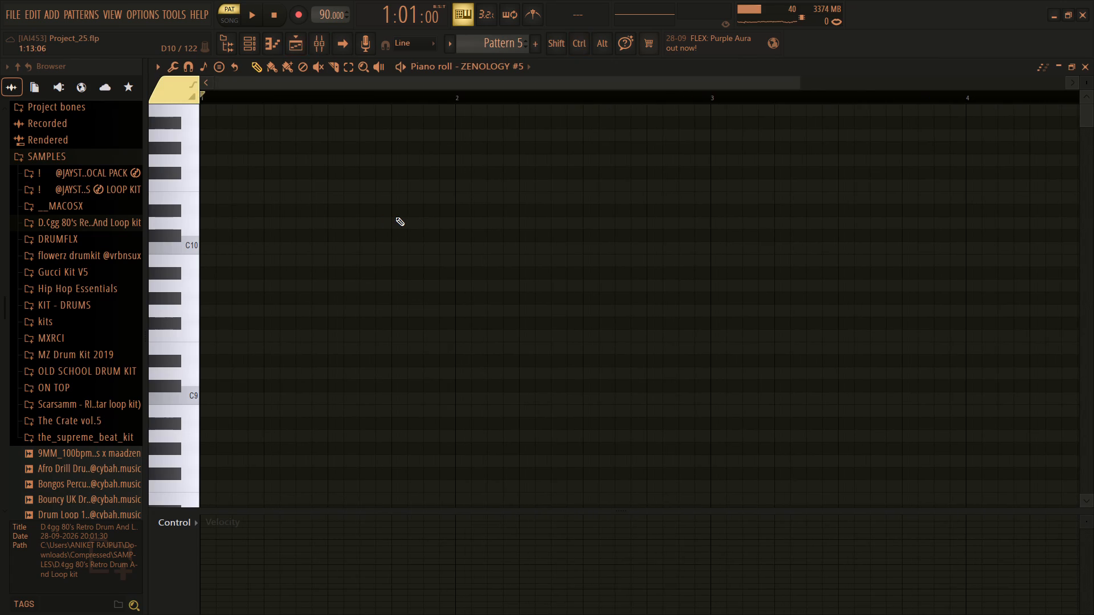
drag(205, 311, 166, 274)
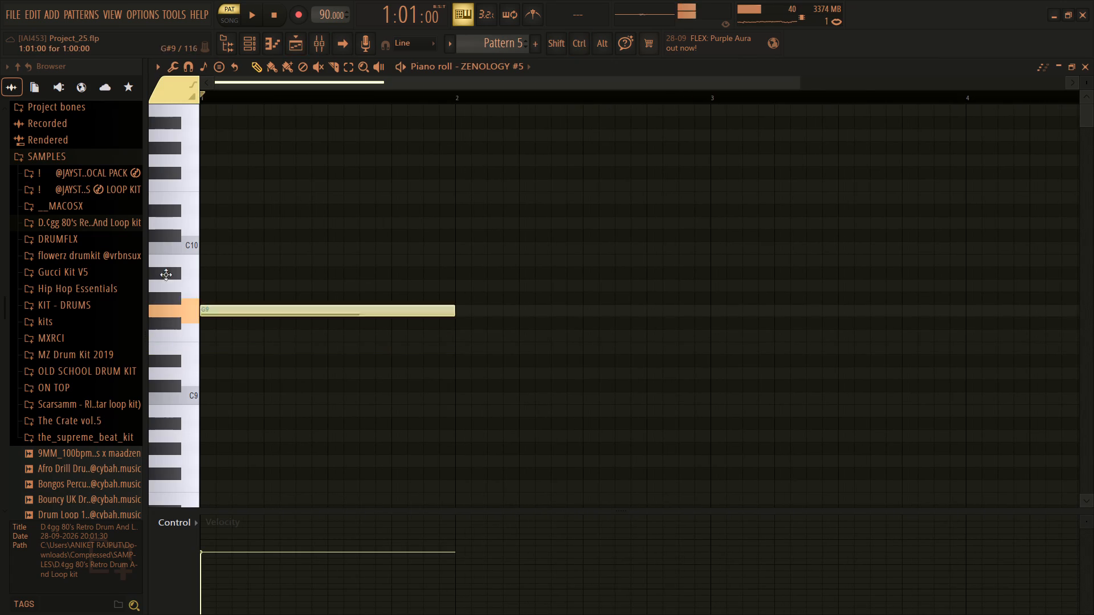
drag(166, 274, 158, 229)
scroll(158, 229, up, 2)
scroll(158, 229, down, 2)
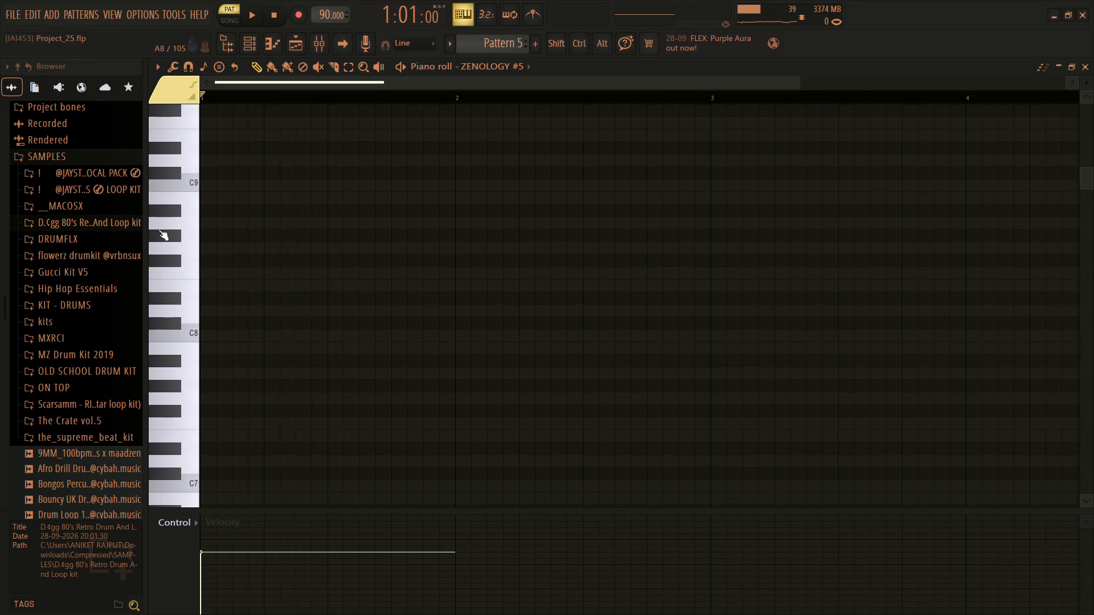
scroll(325, 334, down, 1)
scroll(325, 334, up, 1)
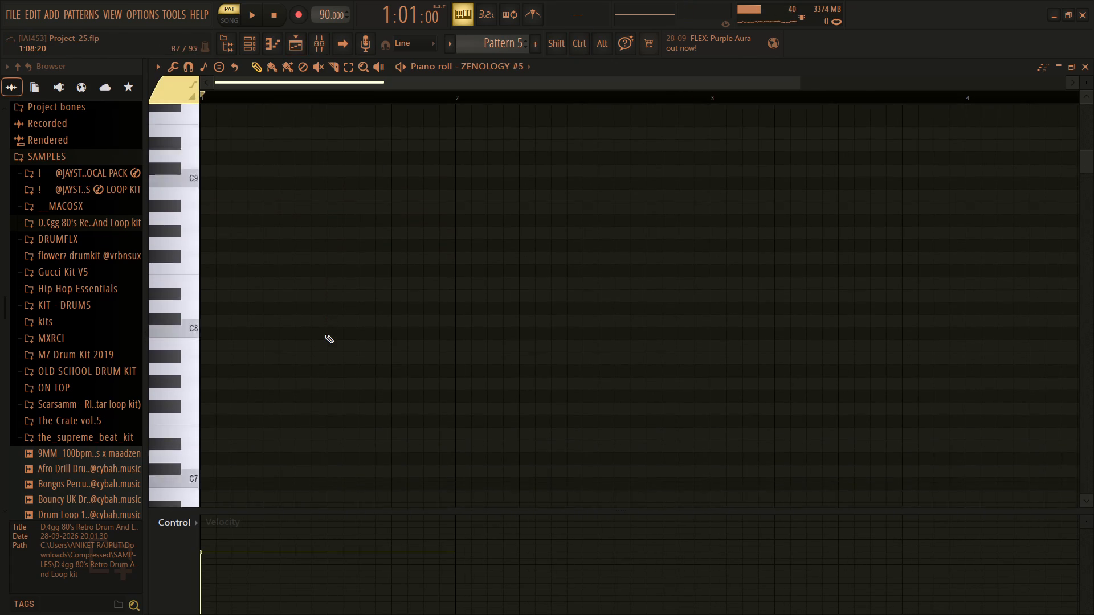
scroll(325, 334, up, 1)
right_click(325, 334)
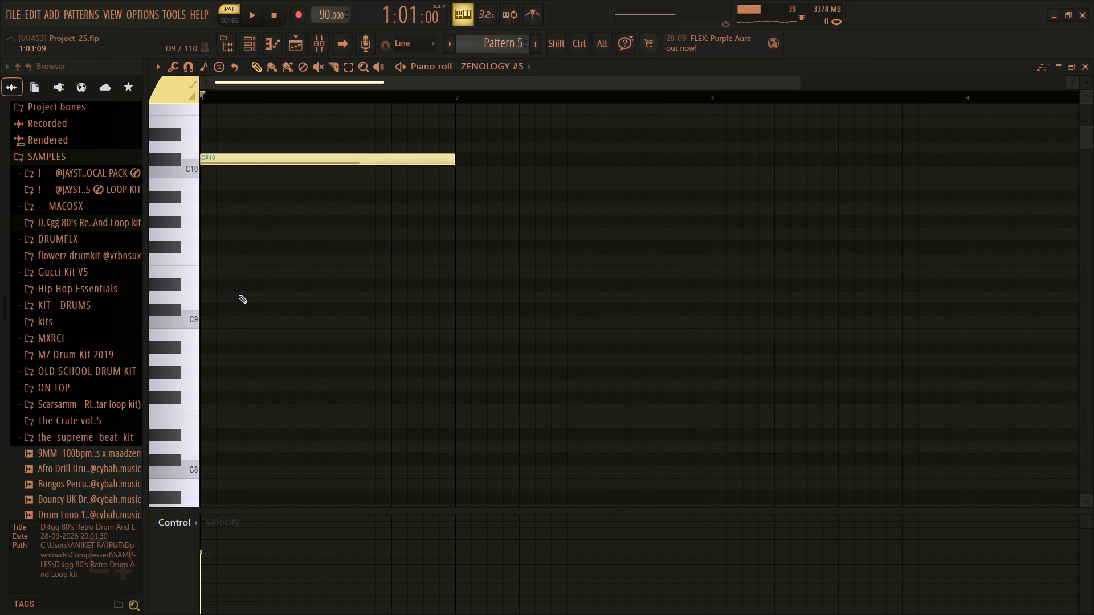
Try a one-bar B5 note at the start of bar 1, replacing it with a C5 note shortened to one beat.
scroll(238, 294, up, 6)
scroll(238, 294, down, 5)
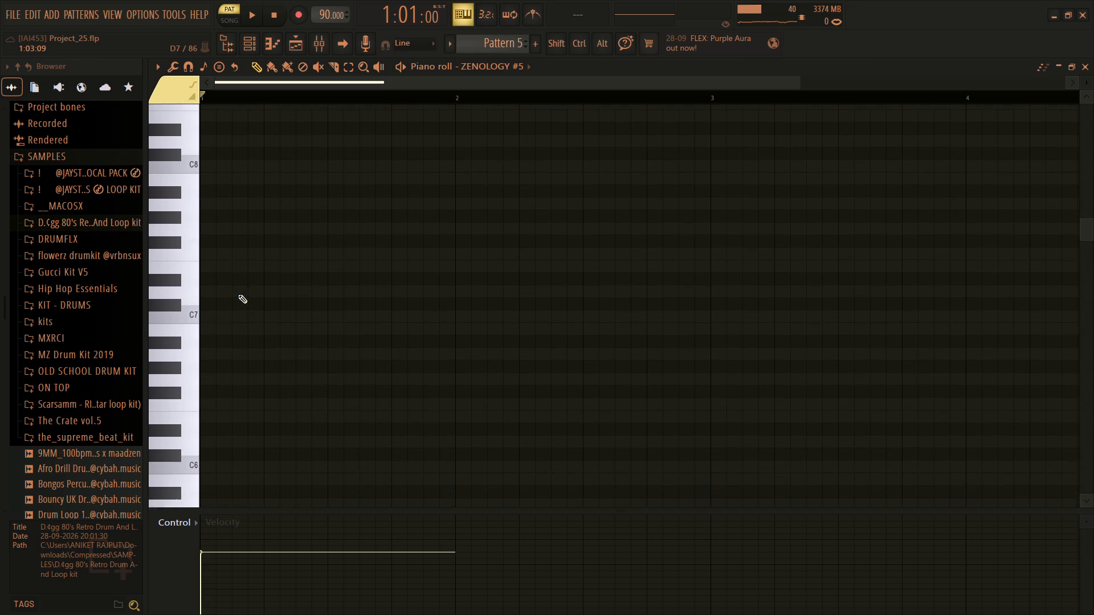
scroll(238, 294, down, 2)
drag(250, 403, 195, 370)
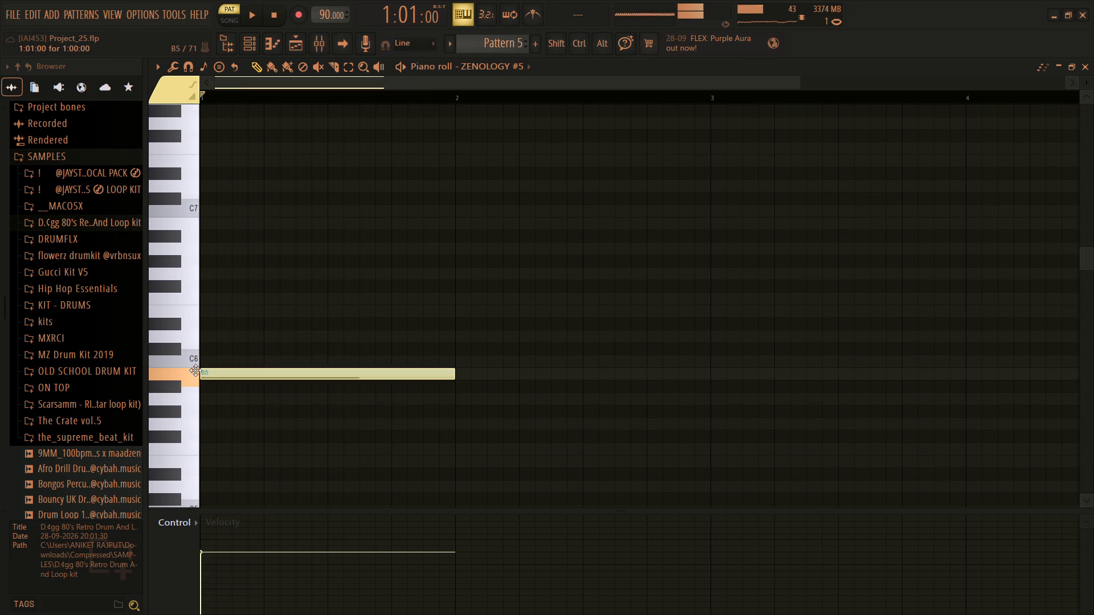
drag(195, 370, 195, 369)
scroll(195, 369, down, 2)
drag(217, 368, 194, 382)
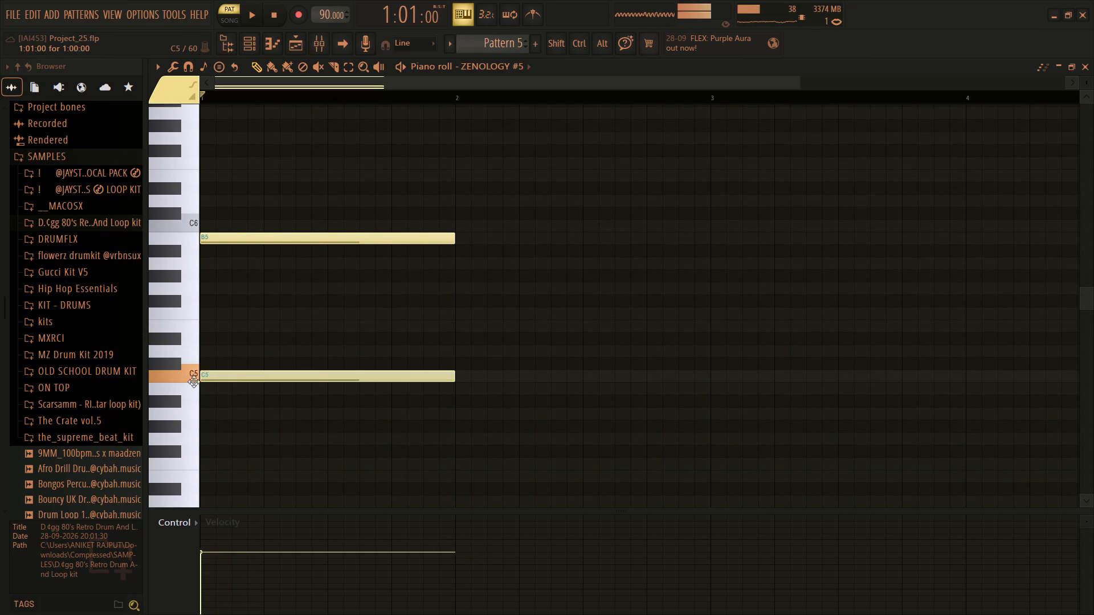
drag(194, 382, 193, 386)
right_click(283, 240)
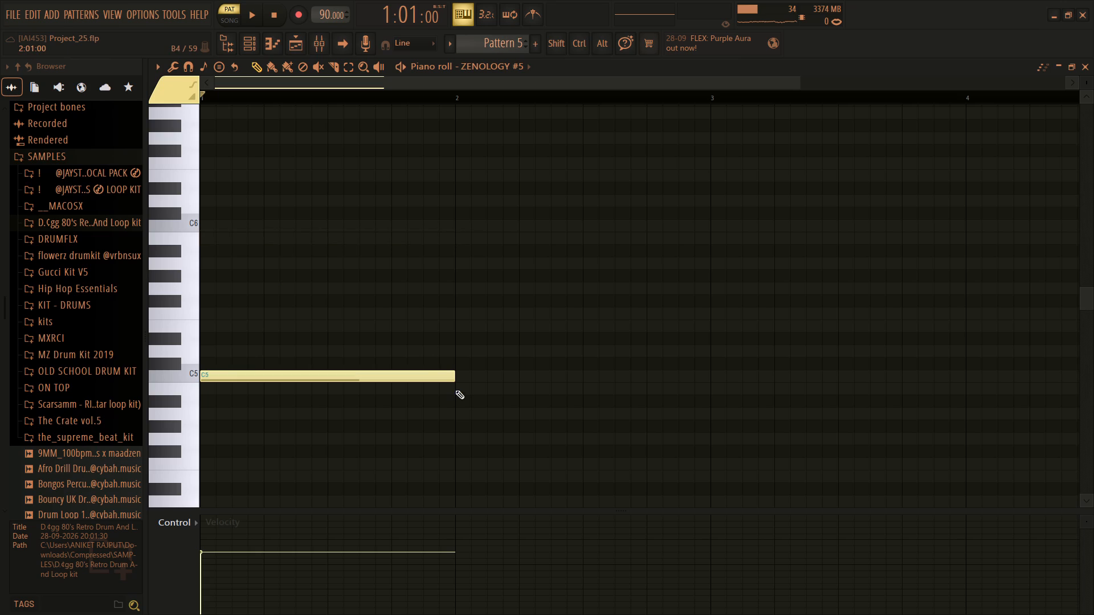
drag(455, 376, 277, 387)
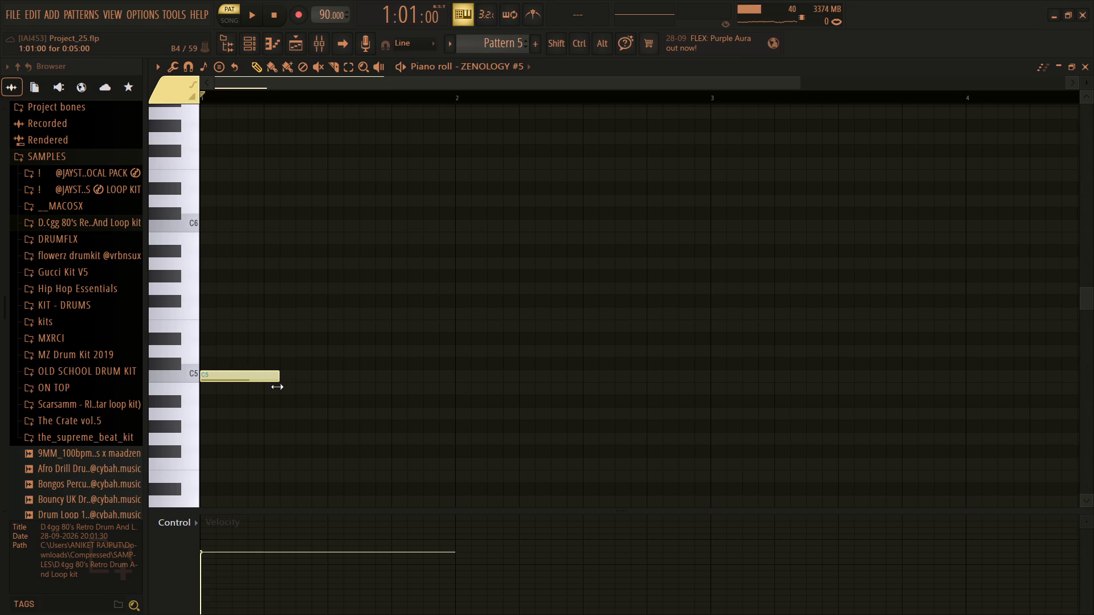
drag(277, 387, 261, 384)
Add a one-beat D5 note right after the C5, plus one-step E5 and G5 notes around the middle of bar 1.
drag(264, 328, 256, 359)
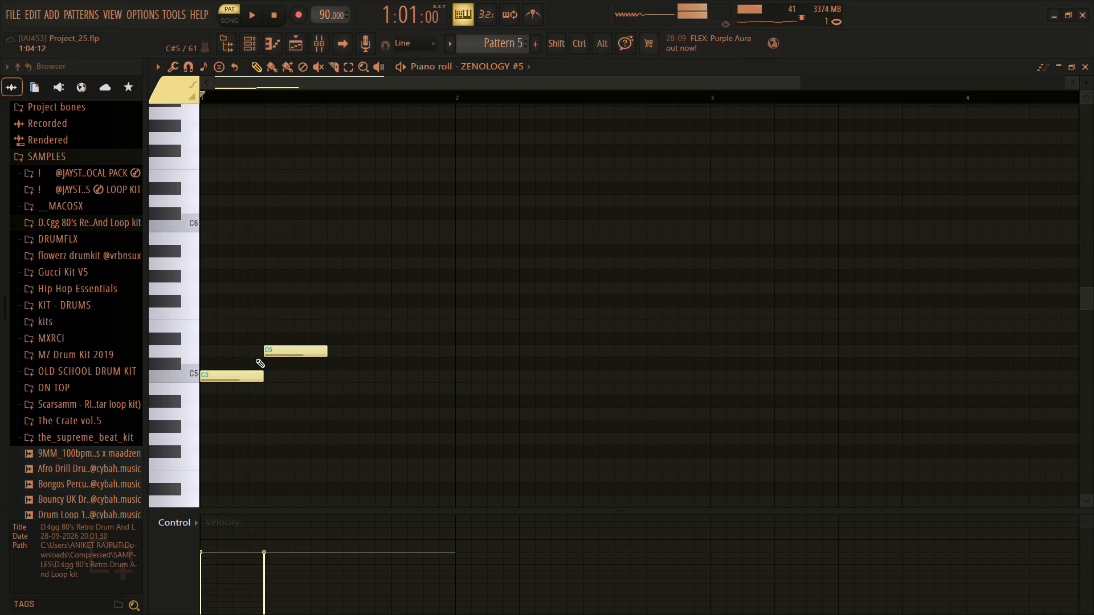
drag(315, 309, 313, 326)
drag(374, 327, 318, 341)
drag(334, 298, 332, 324)
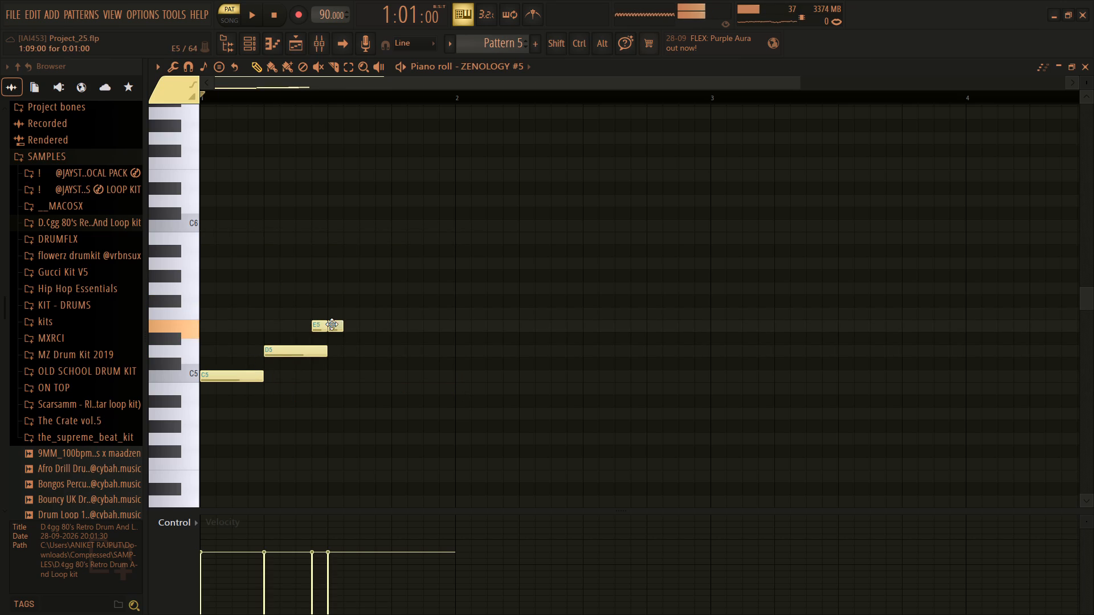
drag(332, 324, 329, 286)
Continue the melody after the G5 with two-step D5 and C5 notes, followed by one-step D5 and C5 notes.
drag(356, 307, 346, 339)
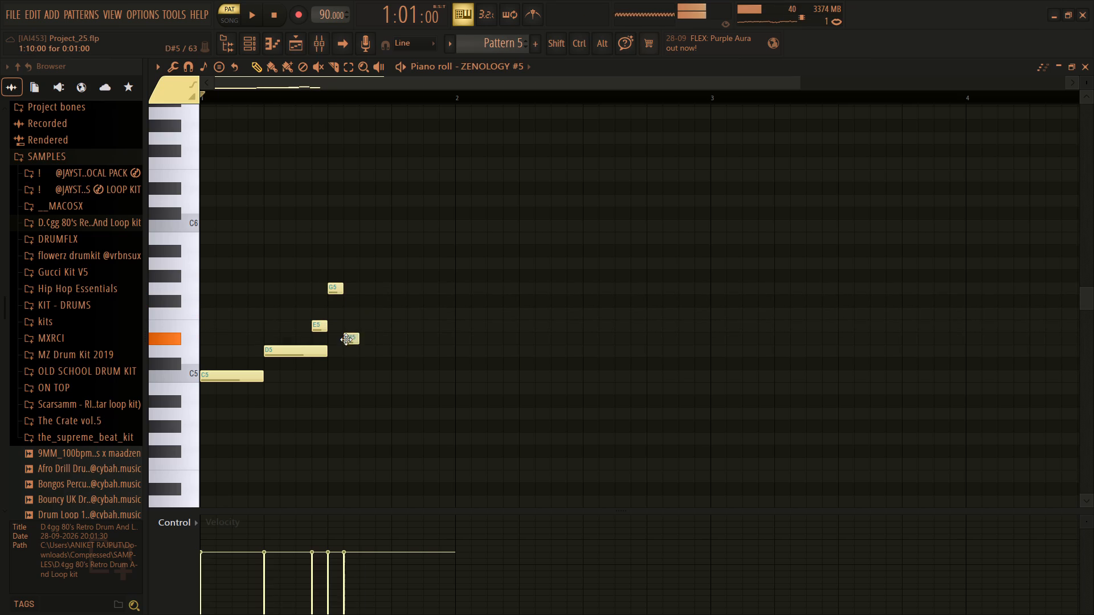
drag(346, 339, 346, 358)
drag(350, 364, 348, 347)
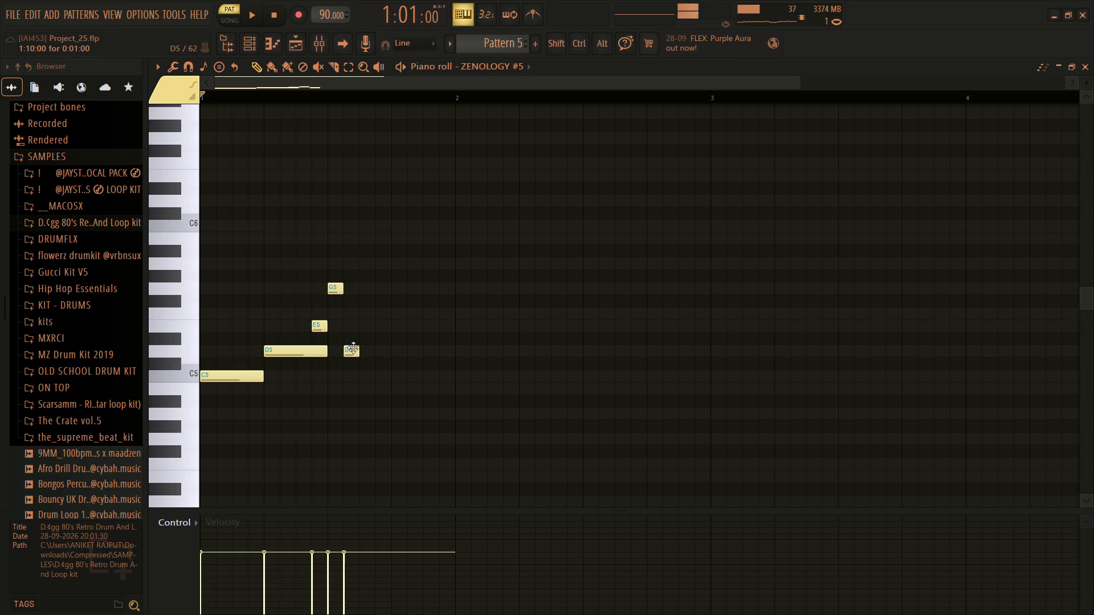
drag(358, 349, 375, 351)
drag(380, 351, 375, 384)
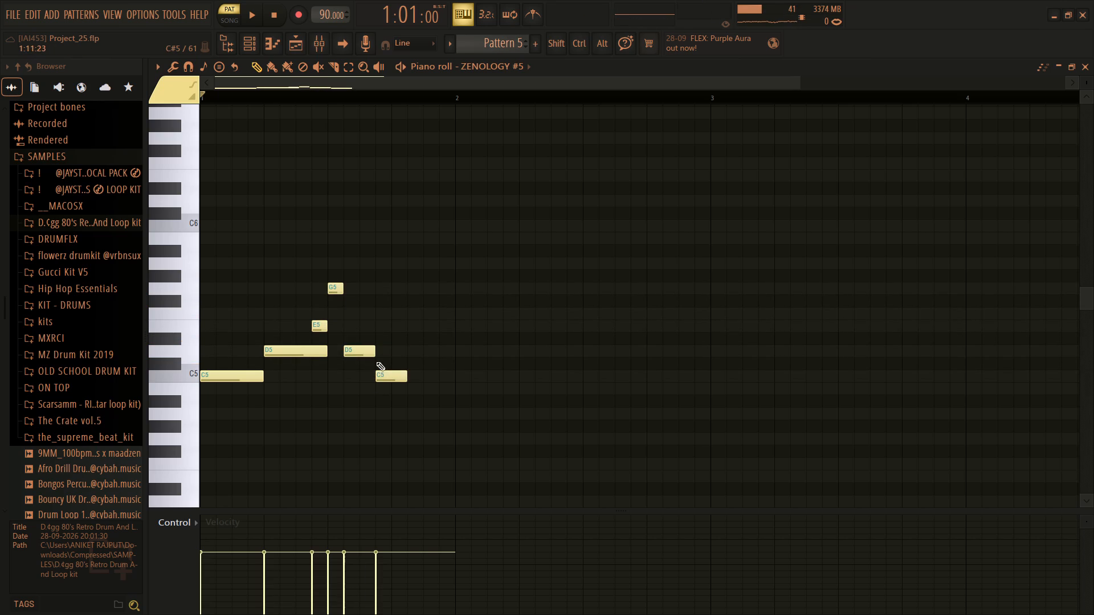
drag(399, 335, 413, 352)
drag(438, 349, 415, 357)
scroll(415, 357, down, 2)
click(415, 352)
scroll(415, 352, up, 1)
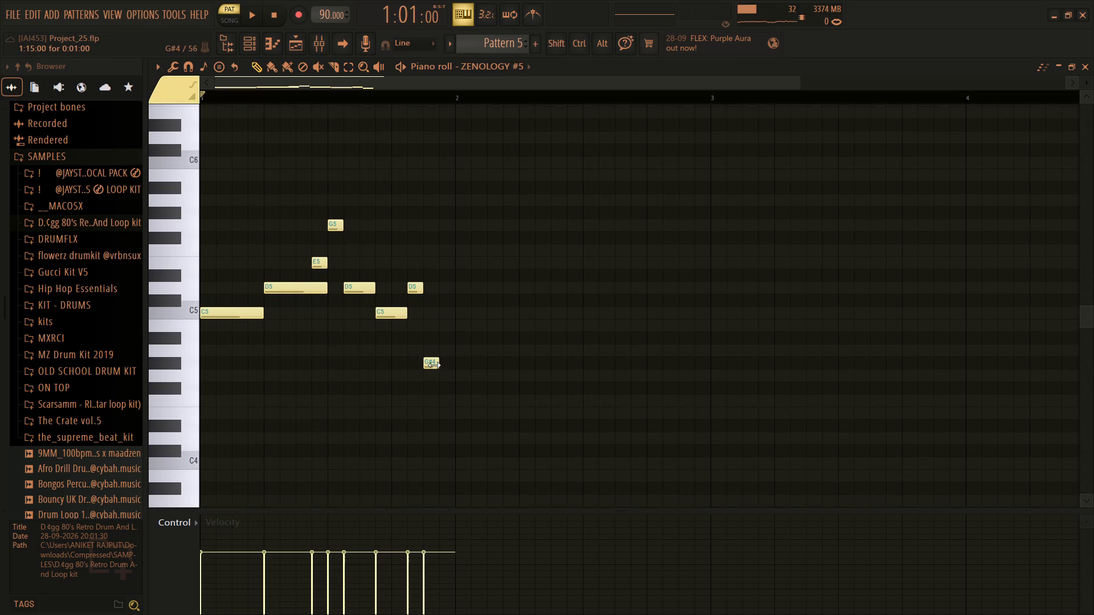
drag(434, 365, 428, 317)
drag(431, 363, 423, 313)
scroll(423, 313, up, 1)
Play Pattern 5 from the start several times to listen to the new melody.
drag(235, 95, 149, 110)
key(space)
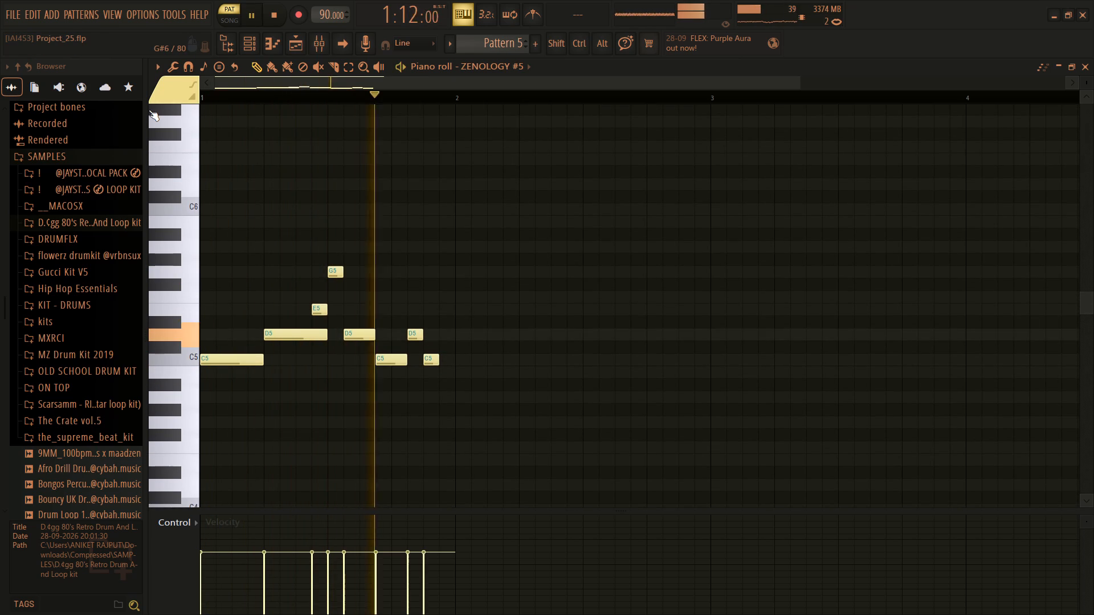
click(254, 15)
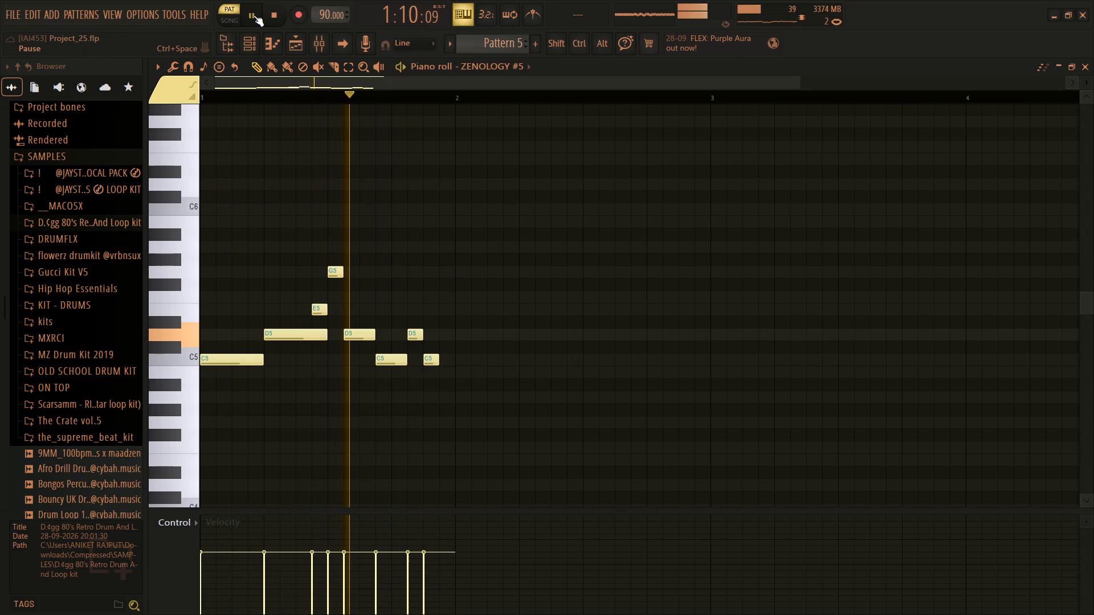
drag(250, 94, 170, 113)
key(space)
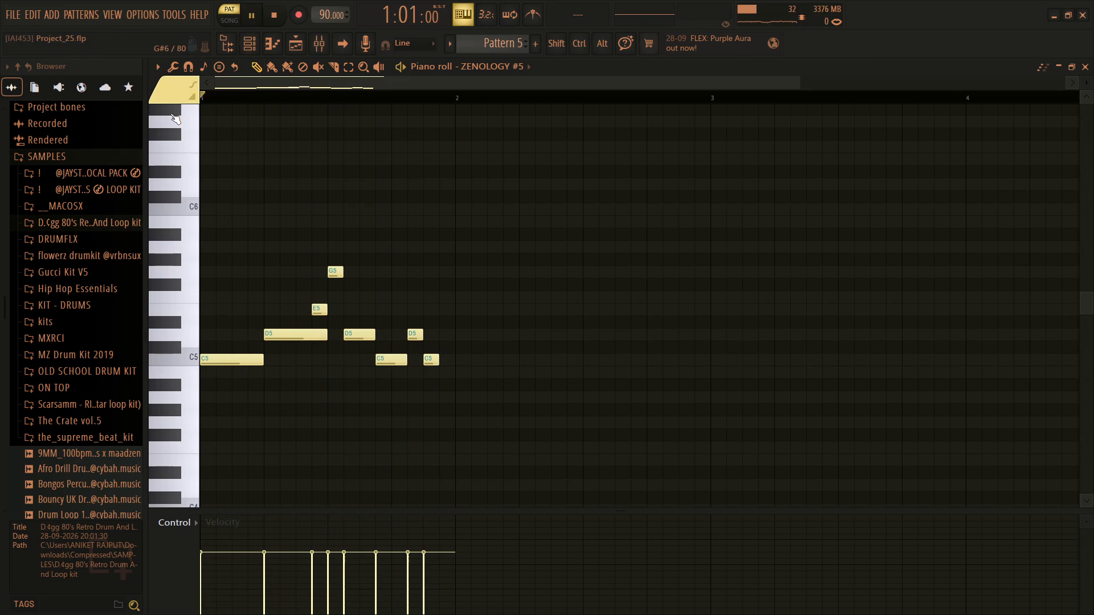
click(258, 6)
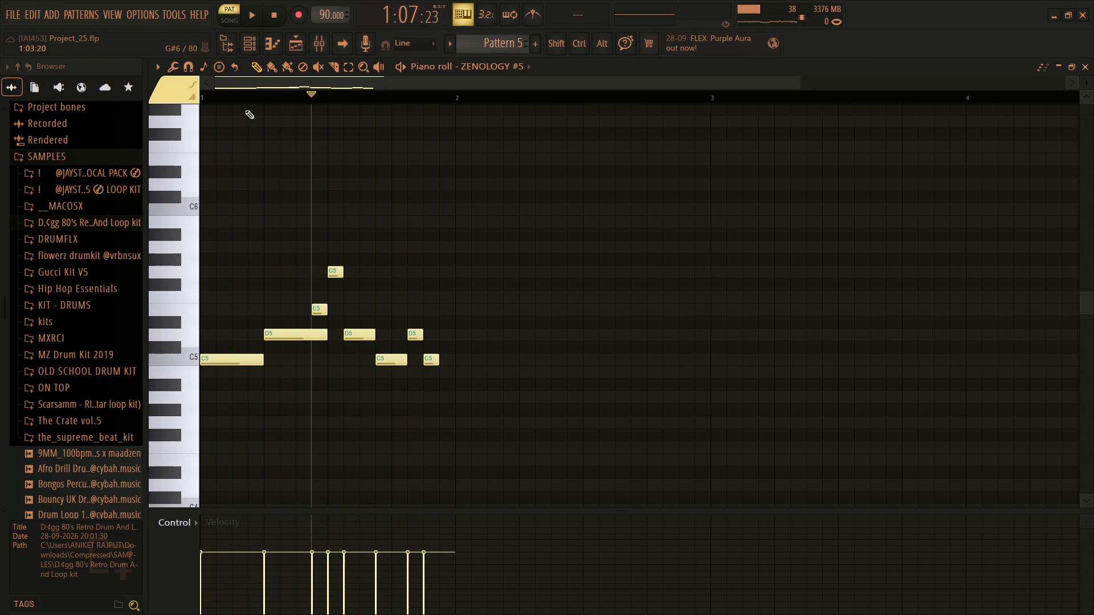
drag(244, 95, 158, 112)
click(256, 14)
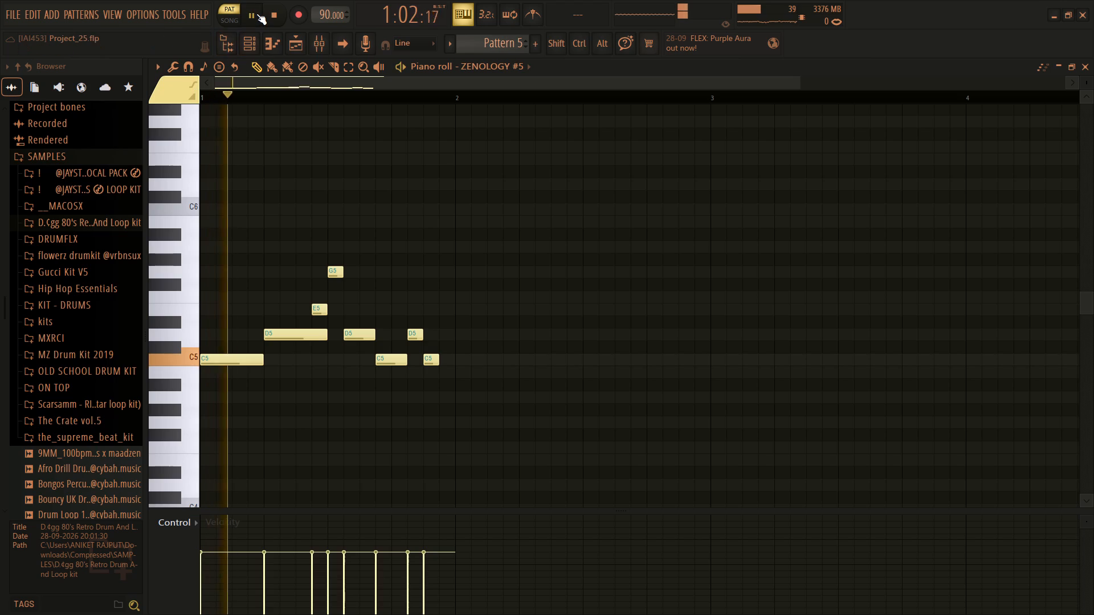
click(256, 14)
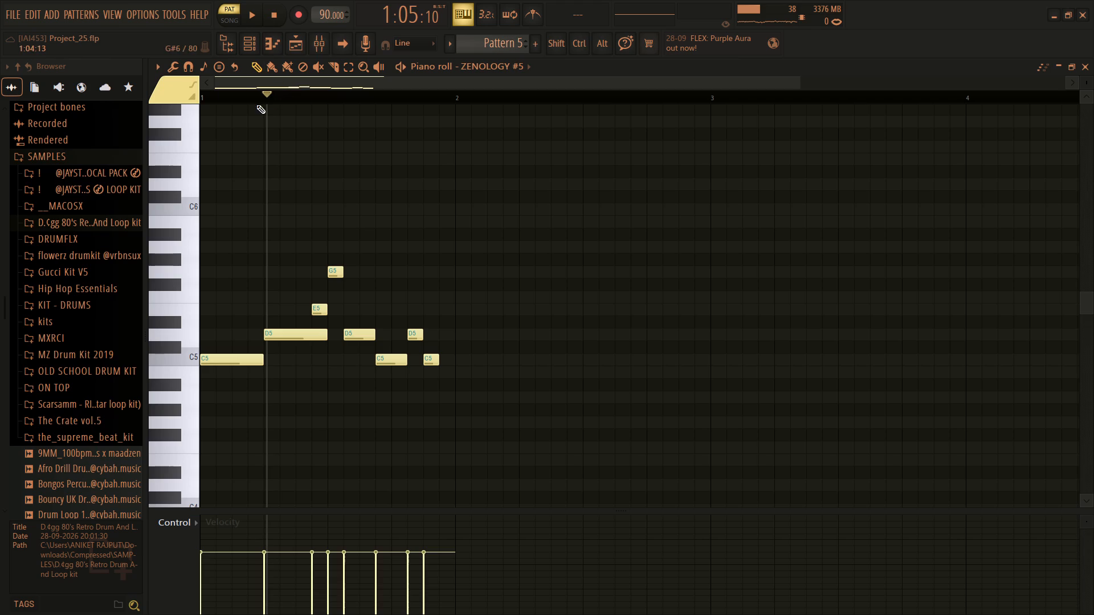
drag(256, 104, 186, 108)
key(space)
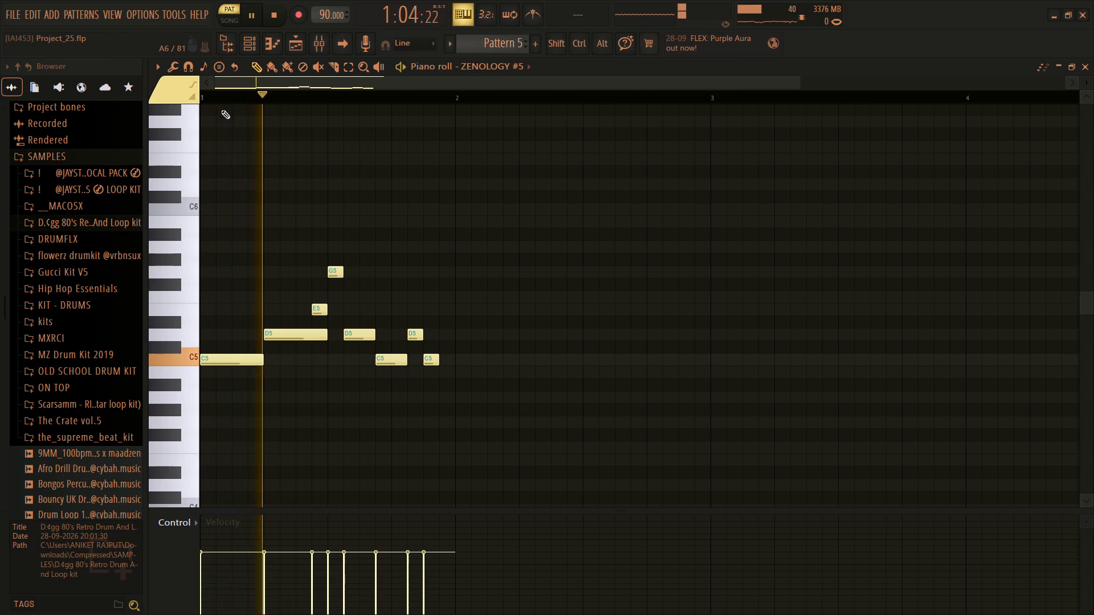
Shorten the opening C5 note to one step and fill the gap after it with a three-step E5 note.
drag(259, 358, 214, 365)
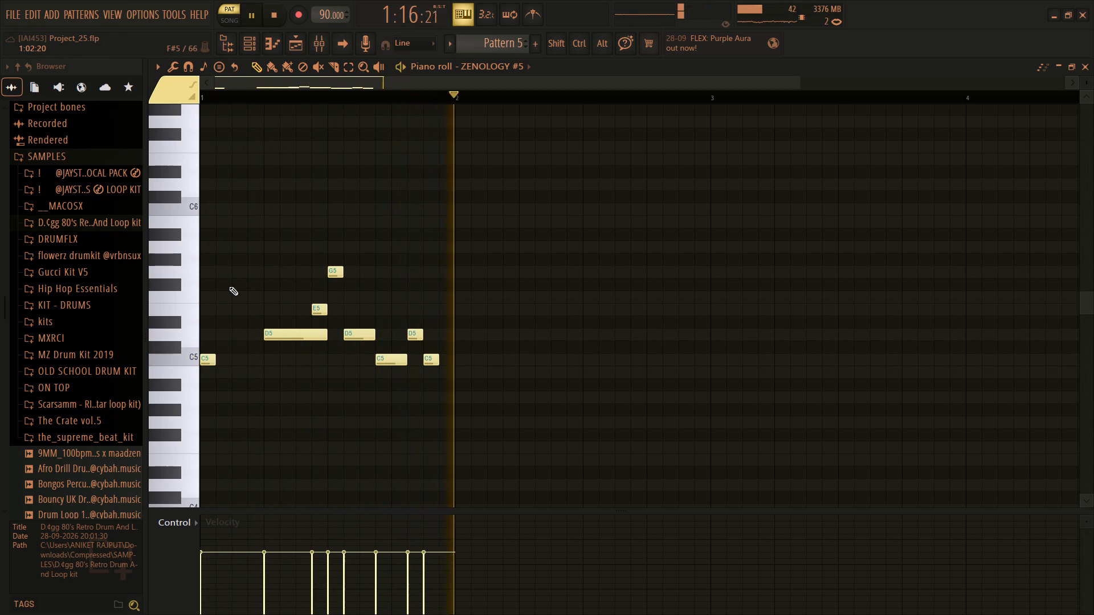
drag(229, 284, 216, 337)
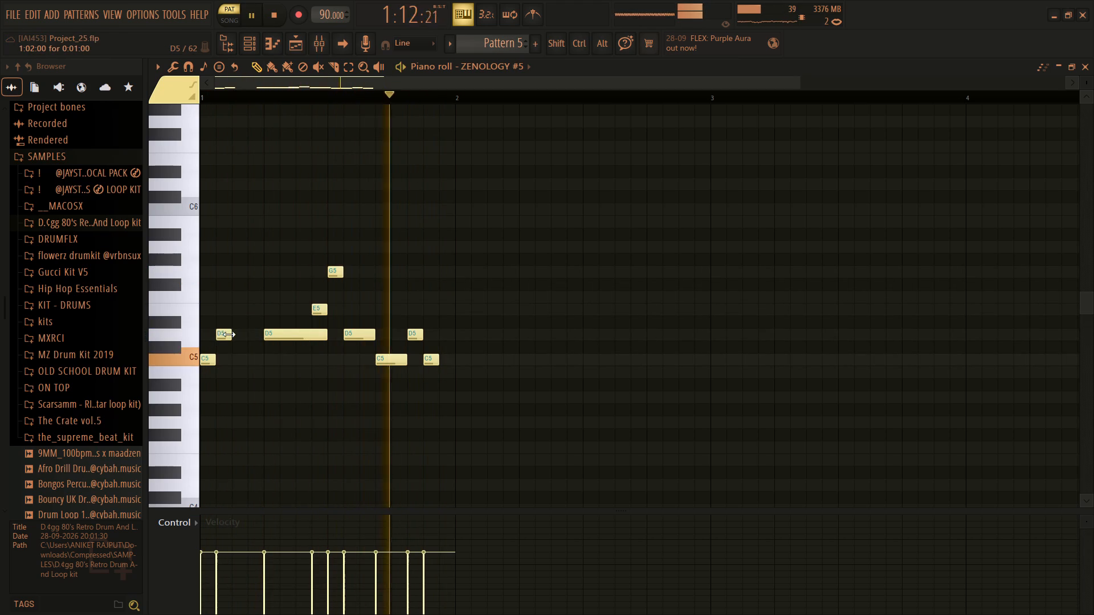
drag(229, 334, 255, 331)
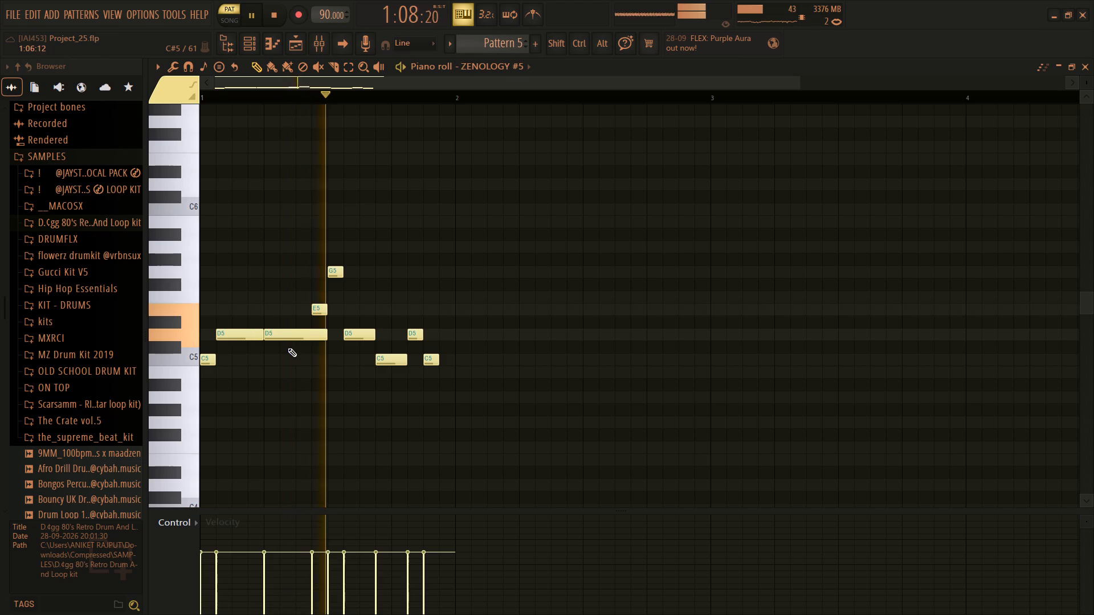
click(251, 345)
right_click(254, 345)
drag(226, 333, 221, 305)
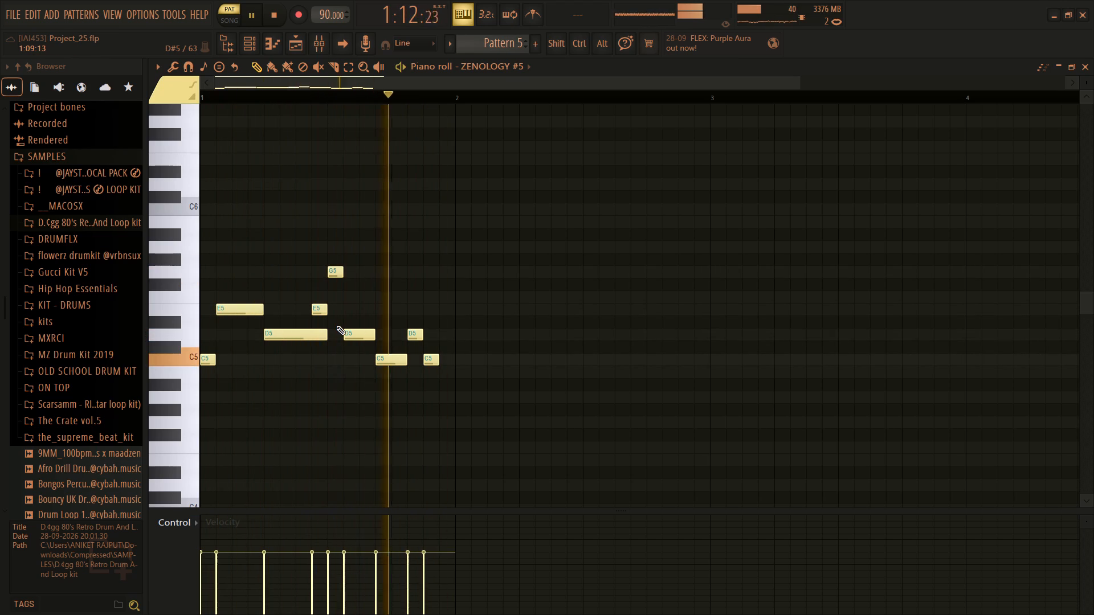
ctrl+scroll(336, 326, up, 3)
scroll(336, 326, right, 8)
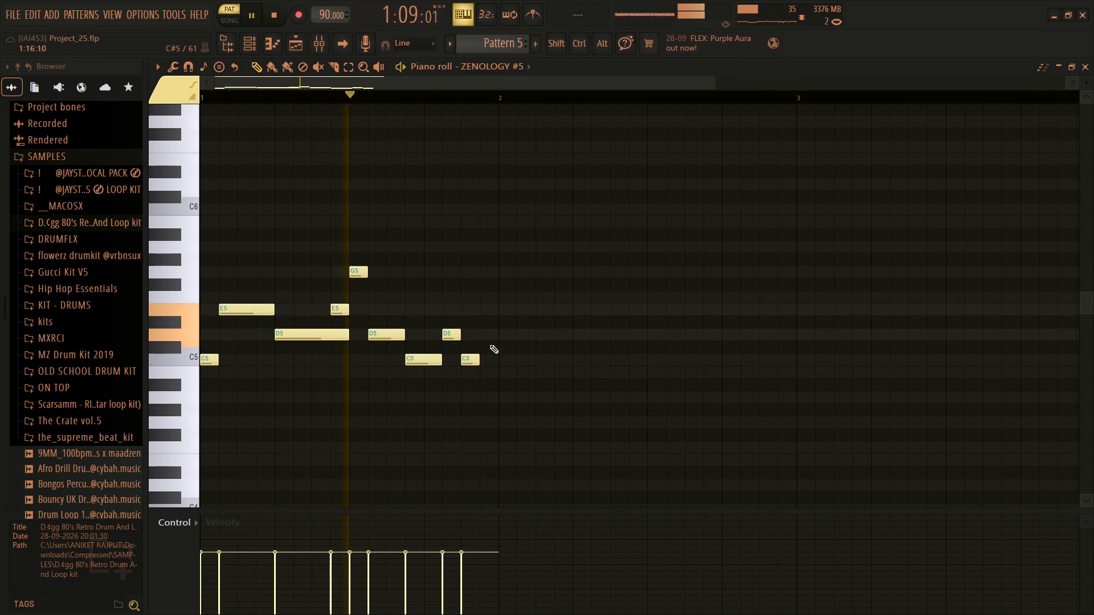
Lengthen the last C5 note of bar 1 to two steps so it ends at bar 2.
drag(478, 360, 509, 358)
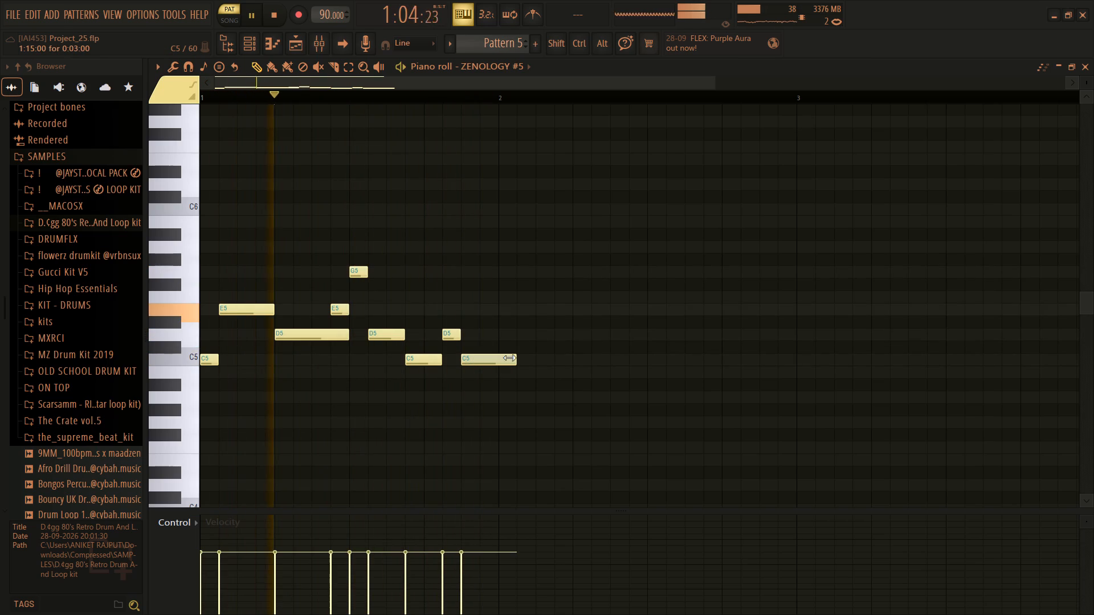
drag(509, 358, 500, 360)
Start bar 2 with a two-step G5 note, a one-step A5 note and a four-step E5 note.
drag(495, 235, 495, 270)
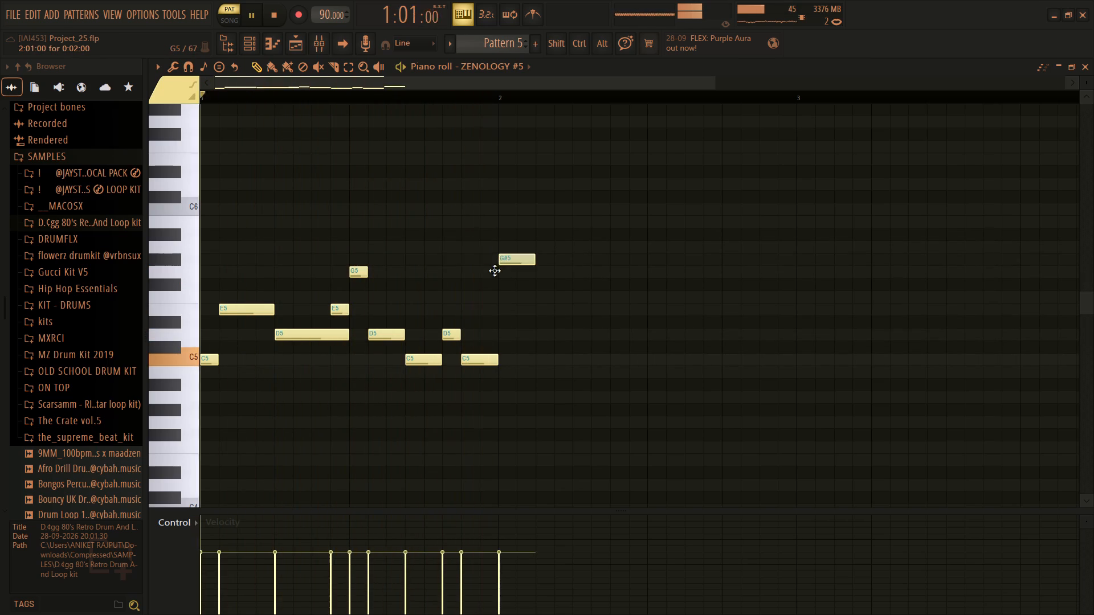
drag(495, 270, 492, 282)
drag(549, 210, 528, 243)
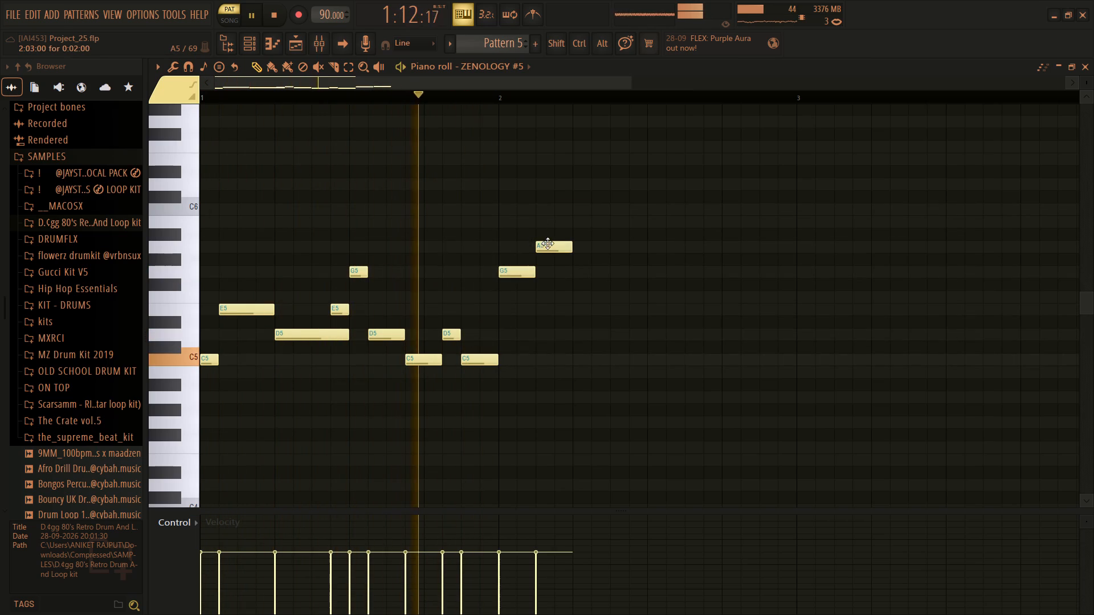
drag(570, 243, 558, 249)
drag(574, 192, 561, 301)
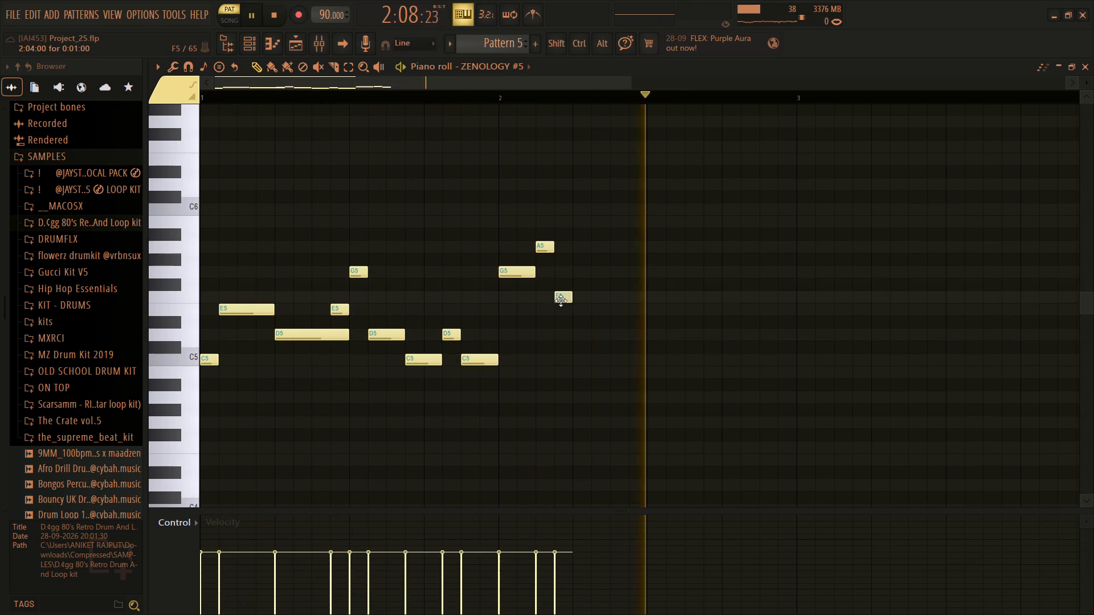
drag(561, 301, 561, 304)
click(576, 306)
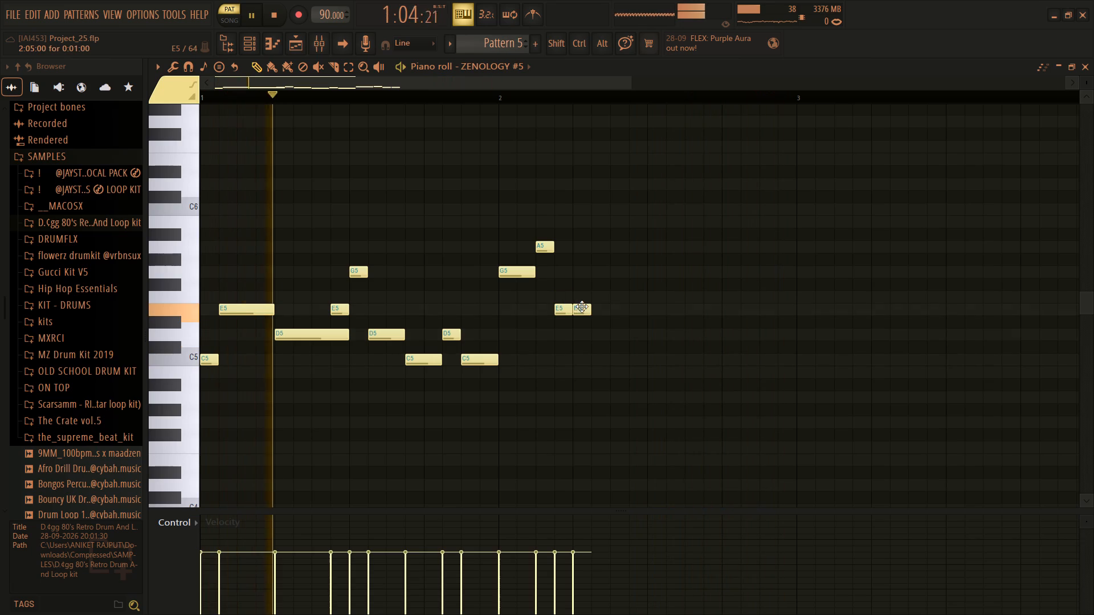
right_click(582, 306)
drag(570, 306, 622, 314)
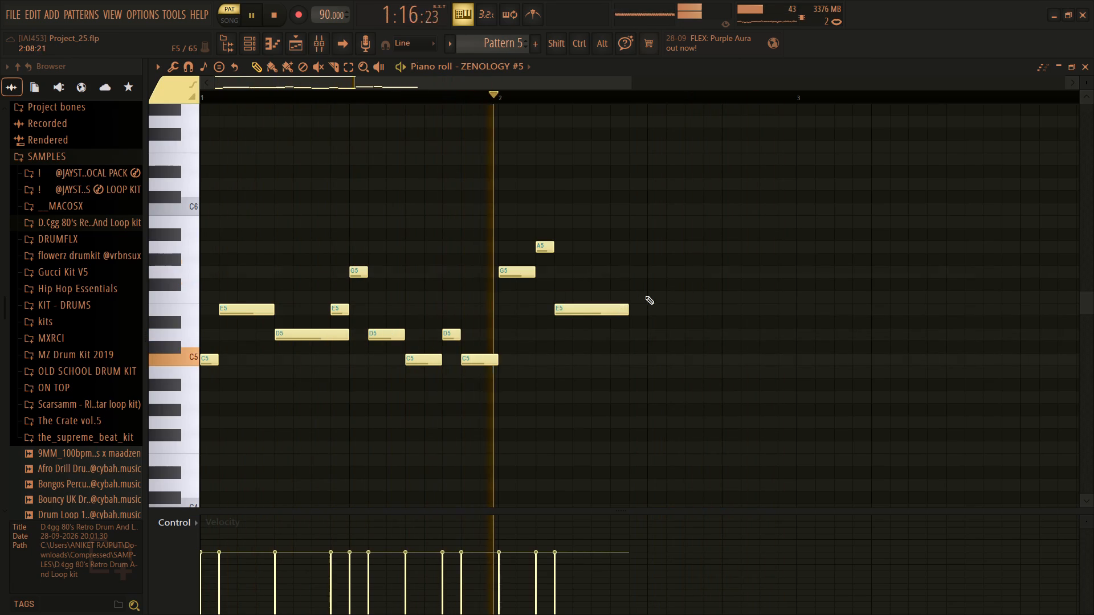
Continue bar 2 after the long E5 with a three-step D5 note and one-step E5 and F5 notes.
drag(645, 296, 624, 341)
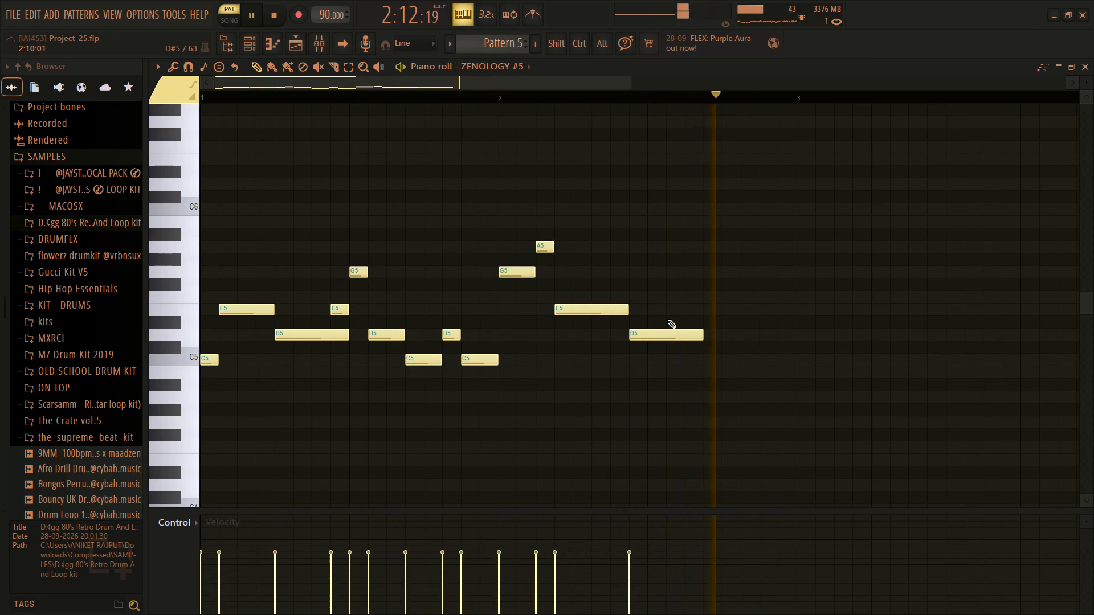
drag(701, 331, 684, 335)
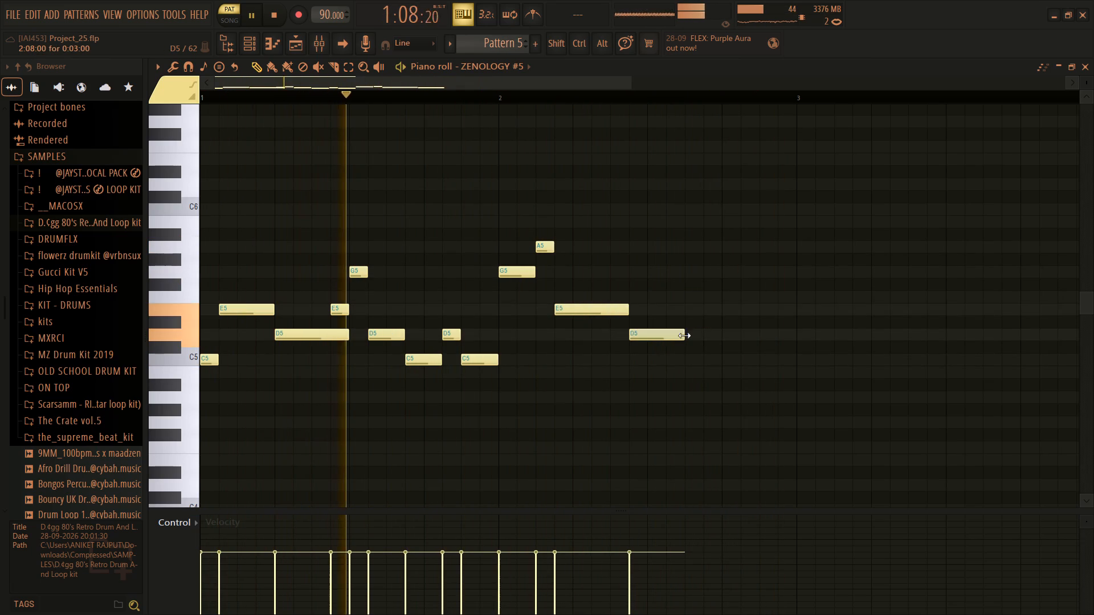
drag(684, 335, 675, 334)
drag(679, 289, 676, 317)
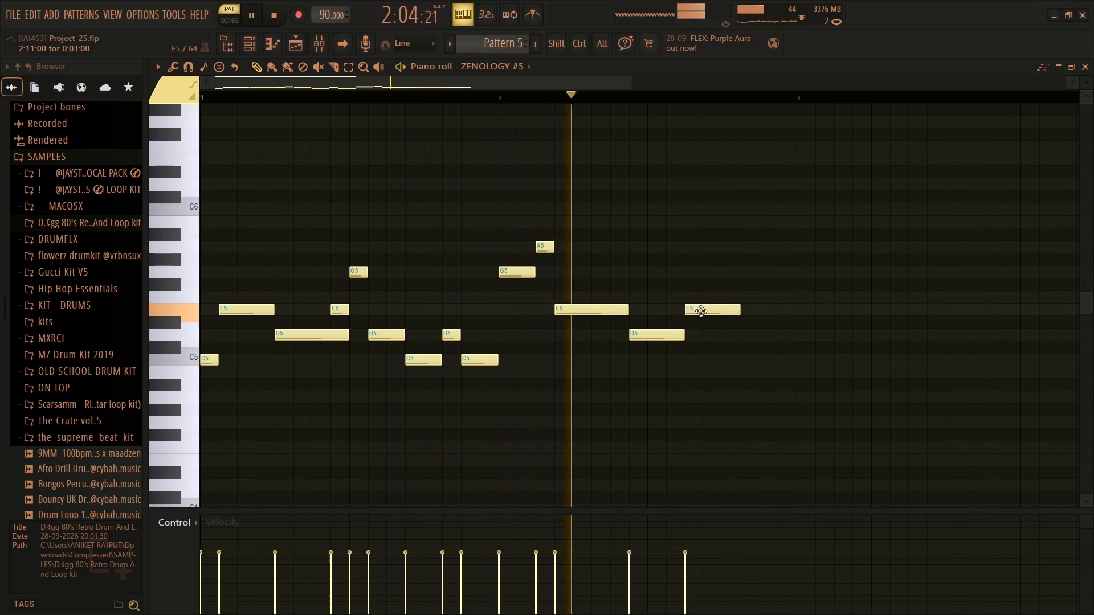
drag(740, 308, 709, 317)
drag(726, 284, 709, 293)
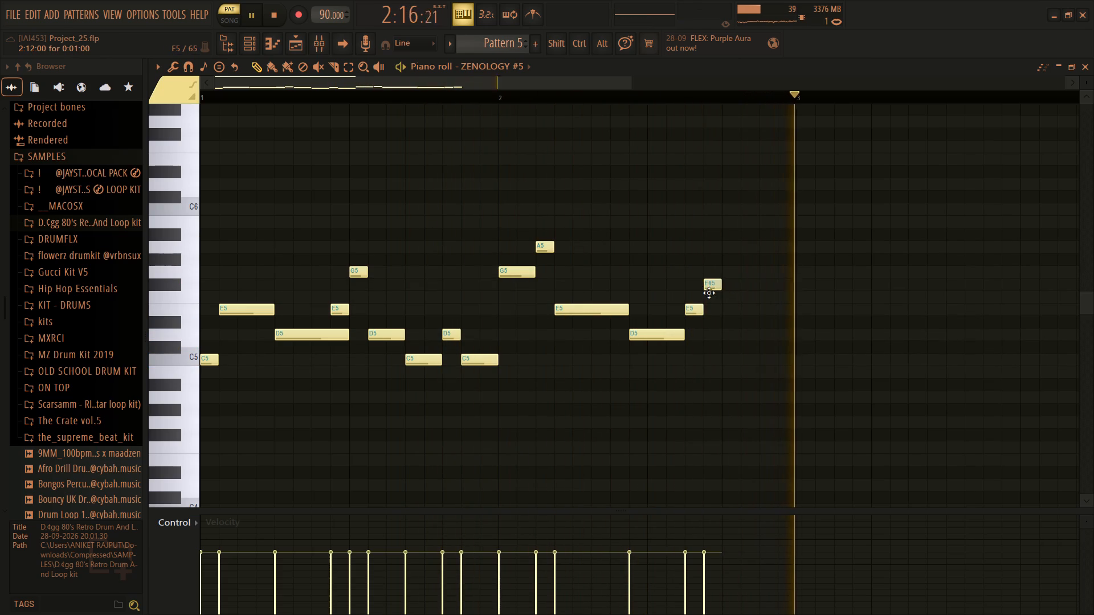
drag(709, 293, 708, 305)
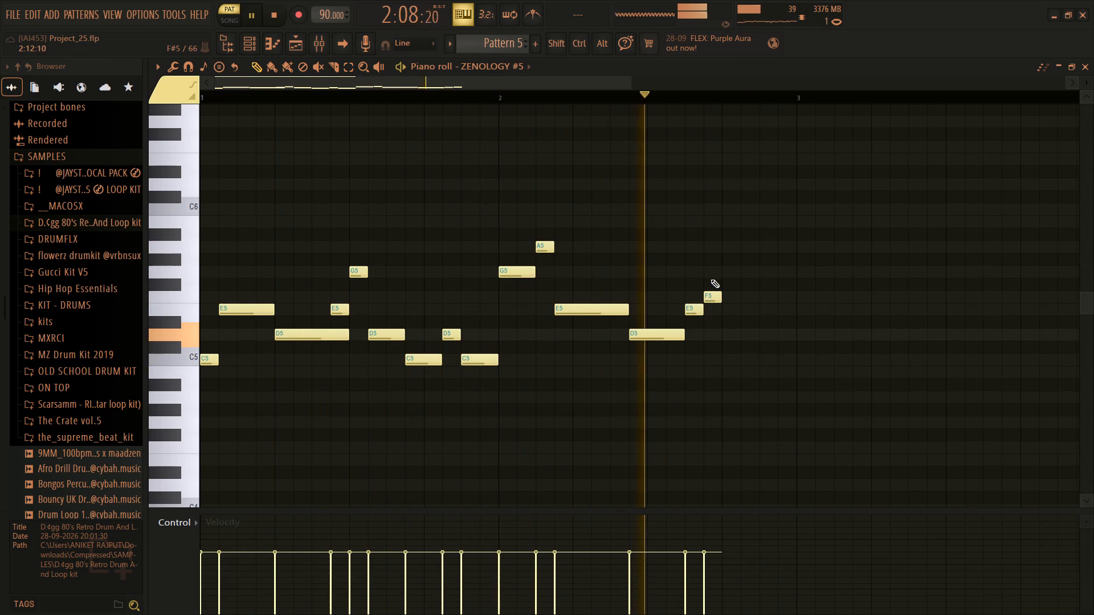
Fill the rest of bar 2 with a three-step G5 note followed by a one-step A5 note.
drag(711, 277, 736, 279)
drag(738, 273, 778, 276)
drag(766, 246, 768, 255)
scroll(768, 255, up, 1)
scroll(768, 255, down, 1)
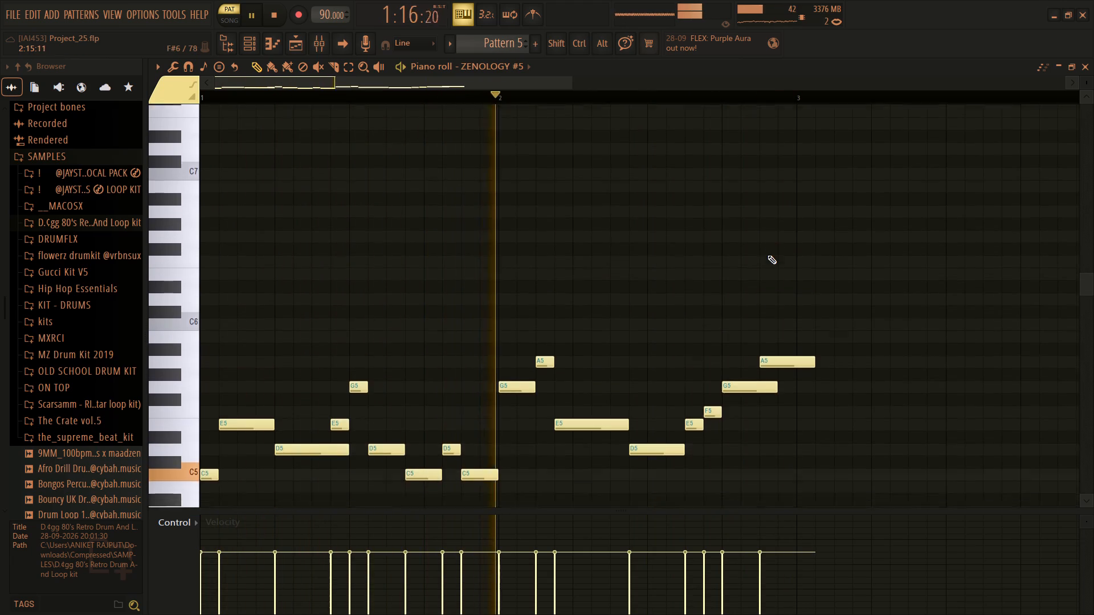
scroll(768, 255, down, 1)
scroll(768, 255, right, 1)
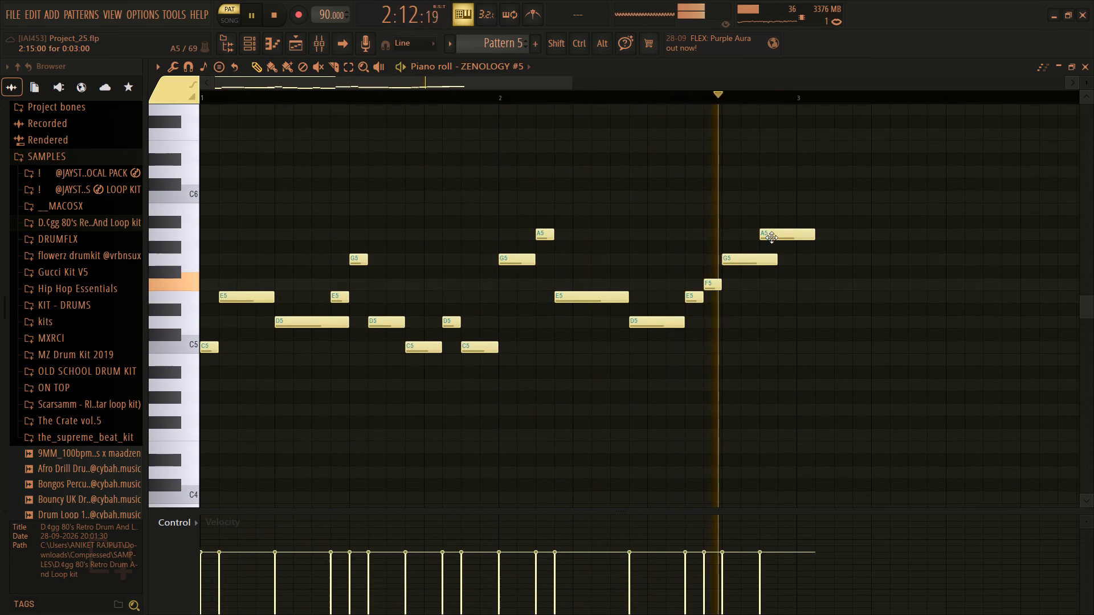
right_click(771, 237)
click(776, 237)
drag(832, 236, 795, 248)
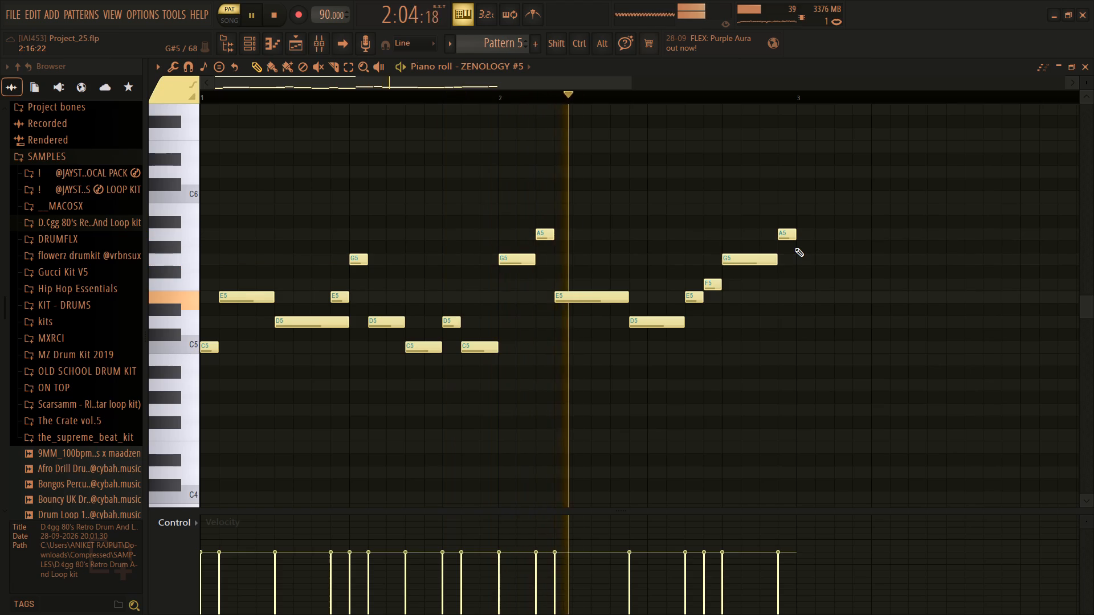
Replace the closing A5 note of bar 2 with a one-step F5 note.
scroll(795, 248, down, 1)
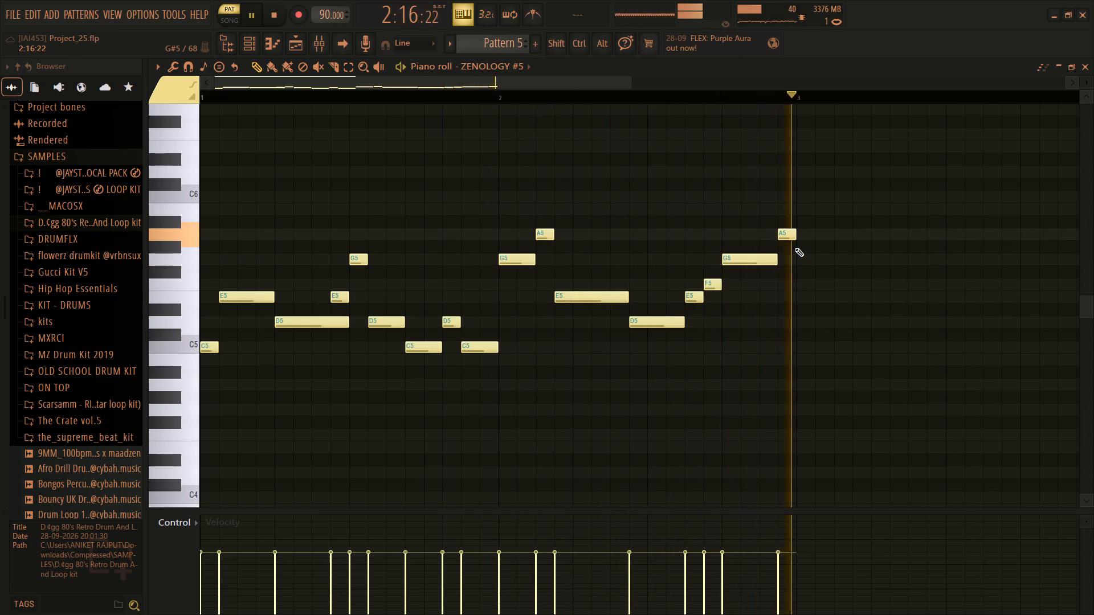
right_click(787, 239)
drag(786, 234, 787, 244)
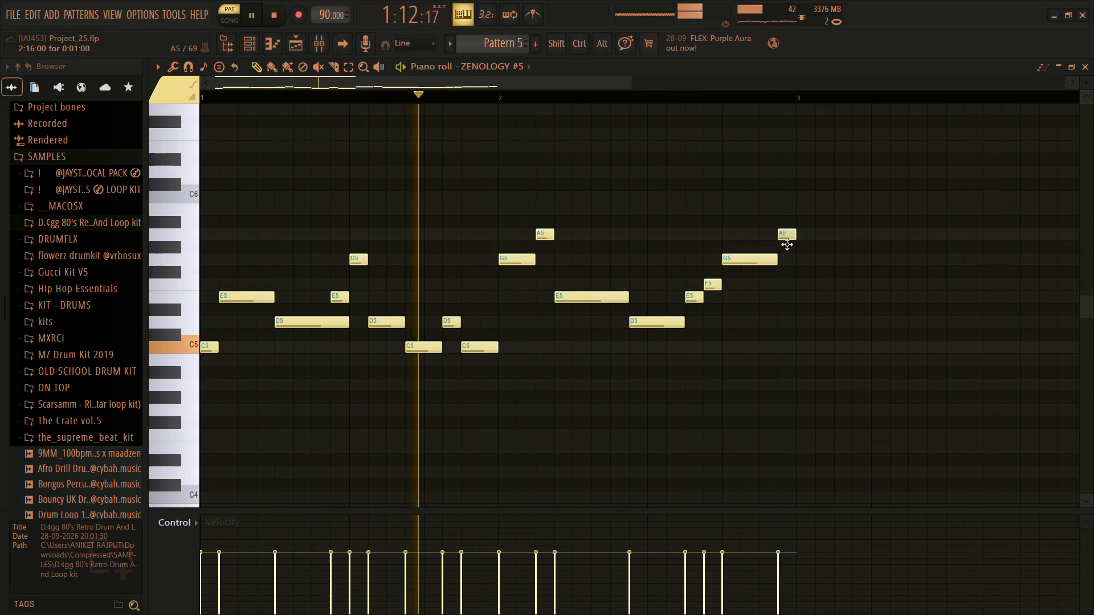
drag(787, 244, 792, 288)
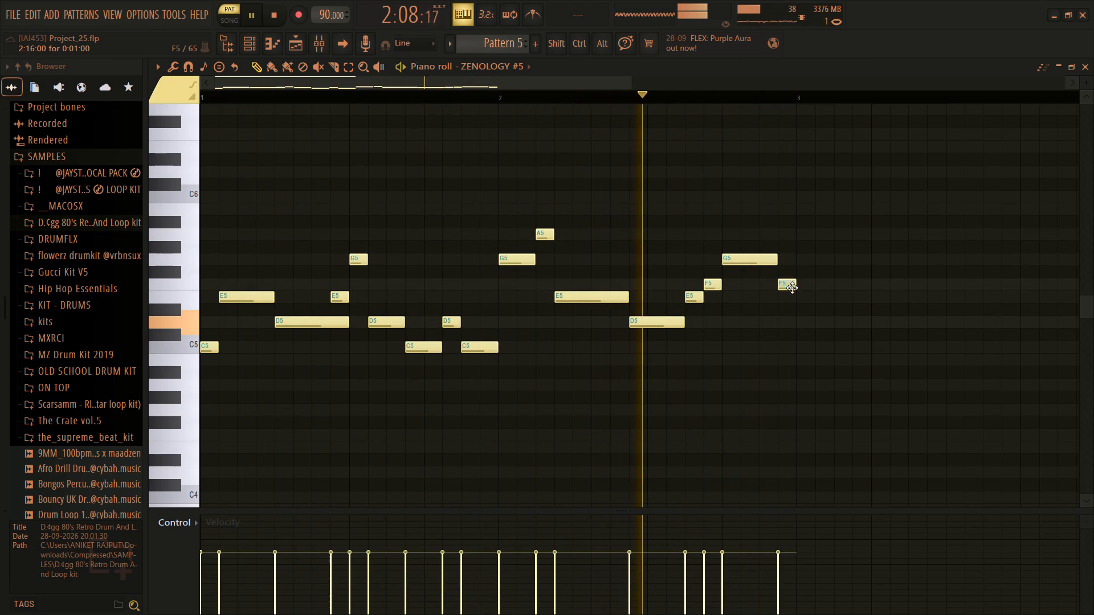
drag(792, 288, 792, 286)
drag(794, 285, 793, 303)
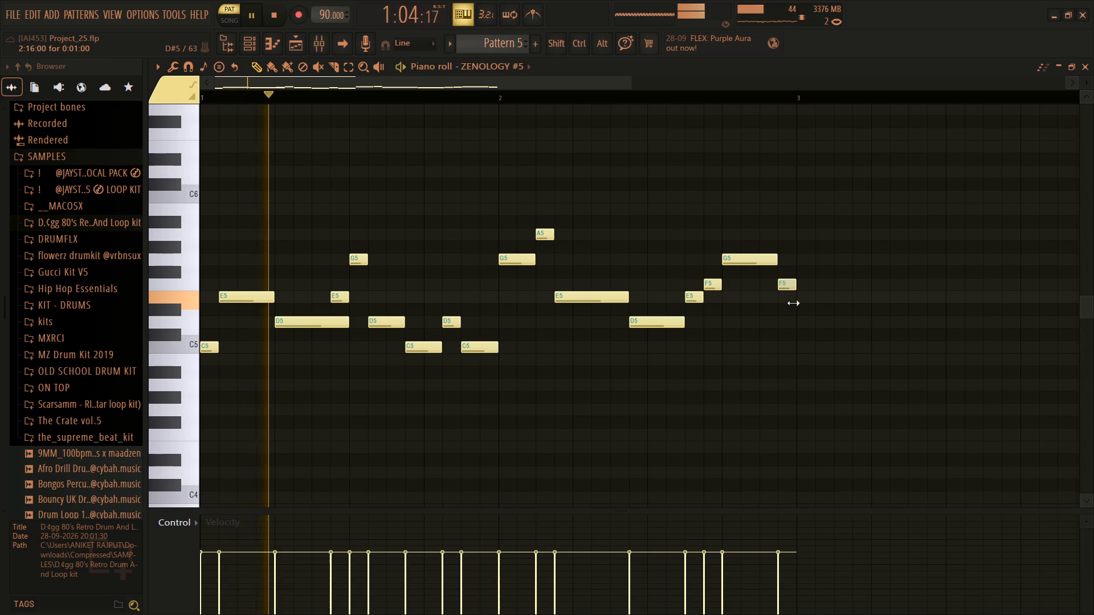
drag(793, 303, 794, 310)
Play Pattern 5 from the start to listen to the two-bar melody, and return the playhead to the beginning.
scroll(794, 310, up, 1)
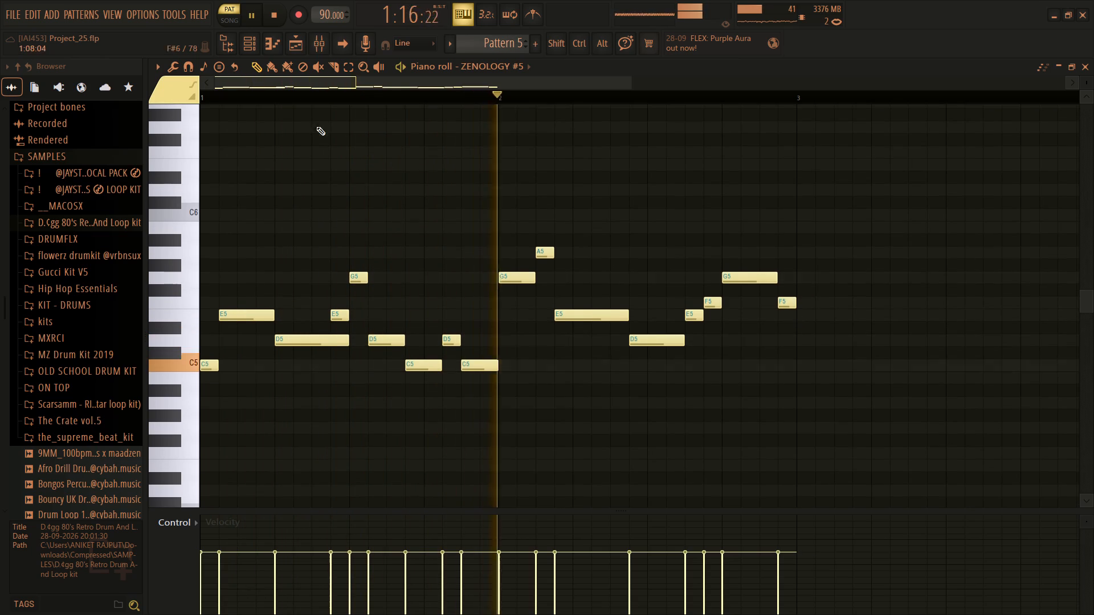
drag(304, 96, 140, 107)
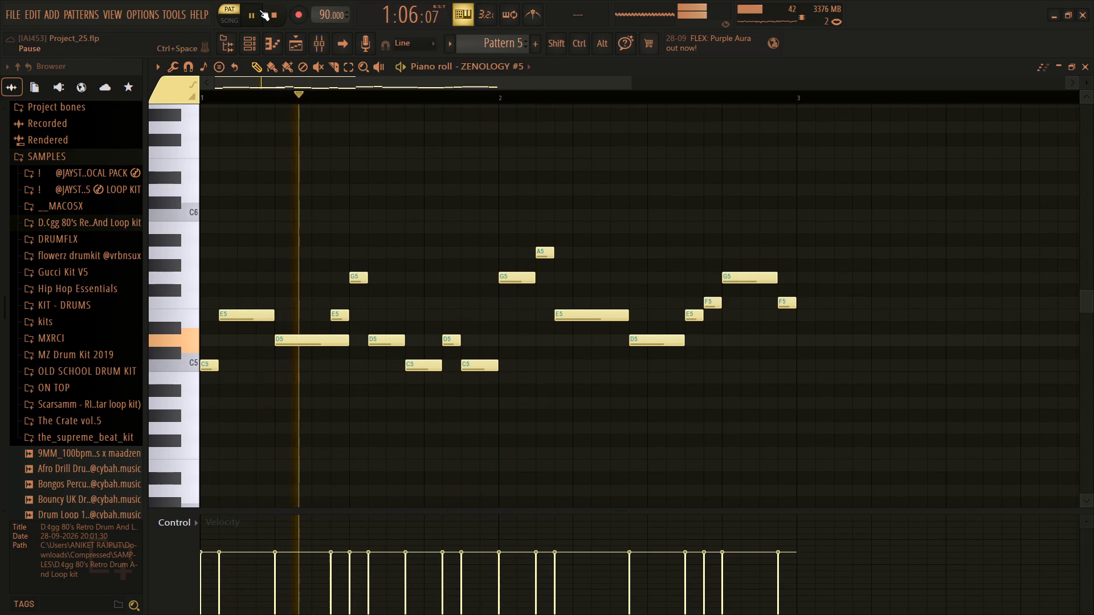
click(258, 10)
drag(253, 99, 152, 105)
key(space)
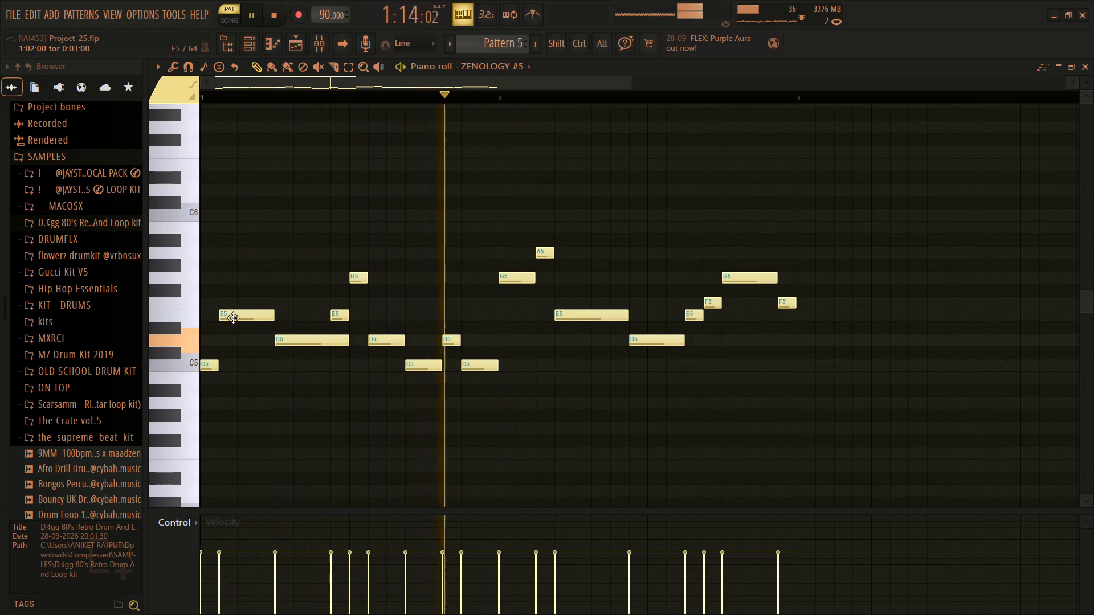
scroll(294, 300, down, 1)
scroll(294, 300, up, 1)
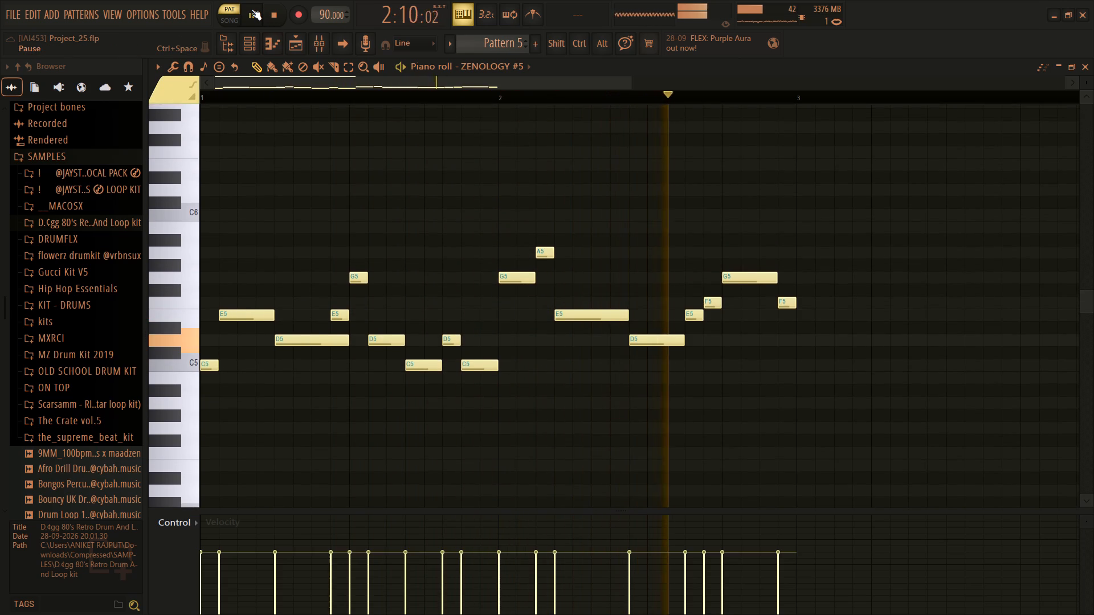
click(251, 9)
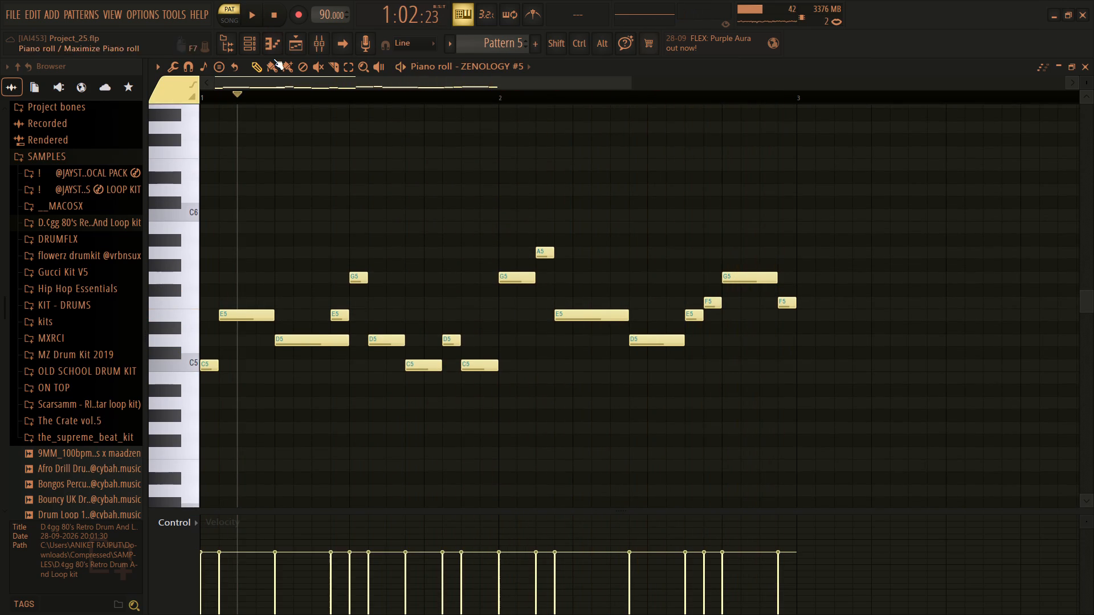
drag(265, 94, 199, 101)
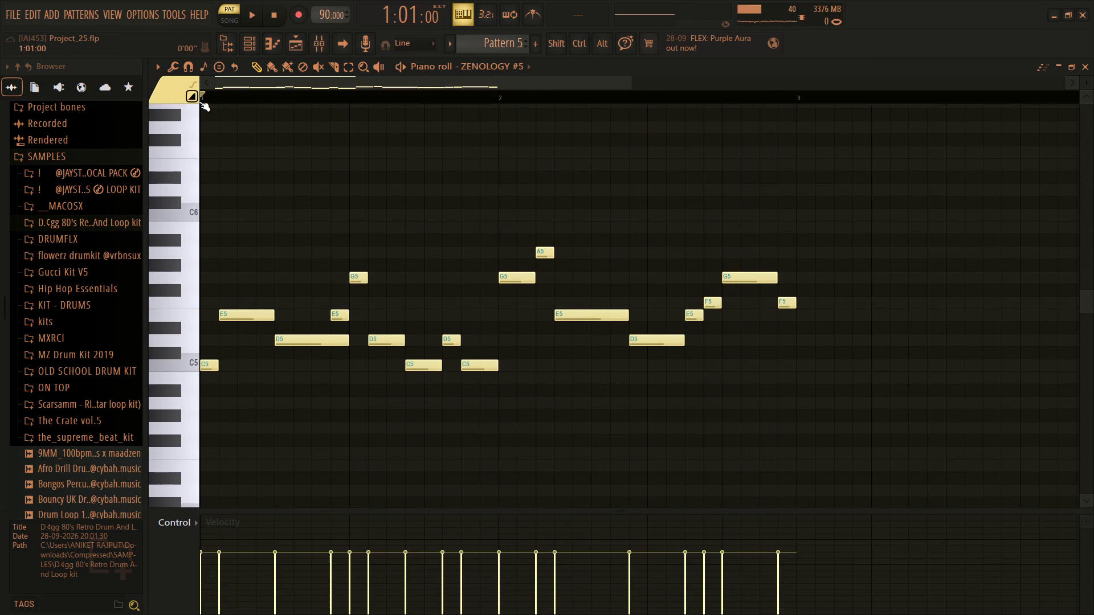
Move the playhead back and forth across bars 1 and 2 to examine the melody's notes, and return it to the start.
click(260, 95)
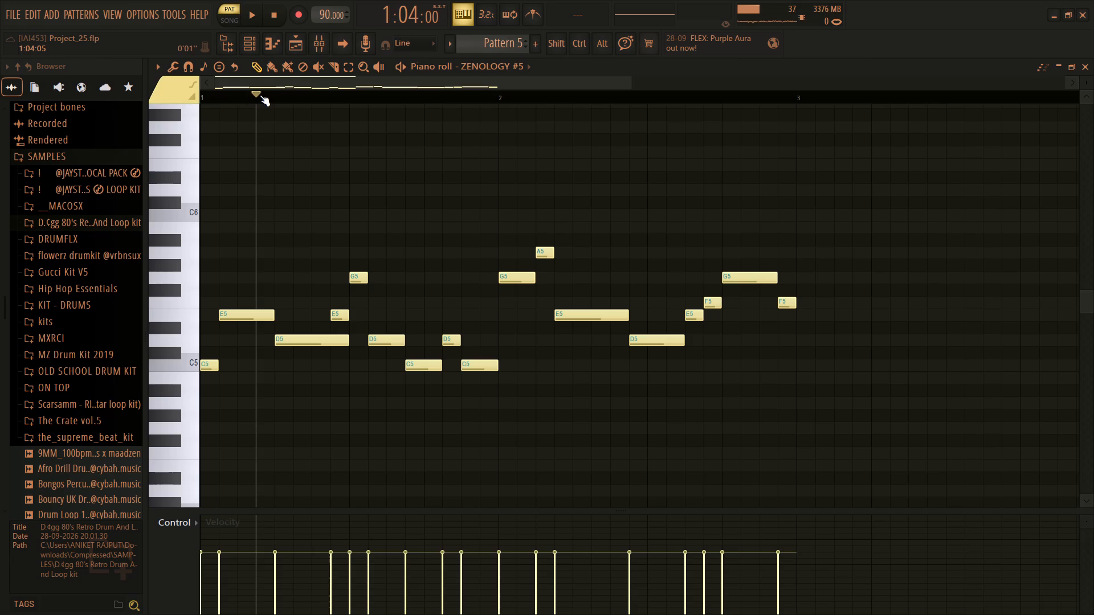
drag(260, 95, 605, 144)
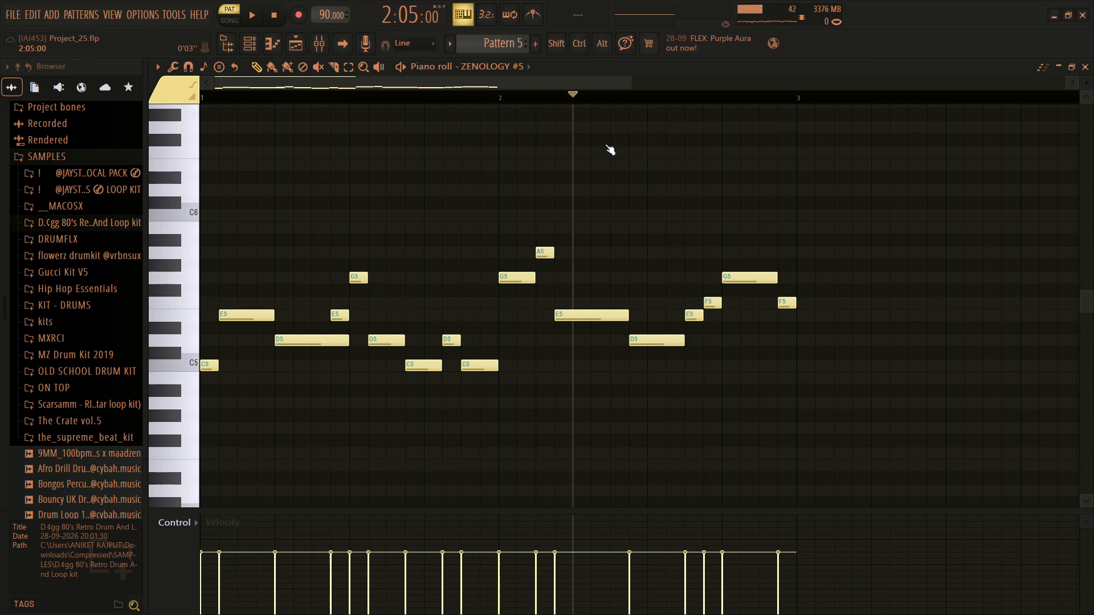
drag(605, 144, 730, 190)
ctrl+scroll(730, 190, up, 3)
scroll(730, 190, right, 9)
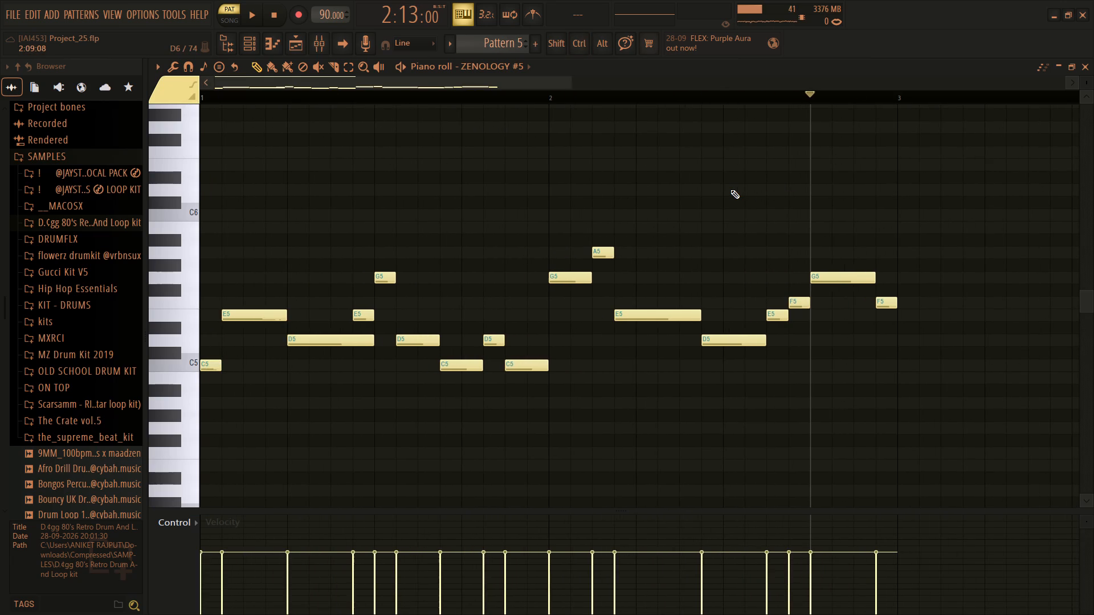
drag(368, 97, 304, 89)
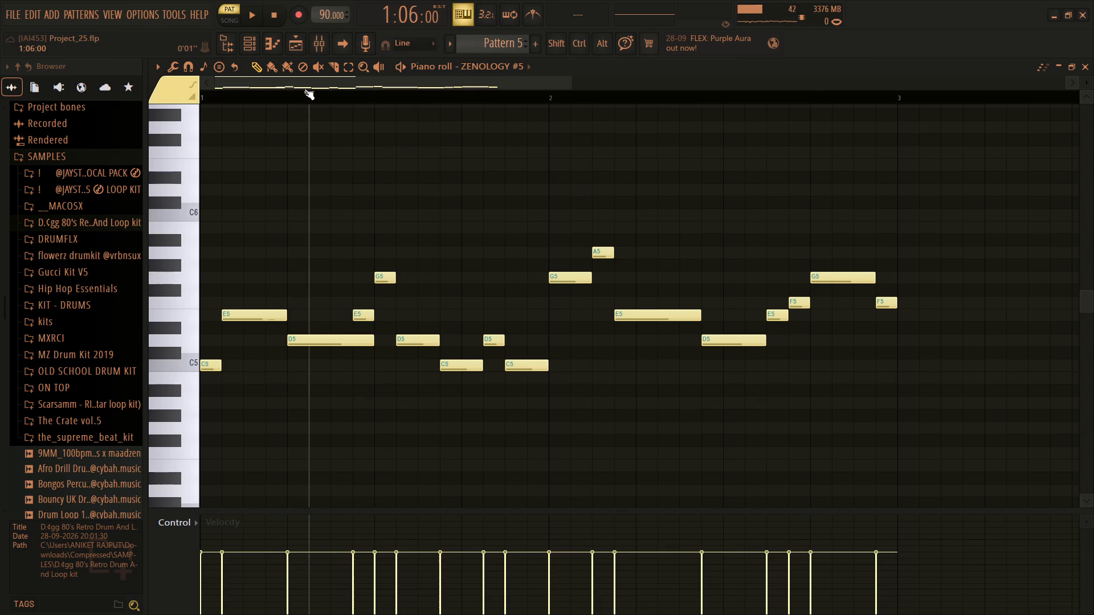
drag(304, 89, 701, 223)
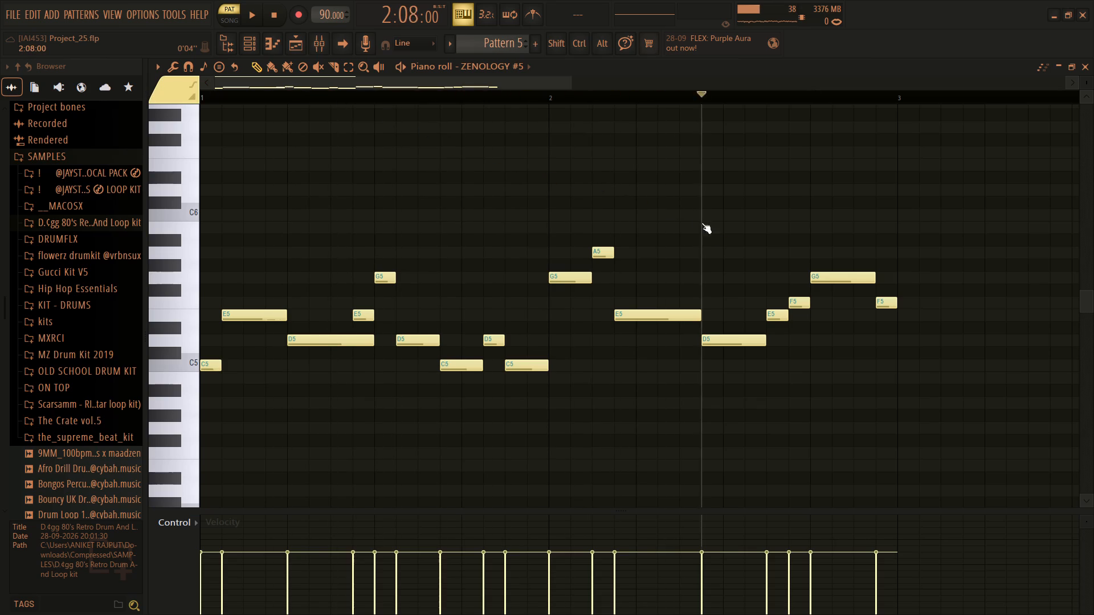
drag(701, 223, 621, 233)
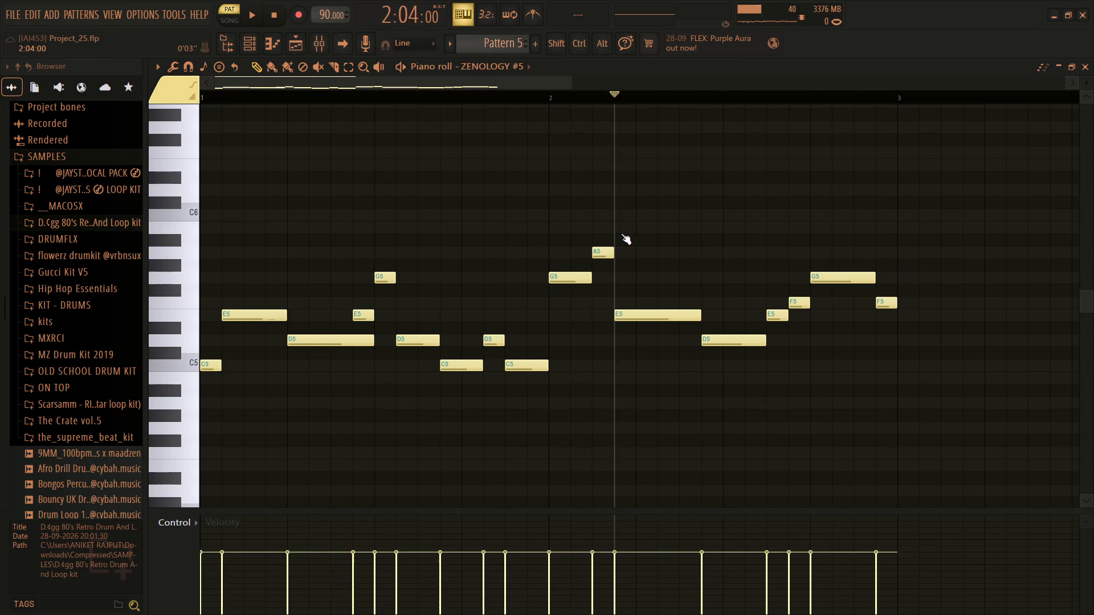
drag(621, 233, 260, 192)
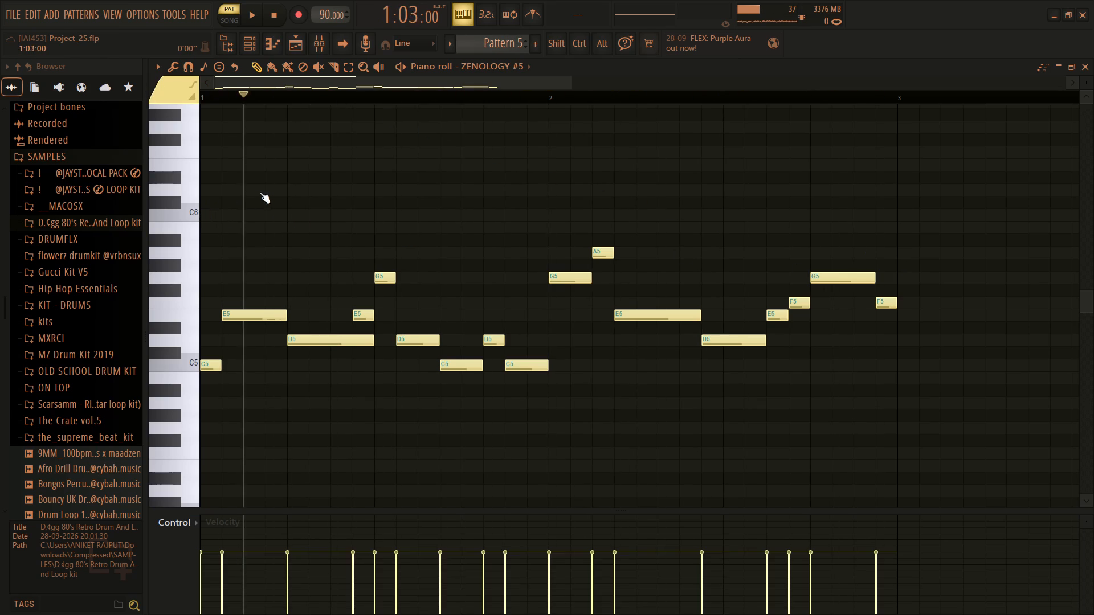
drag(260, 192, 887, 308)
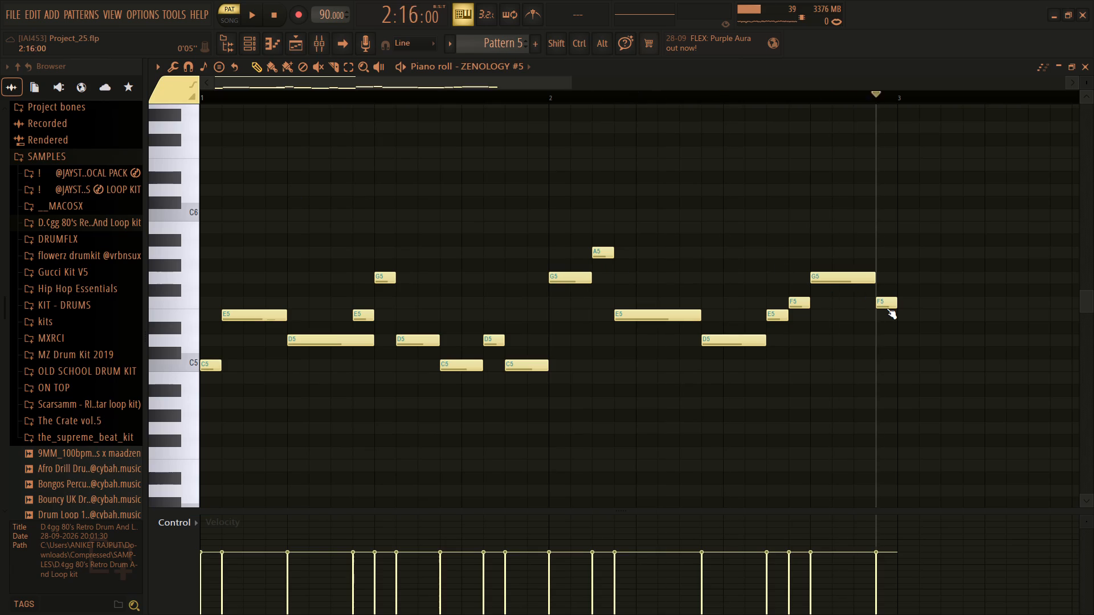
drag(887, 308, 539, 316)
scroll(539, 316, down, 1)
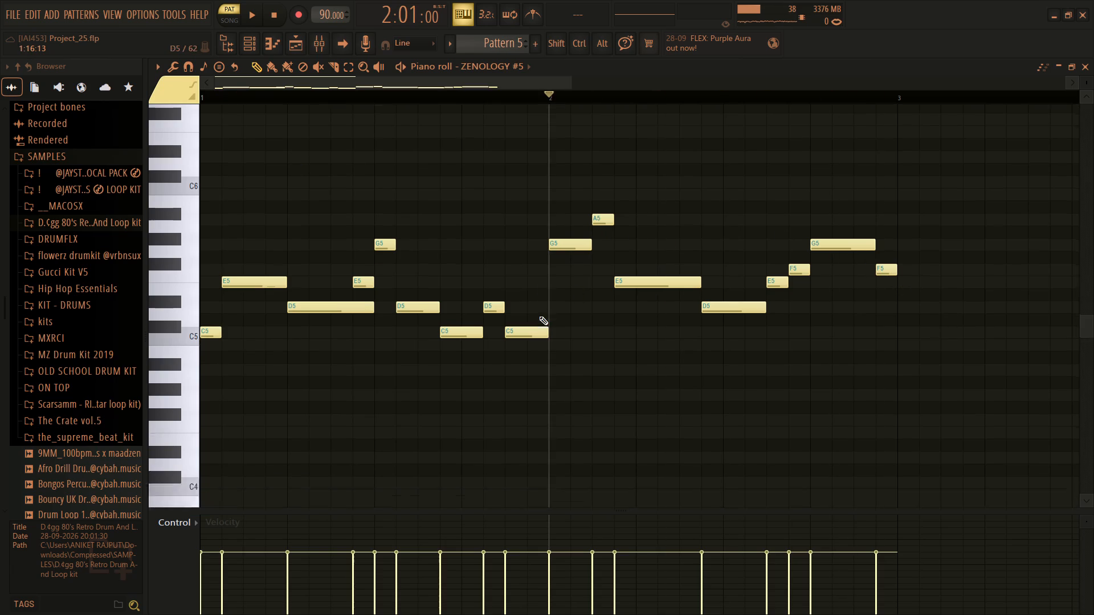
scroll(539, 316, down, 1)
scroll(539, 316, up, 4)
drag(278, 99, 62, 100)
scroll(418, 262, down, 10)
ctrl+scroll(418, 262, up, 3)
scroll(418, 262, right, 2)
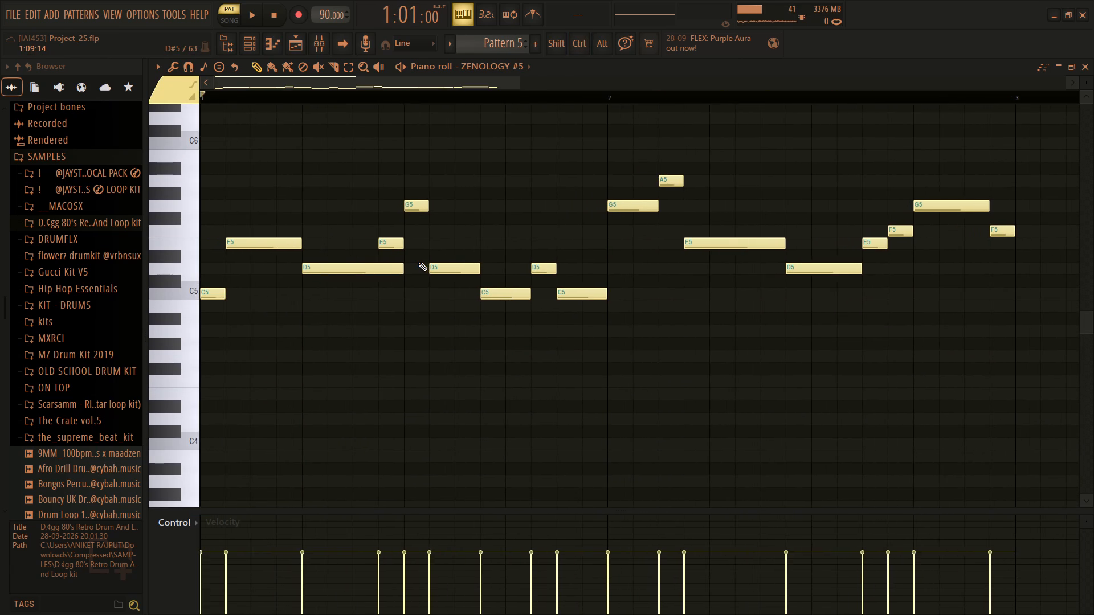
scroll(418, 262, right, 2)
ctrl+scroll(418, 262, up, 1)
scroll(418, 262, right, 3)
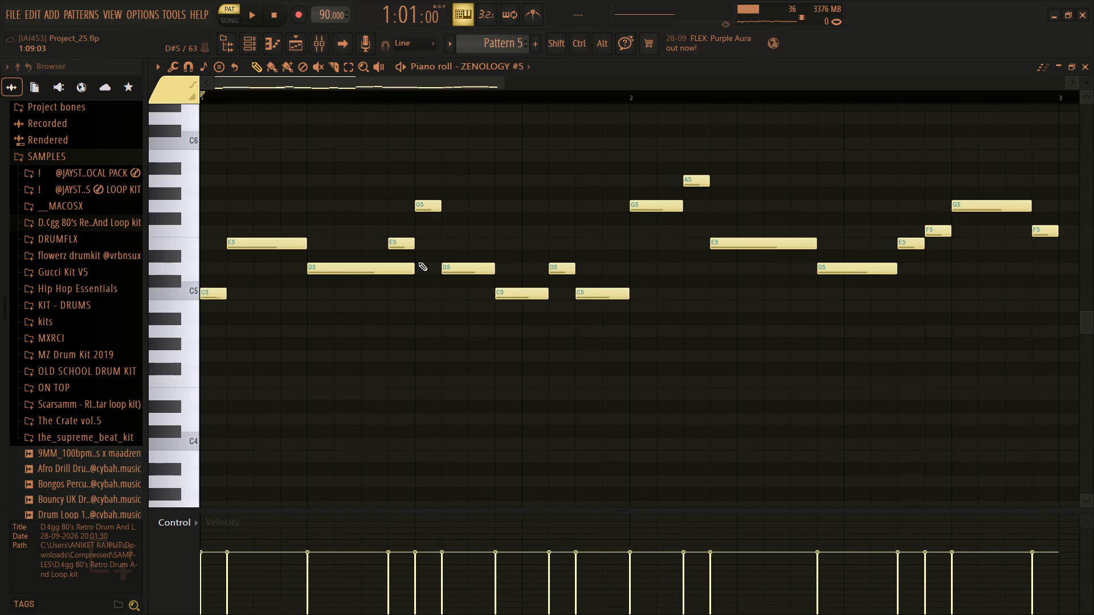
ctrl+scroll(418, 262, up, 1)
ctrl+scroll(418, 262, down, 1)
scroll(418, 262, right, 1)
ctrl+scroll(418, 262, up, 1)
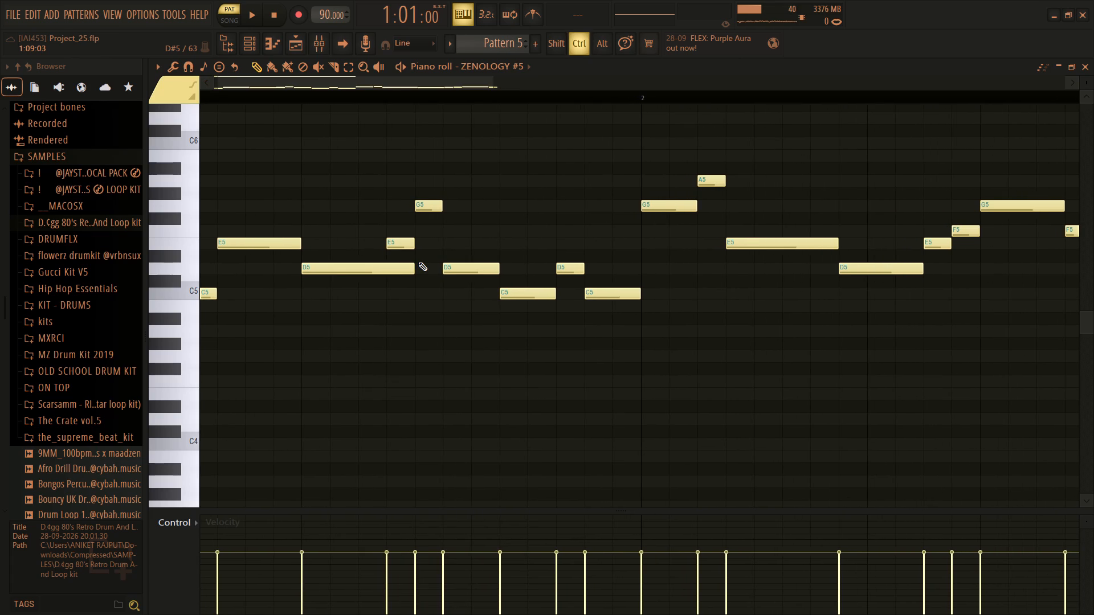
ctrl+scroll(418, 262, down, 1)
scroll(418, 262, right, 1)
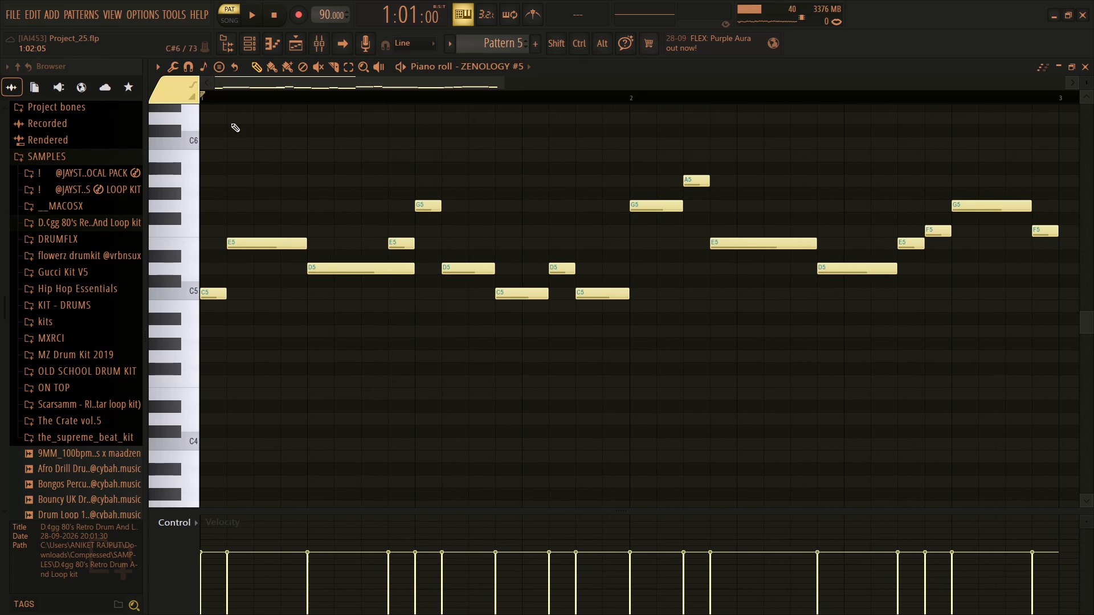
Play Pattern 5 from the start to listen to the melody into bar 2, and return the playhead to the beginning.
drag(222, 100, 188, 110)
scroll(188, 110, up, 1)
drag(227, 95, 180, 175)
key(space)
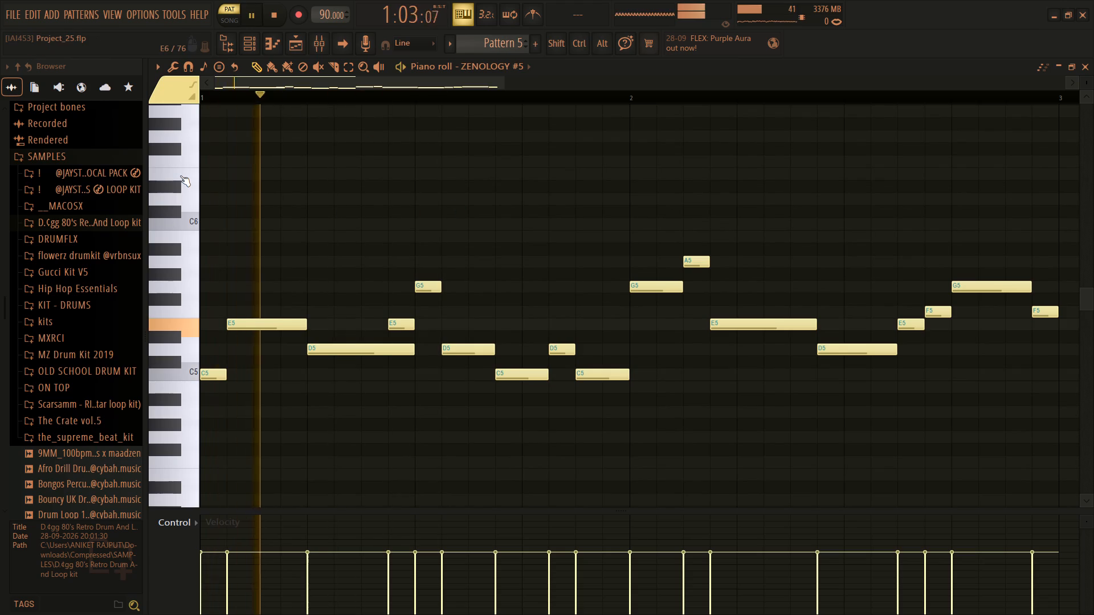
click(255, 13)
click(255, 13)
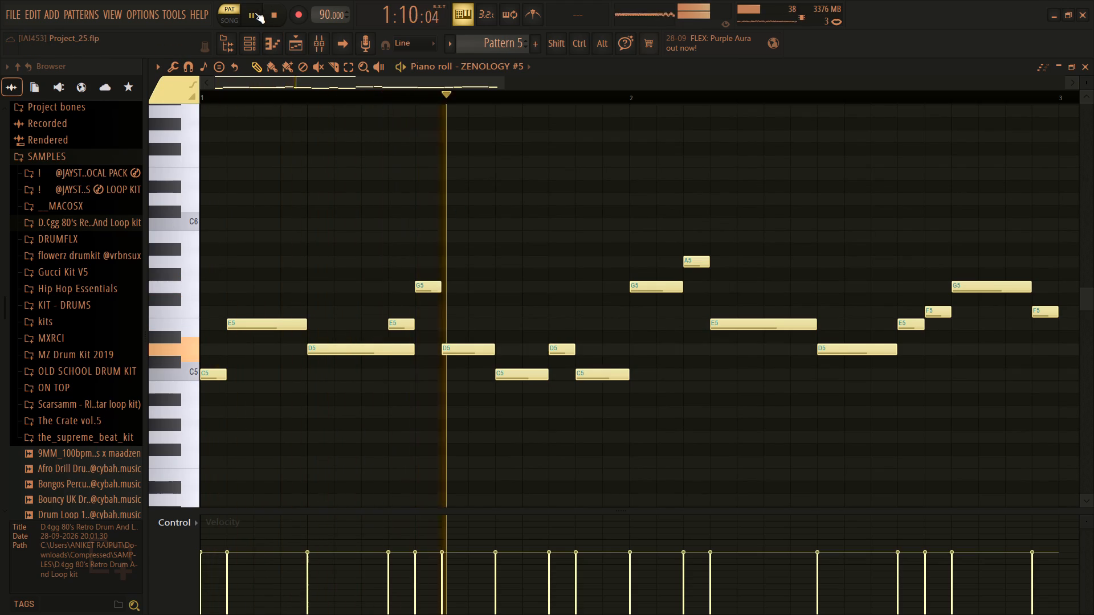
click(255, 13)
click(255, 13)
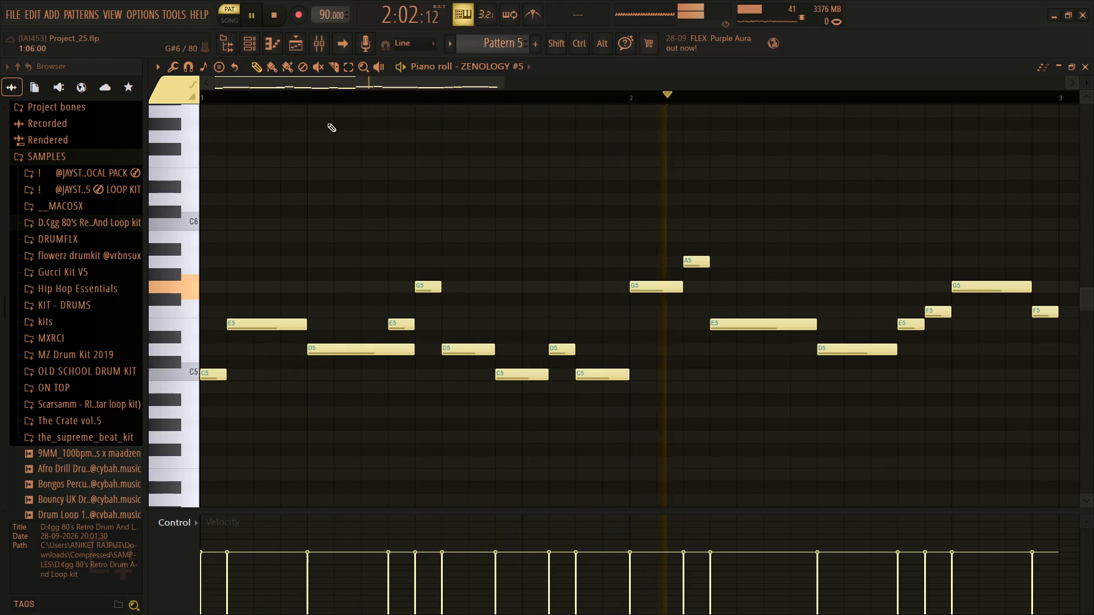
drag(293, 100, 128, 127)
click(247, 15)
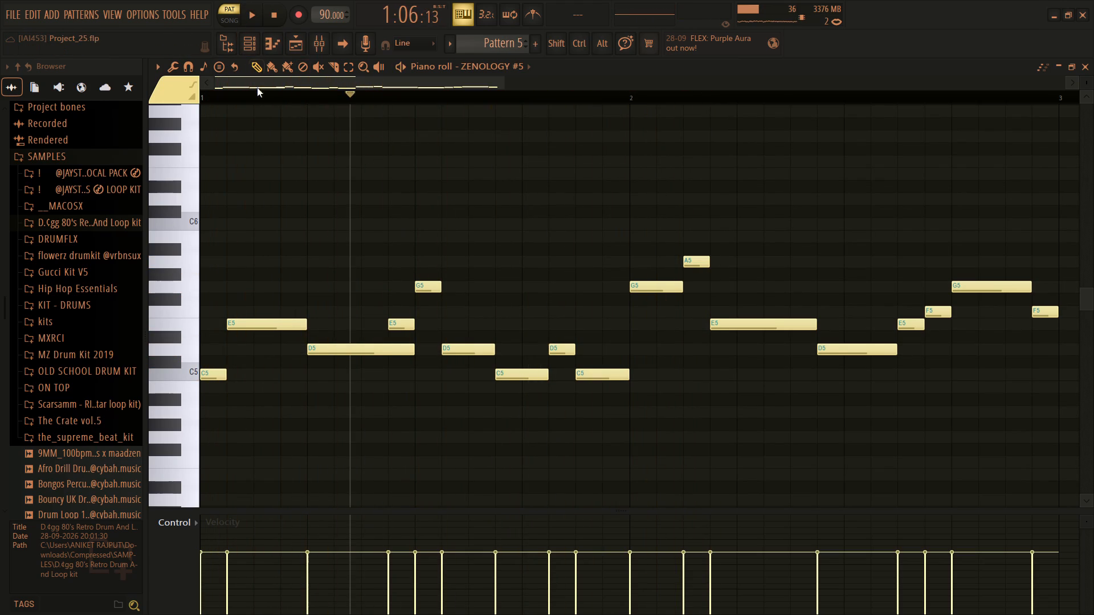
drag(248, 96, 178, 109)
Look over bars 3 and 4, and sweep the playhead across bars 1 and 2 and back to the start.
scroll(474, 186, left, 7)
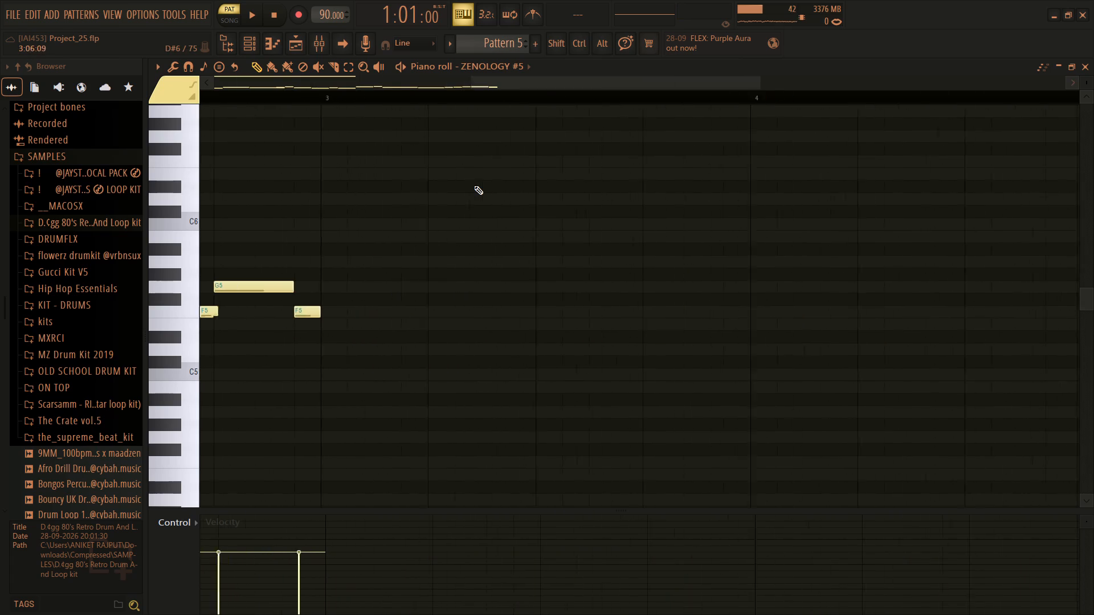
scroll(474, 186, left, 2)
scroll(474, 186, right, 12)
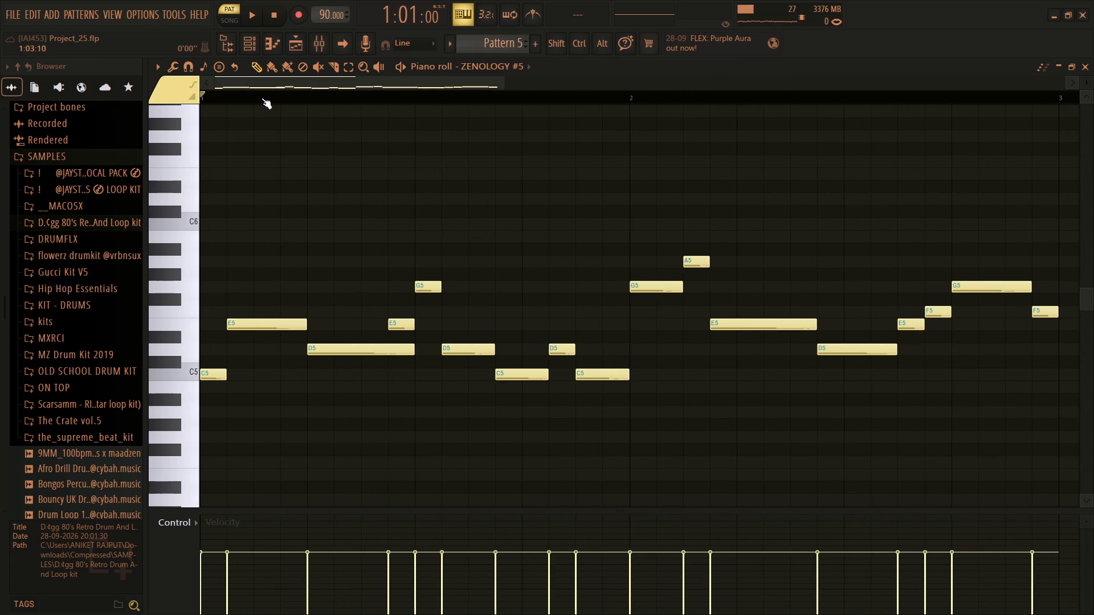
click(256, 93)
drag(256, 93, 260, 90)
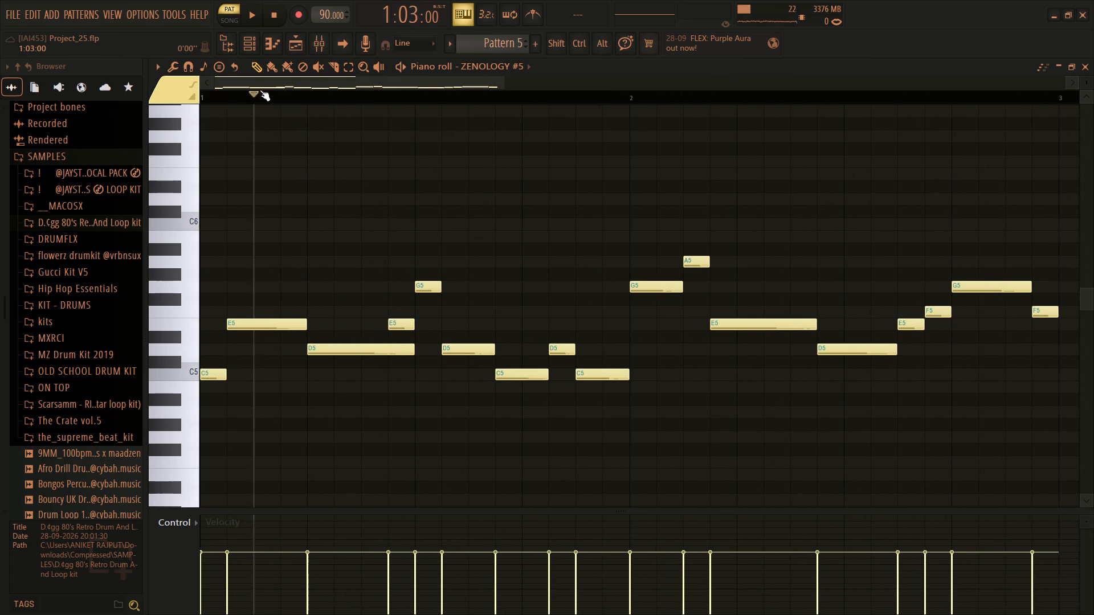
drag(260, 90, 1078, 386)
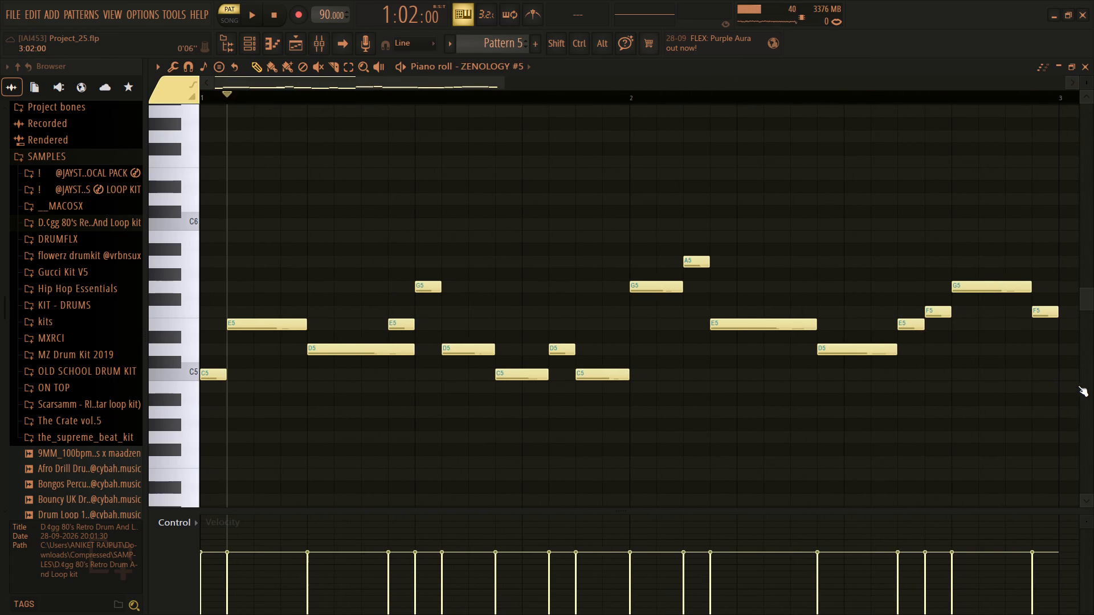
drag(1078, 386, 161, 358)
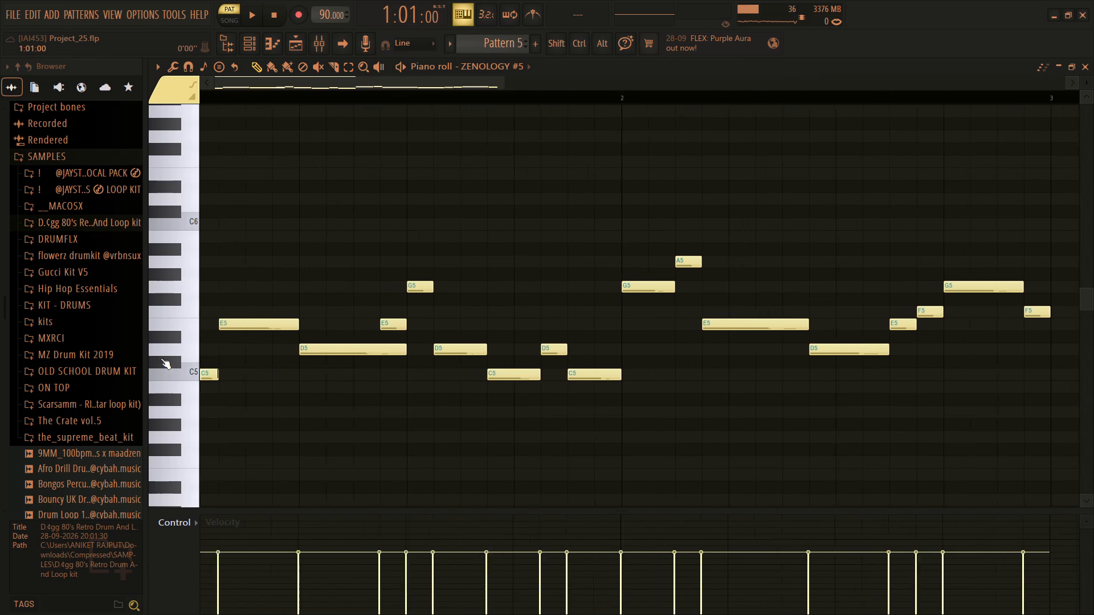
drag(161, 358, 170, 350)
Step the playhead gradually through the melody to the last note of bar 2 to examine note timing, and return it to the start.
click(257, 95)
drag(257, 95, 234, 105)
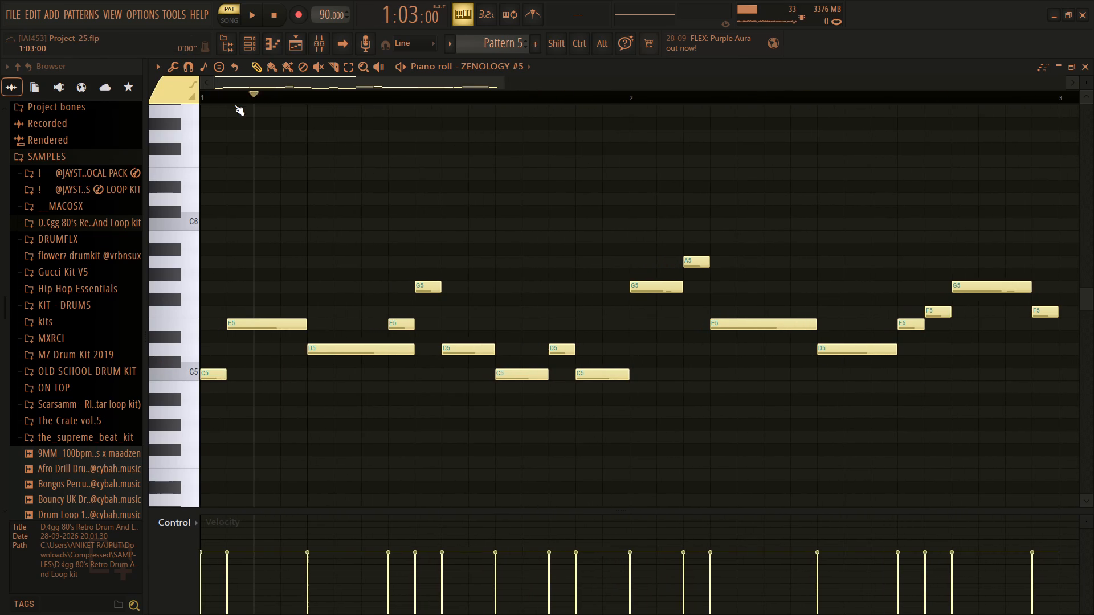
drag(234, 105, 275, 96)
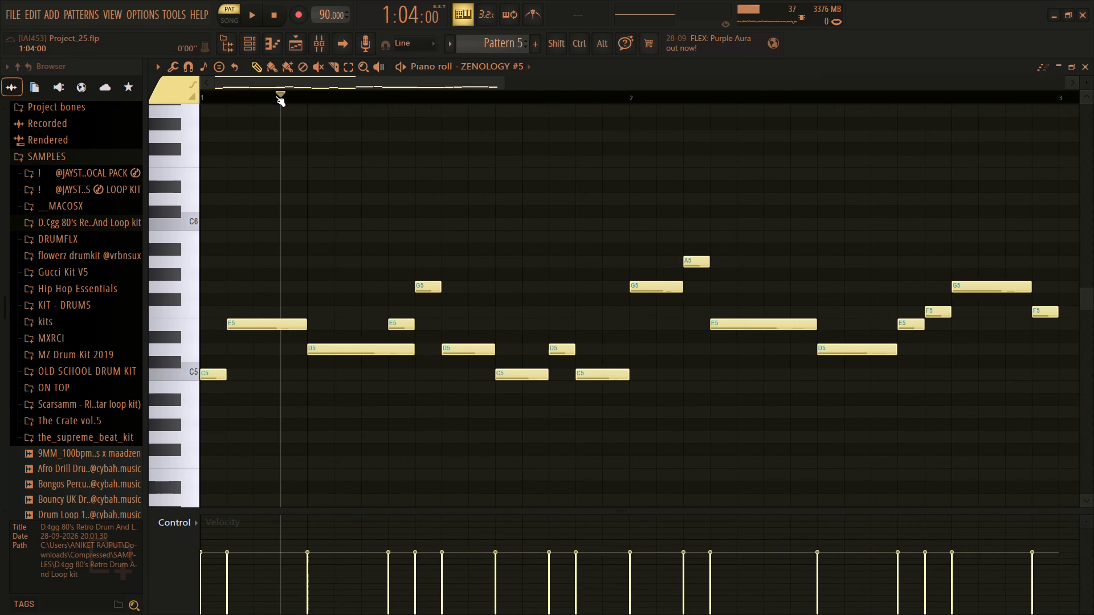
drag(275, 96, 377, 132)
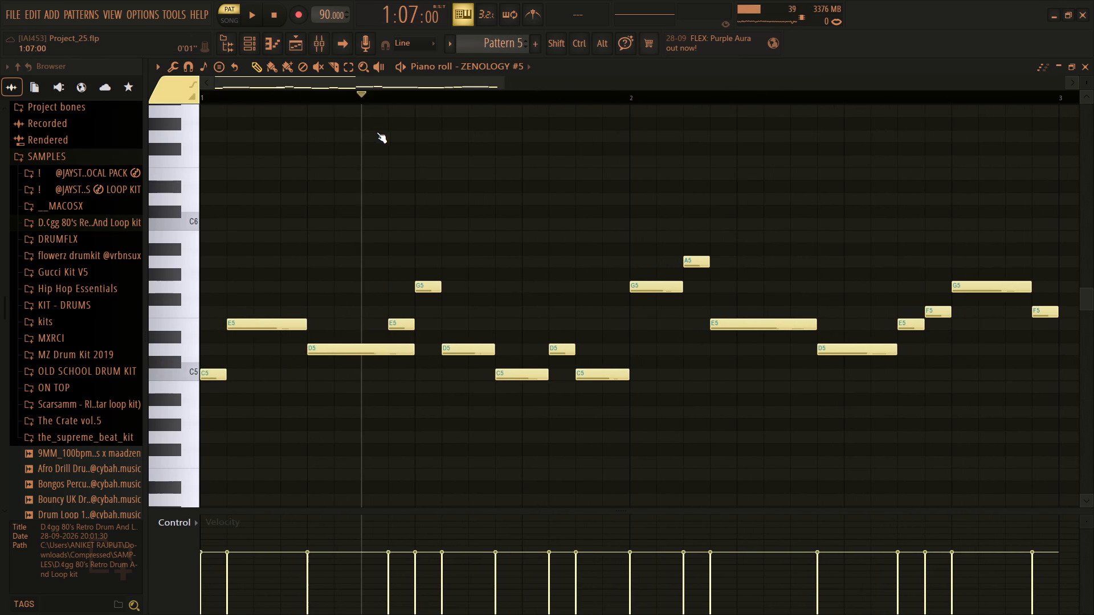
drag(377, 132, 505, 171)
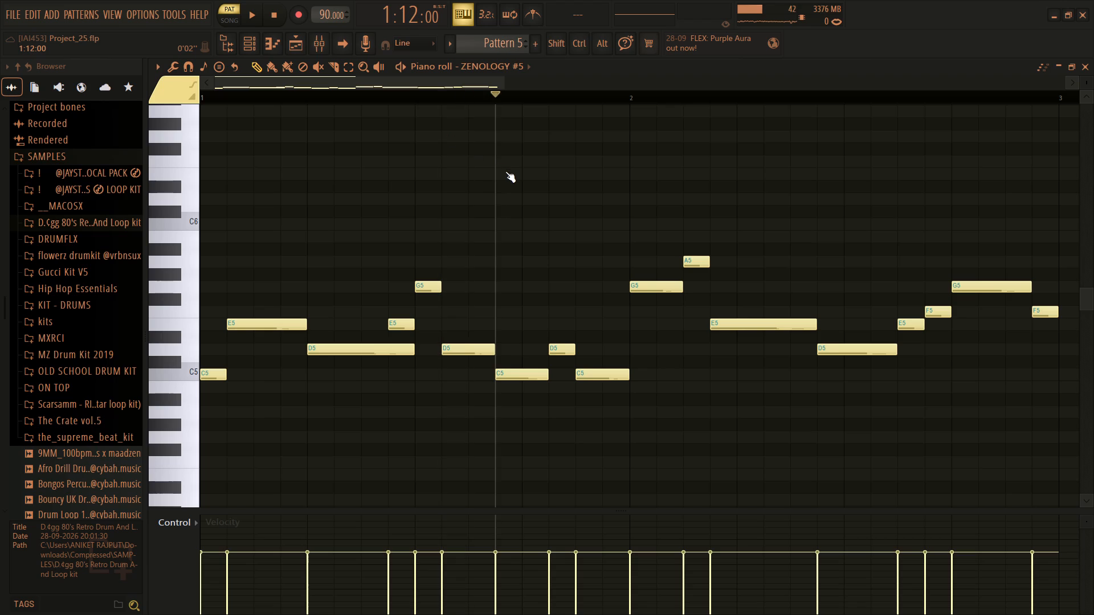
drag(505, 171, 613, 196)
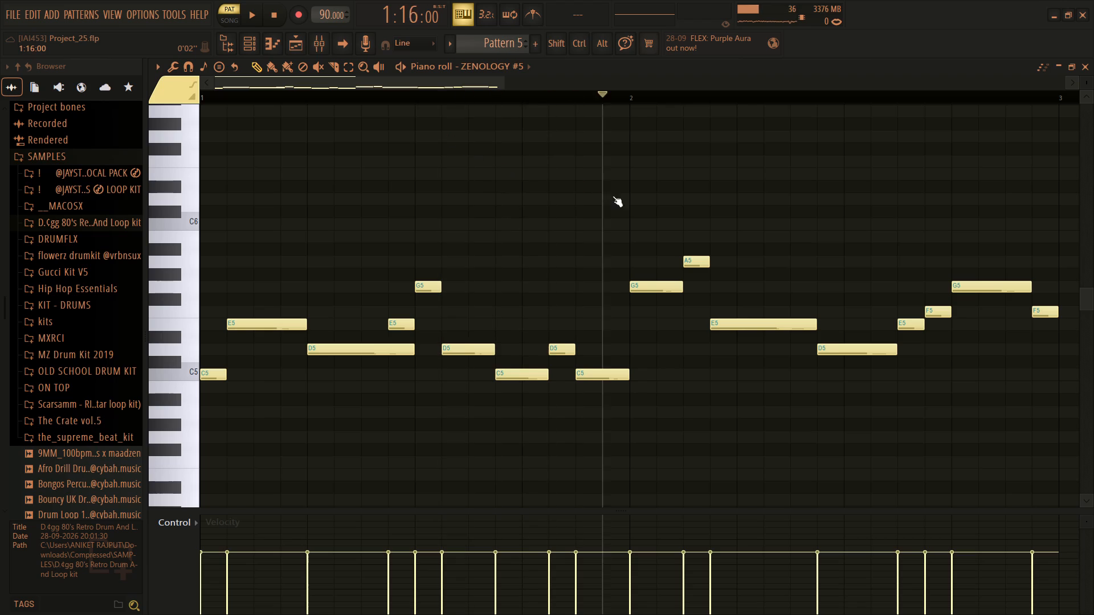
drag(613, 196, 1026, 257)
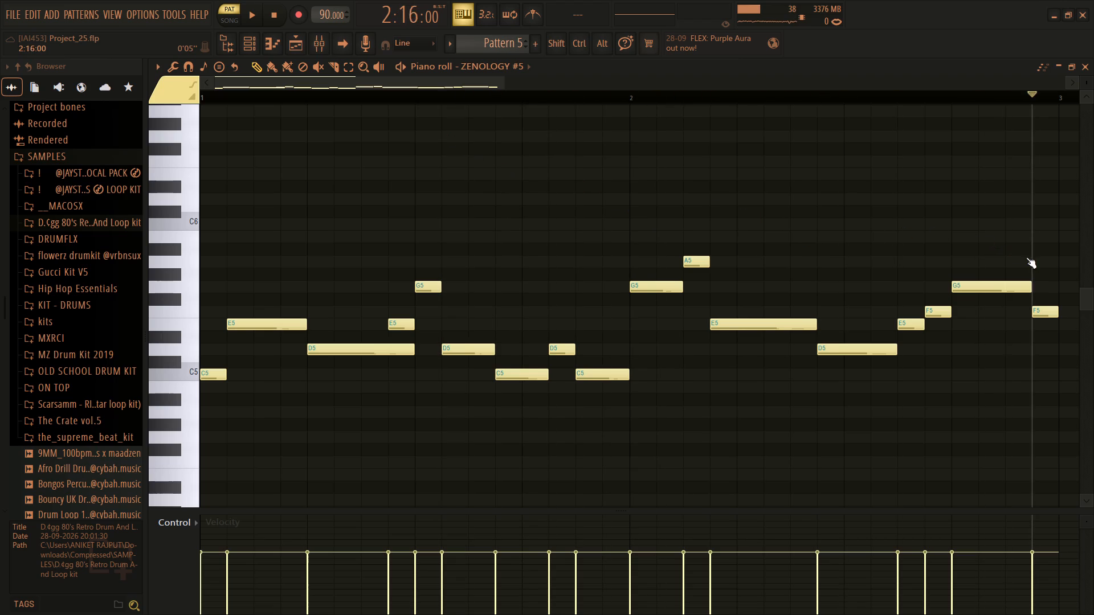
drag(1026, 257, 123, 123)
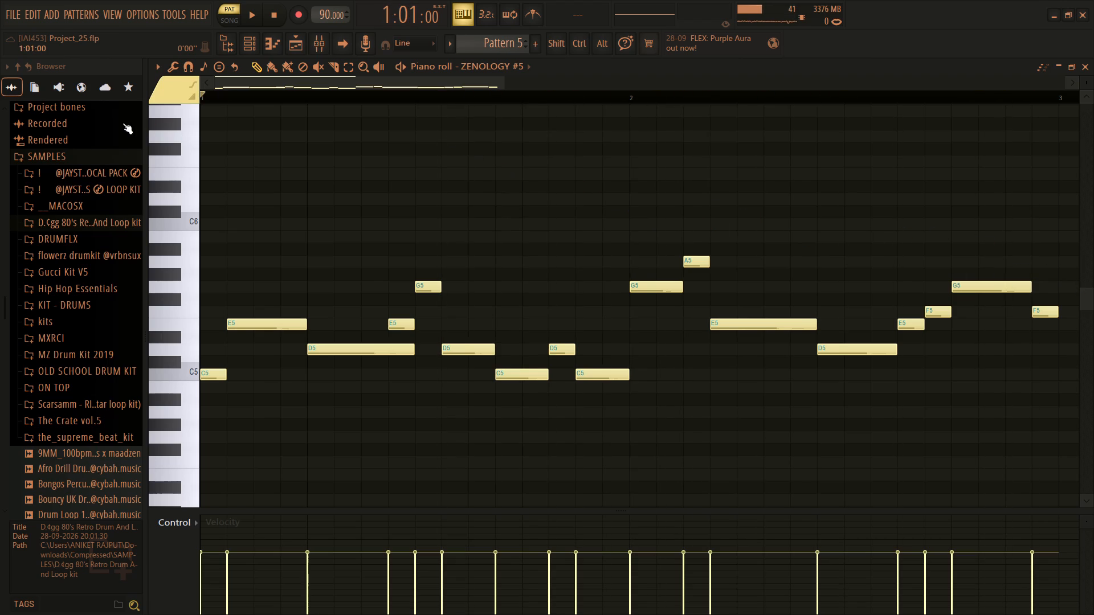
drag(123, 123, 0, 122)
Sweep the playhead from the start through bar 1 to the end of bar 2 to review the notes, and bring it back.
scroll(320, 171, right, 2)
click(245, 96)
drag(245, 96, 193, 108)
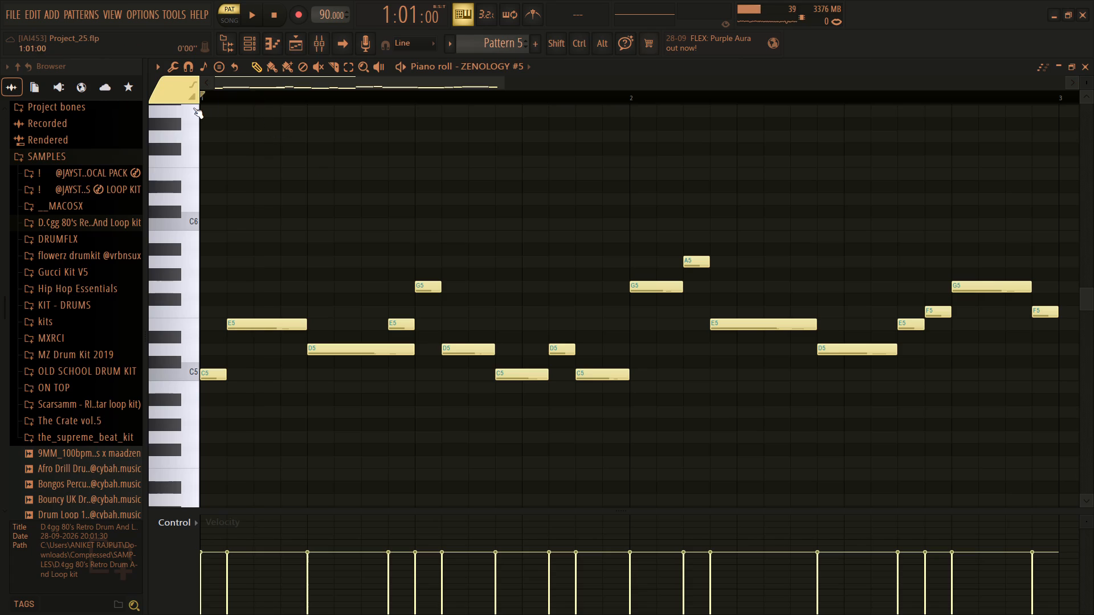
drag(193, 108, 205, 116)
drag(205, 116, 213, 108)
drag(213, 108, 511, 199)
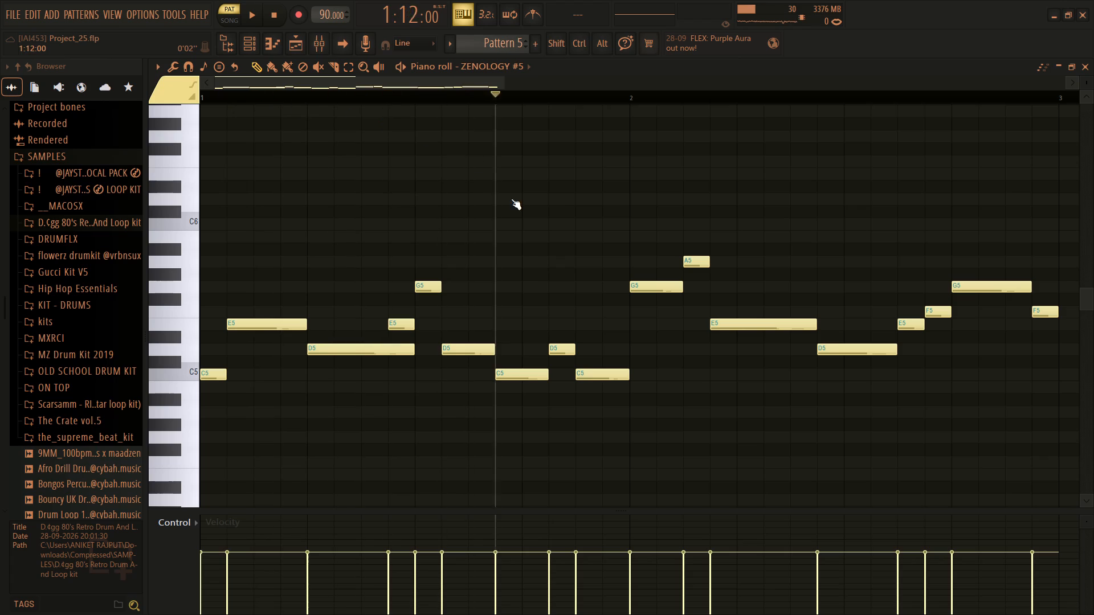
drag(511, 199, 1057, 301)
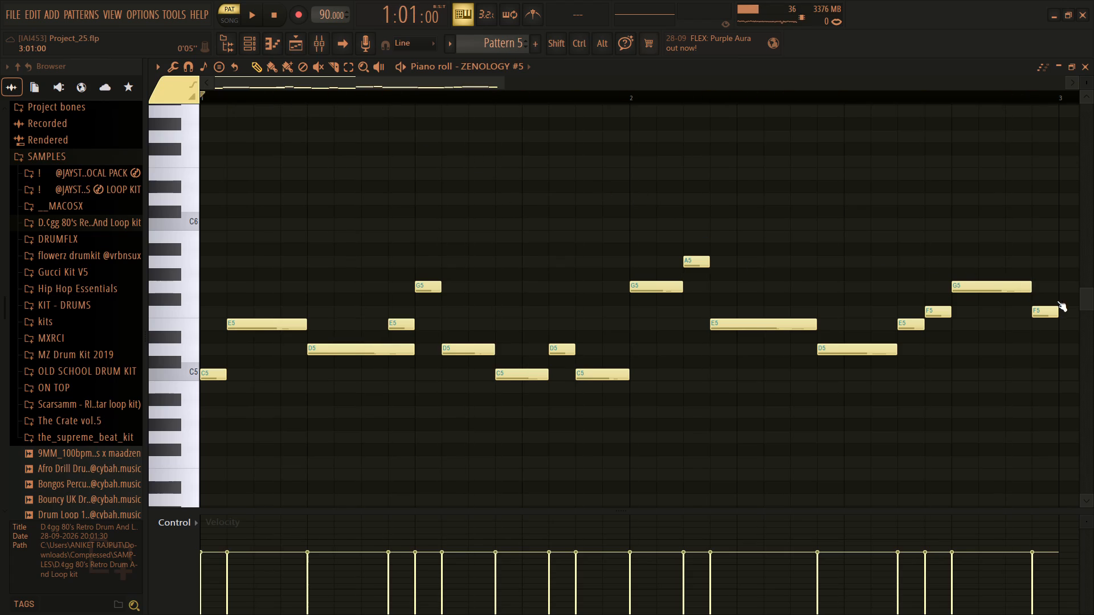
drag(1057, 301, 116, 254)
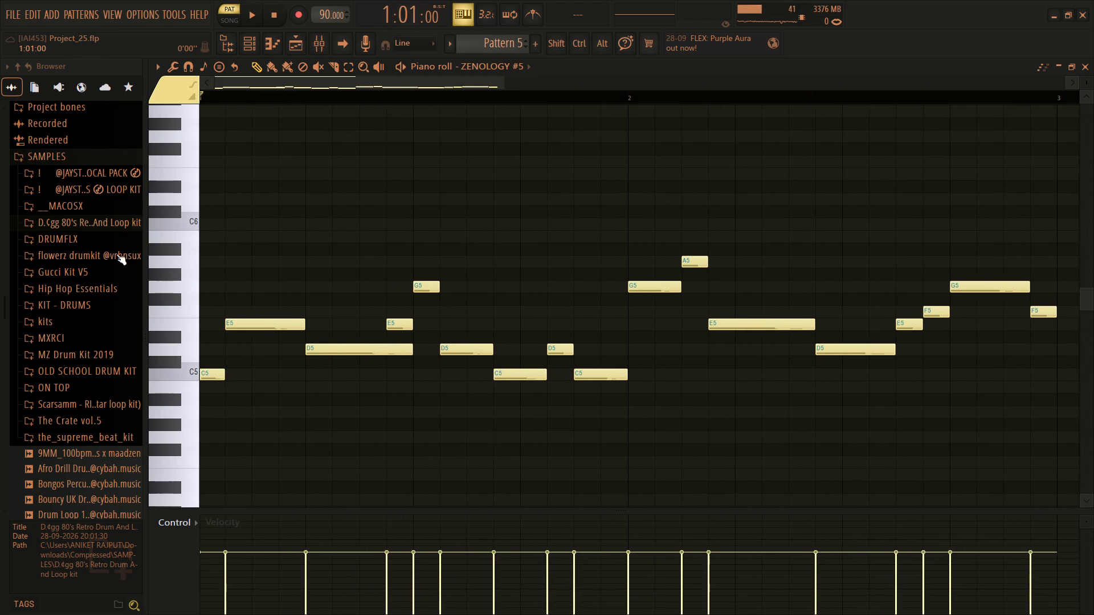
drag(116, 254, 193, 149)
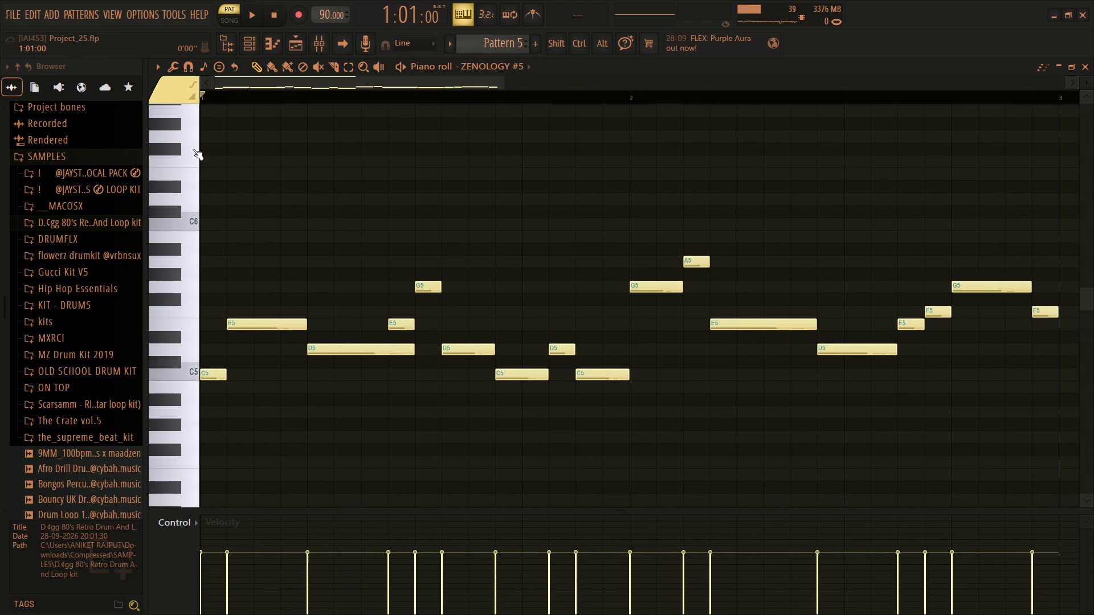
drag(193, 149, 193, 145)
Move the playhead back and forth between the start and the middle of bar 2 to re-examine the melody, ending at step 3 of bar 1.
click(213, 94)
drag(213, 94, 244, 100)
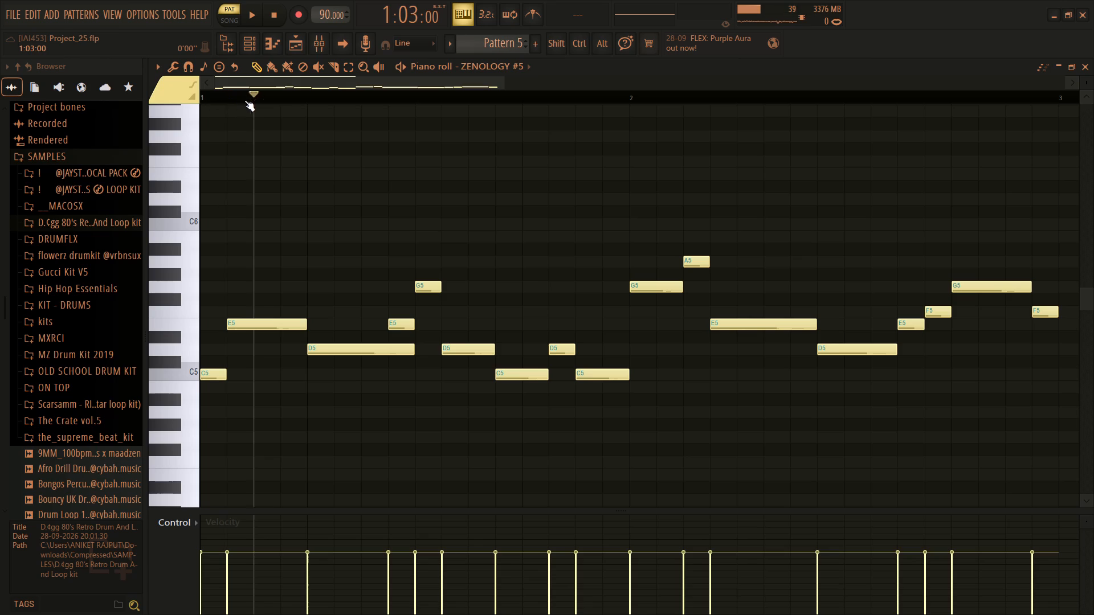
drag(244, 100, 204, 104)
scroll(238, 96, right, 1)
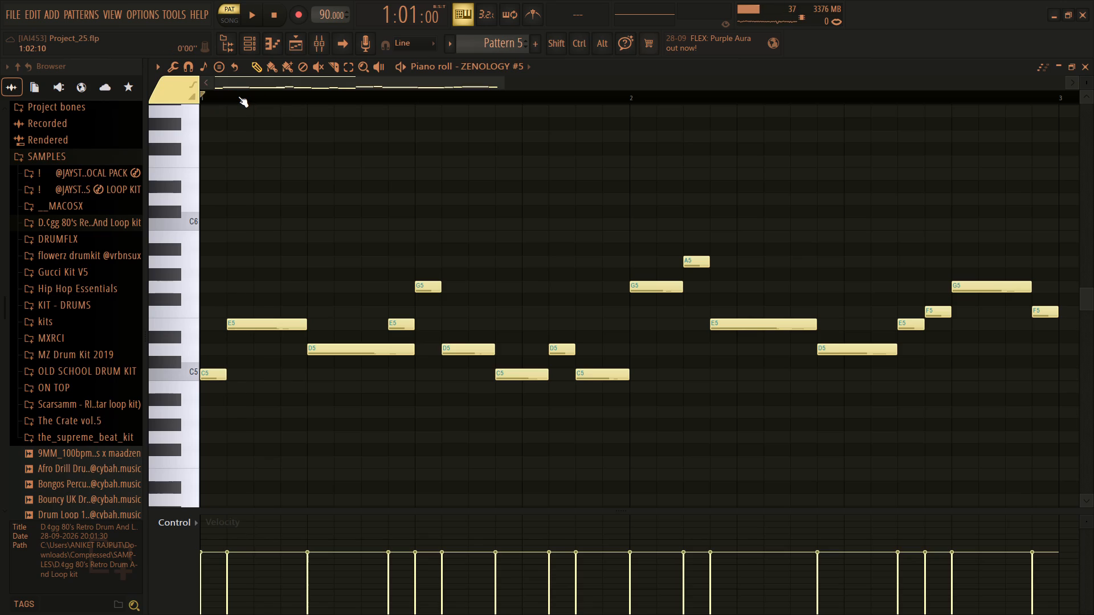
double_click(235, 96)
drag(235, 96, 281, 103)
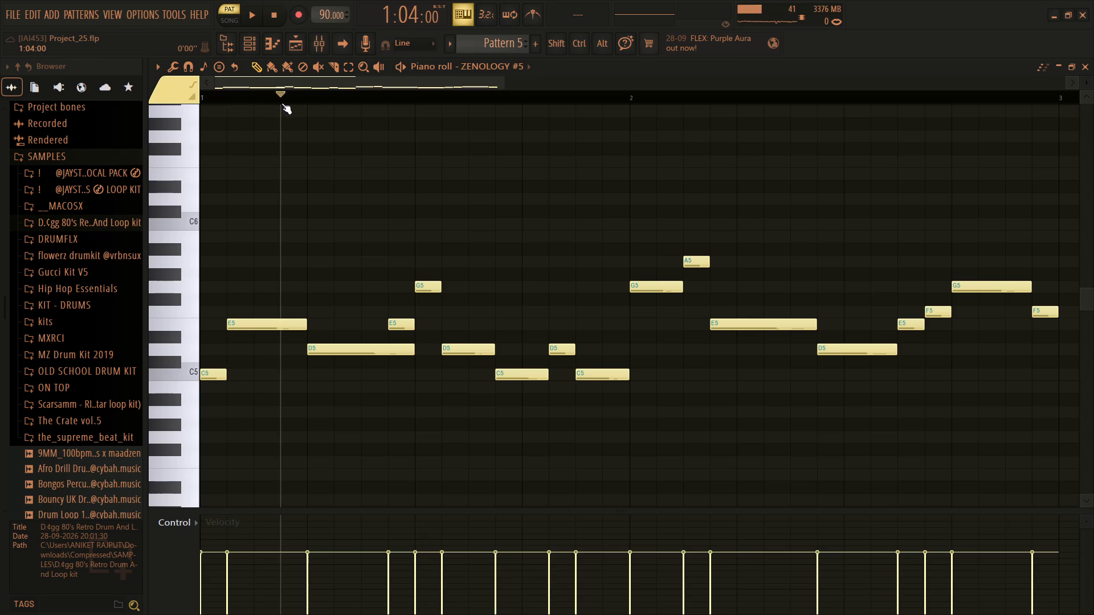
drag(281, 103, 420, 102)
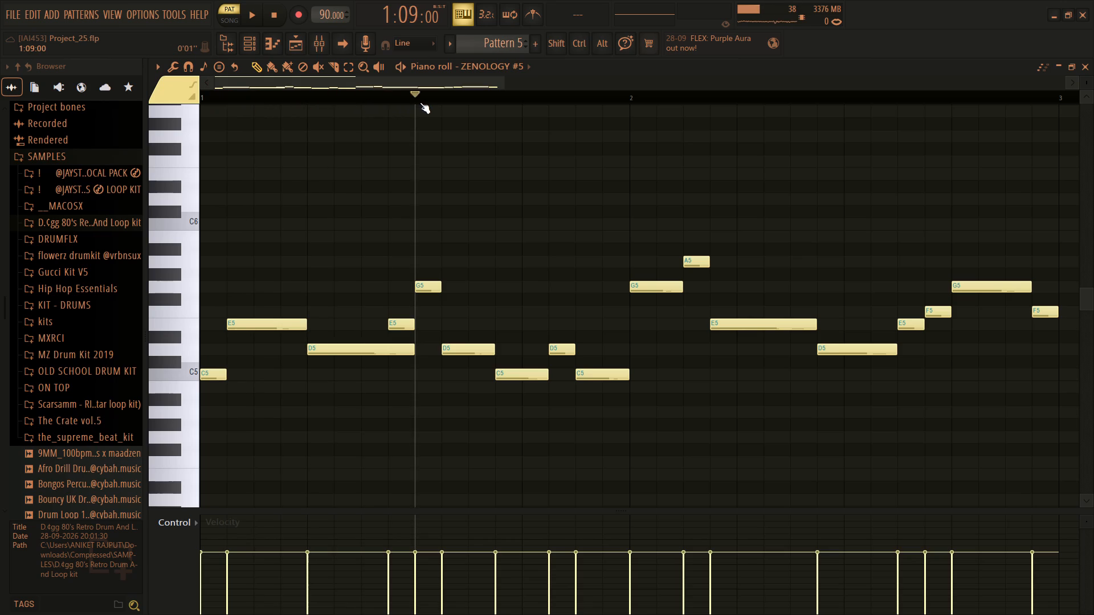
drag(420, 102, 765, 105)
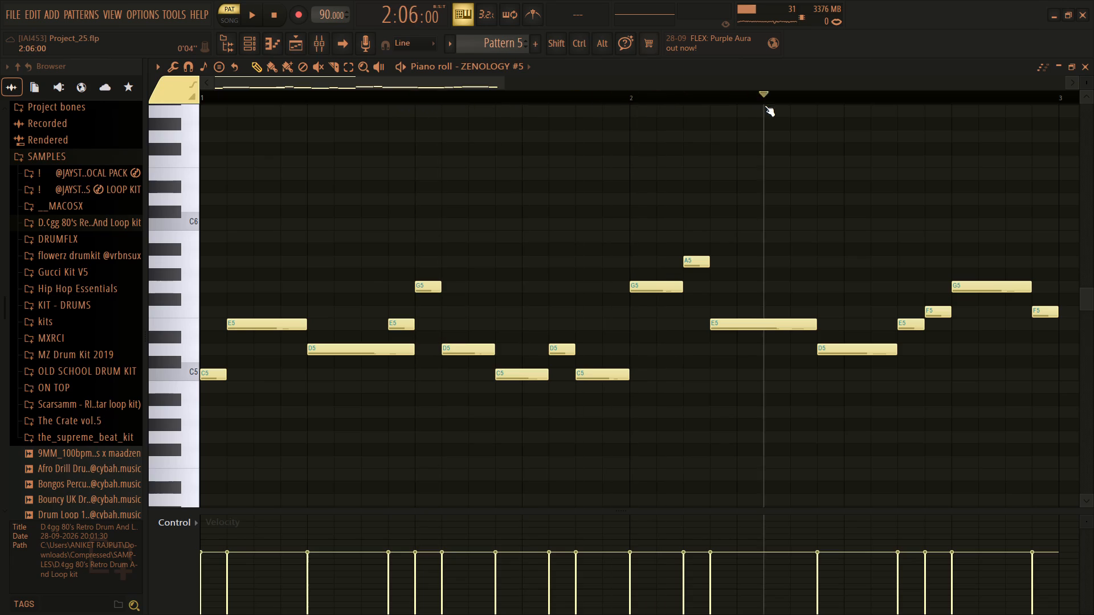
drag(765, 105, 500, 101)
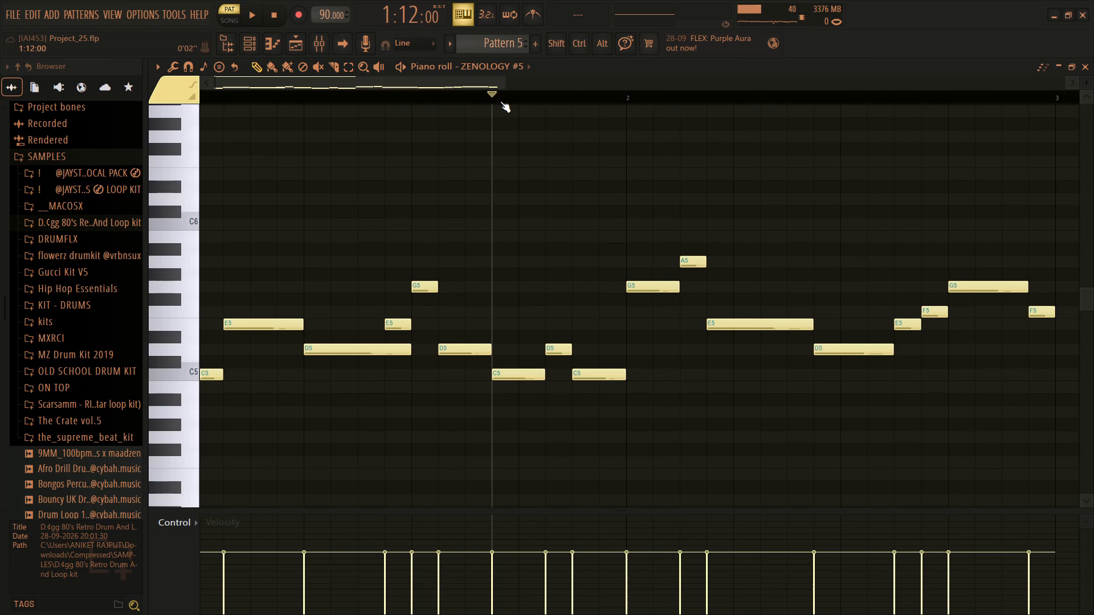
drag(500, 101, 172, 112)
click(254, 101)
drag(254, 101, 195, 99)
double_click(255, 96)
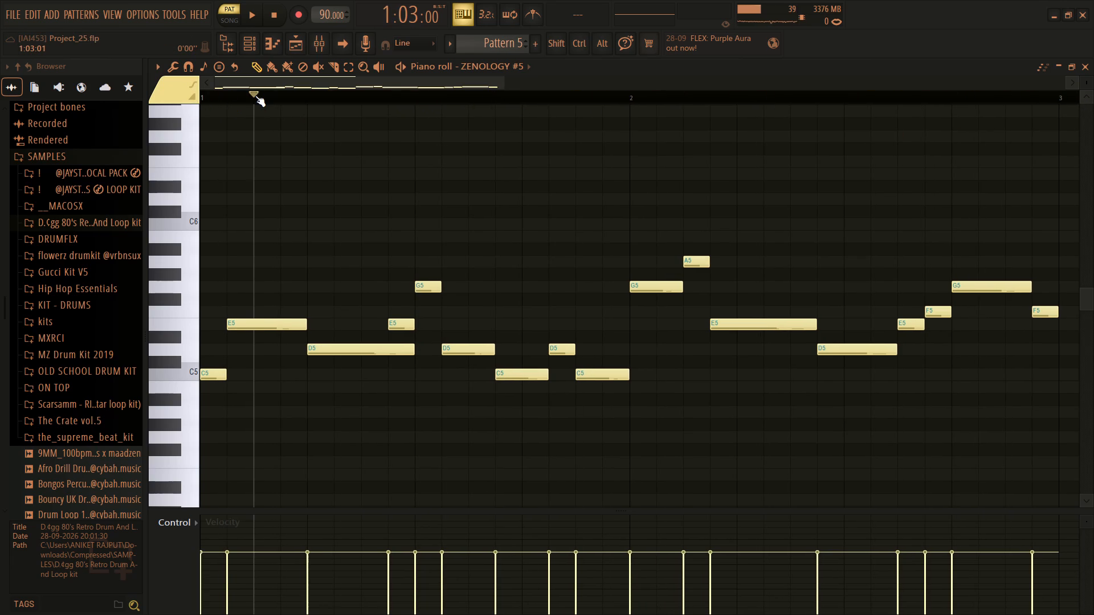
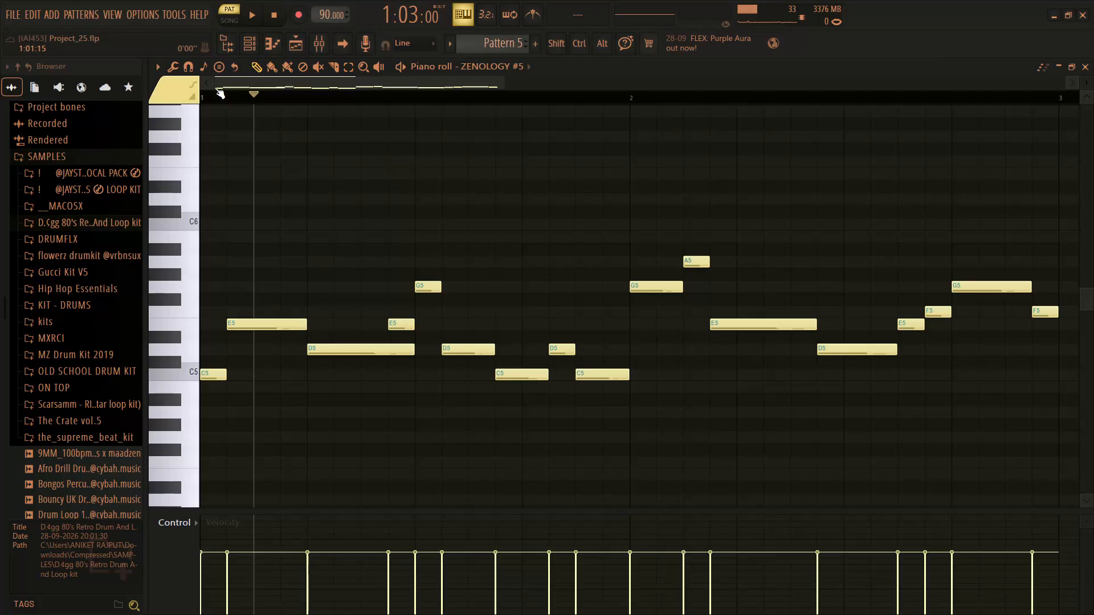
Sweep the playhead from bar 1 to the last note of bar 2, and return it to the start.
drag(224, 101, 719, 120)
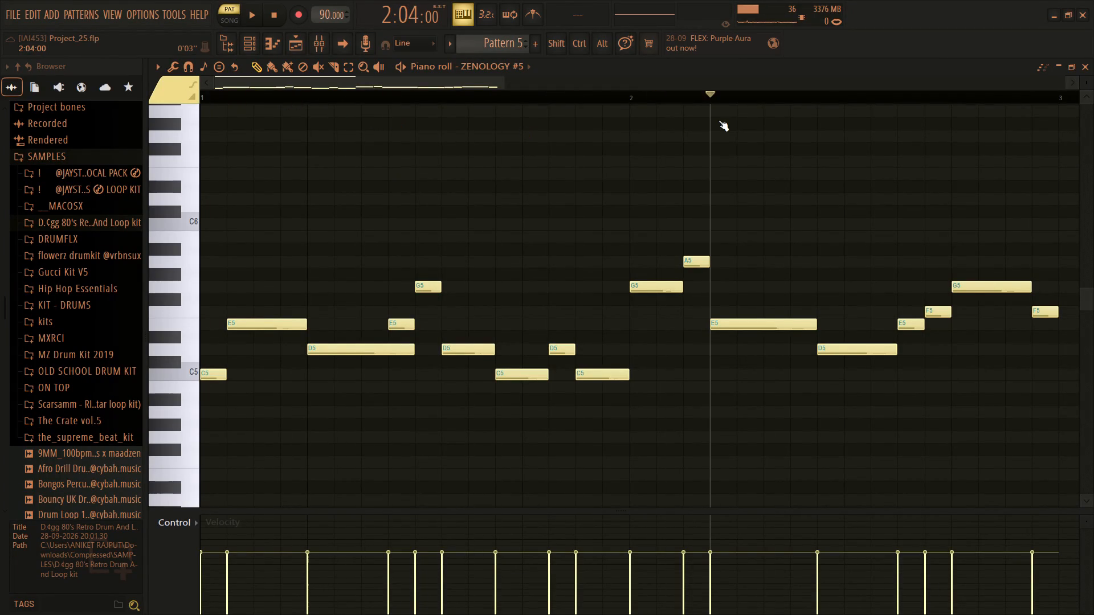
drag(719, 120, 744, 184)
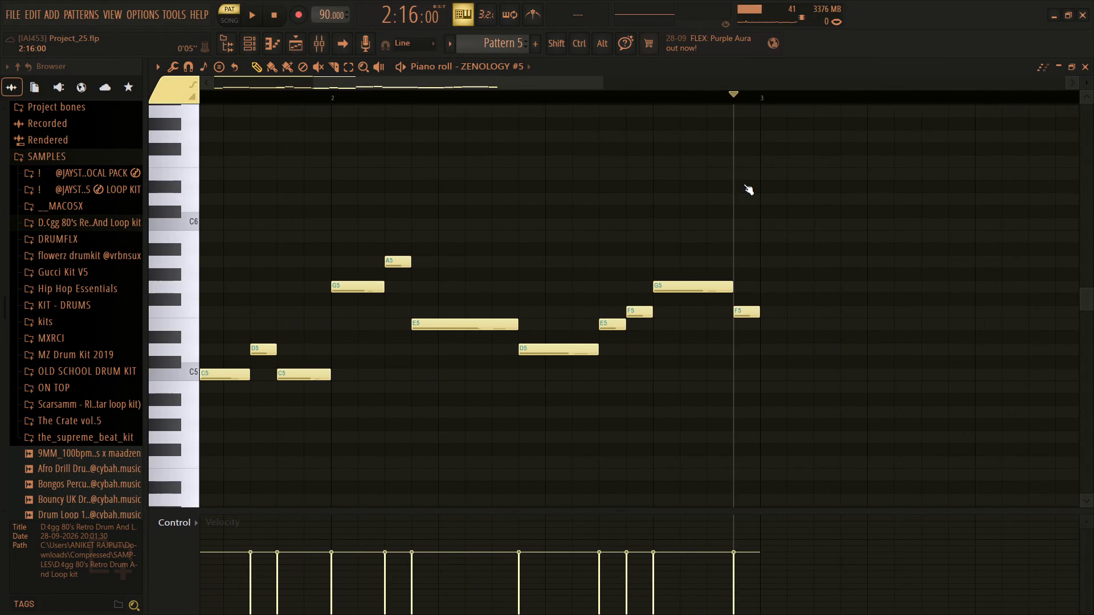
drag(744, 184, 0, 613)
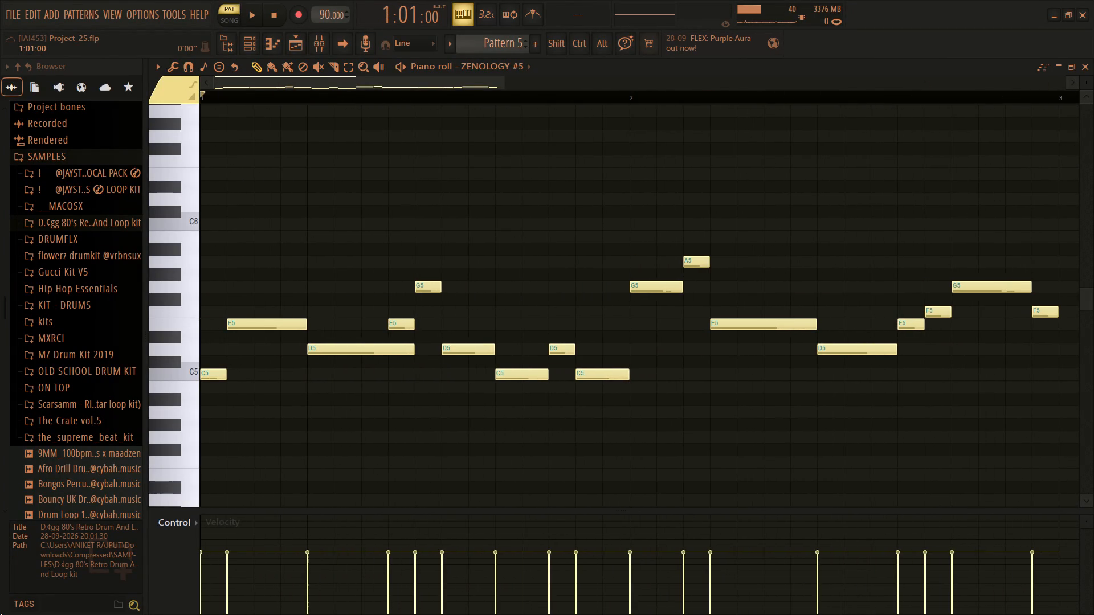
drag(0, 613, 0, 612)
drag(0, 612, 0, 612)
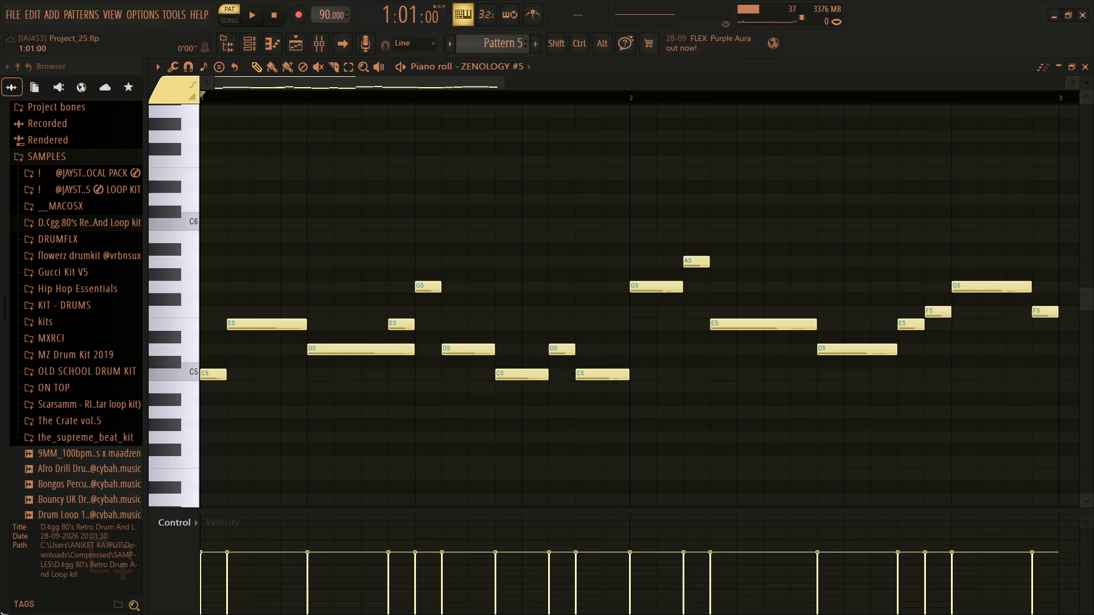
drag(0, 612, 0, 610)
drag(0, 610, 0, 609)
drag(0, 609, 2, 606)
Minimize FL Studio, switch to the Brave browser window with the mp3cut.net page, and maximize it.
click(1052, 17)
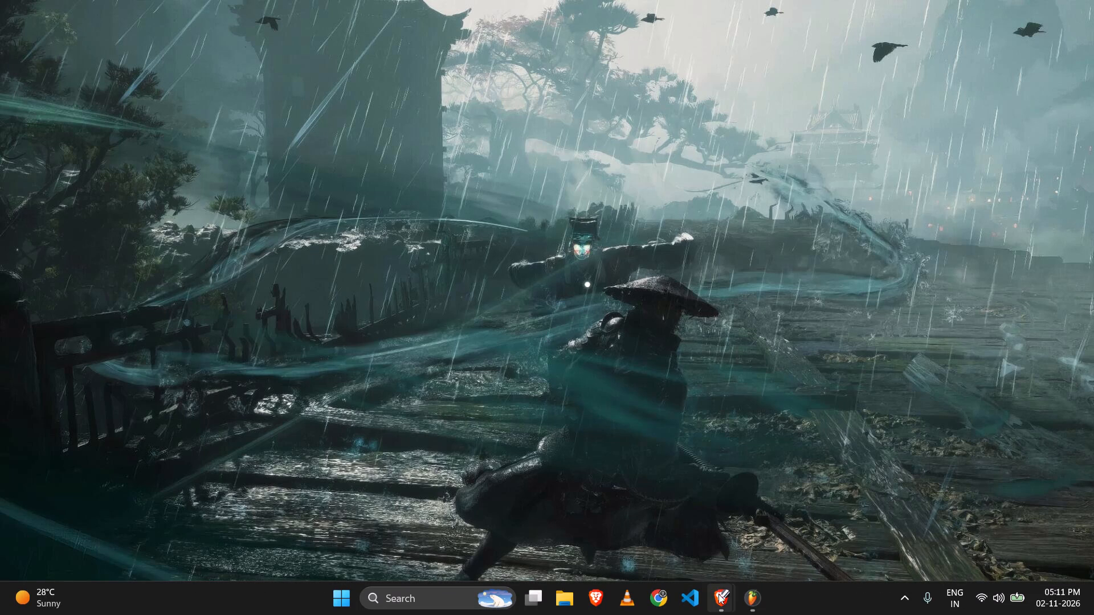
click(719, 594)
click(688, 522)
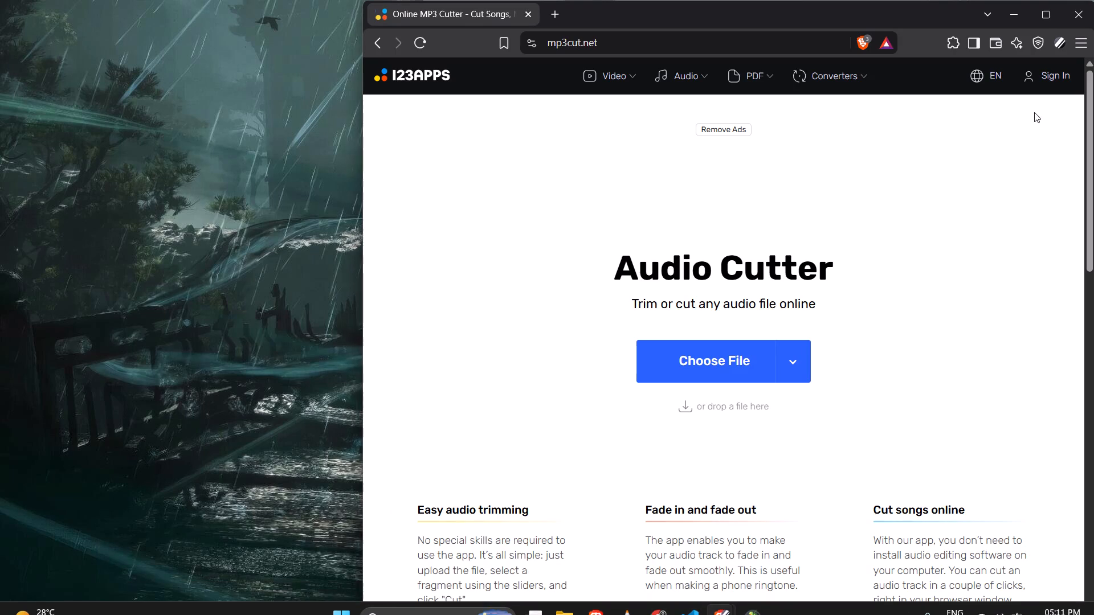
click(1047, 16)
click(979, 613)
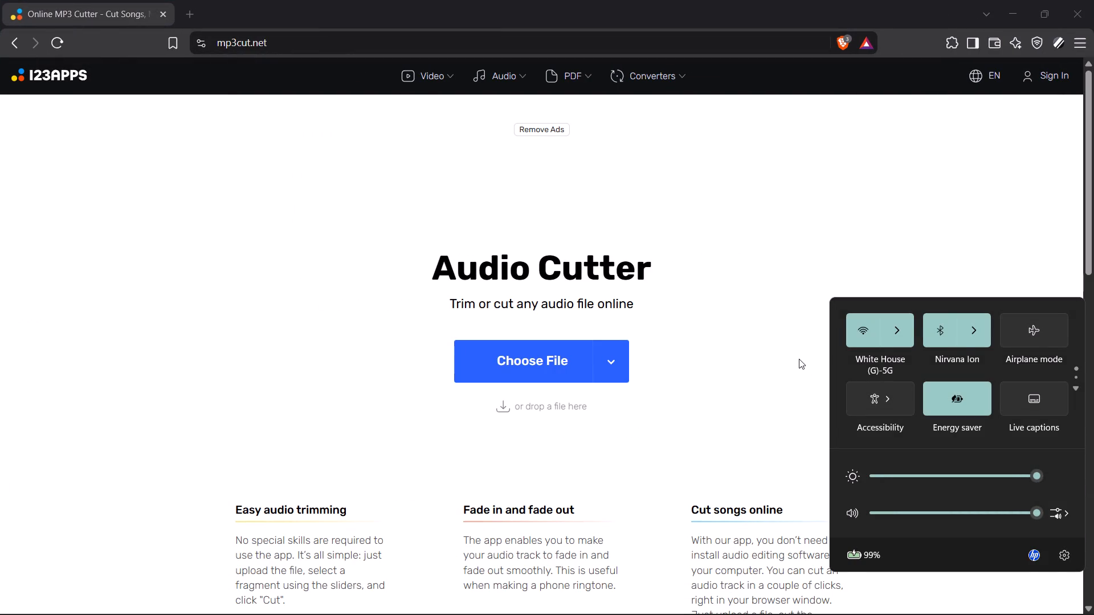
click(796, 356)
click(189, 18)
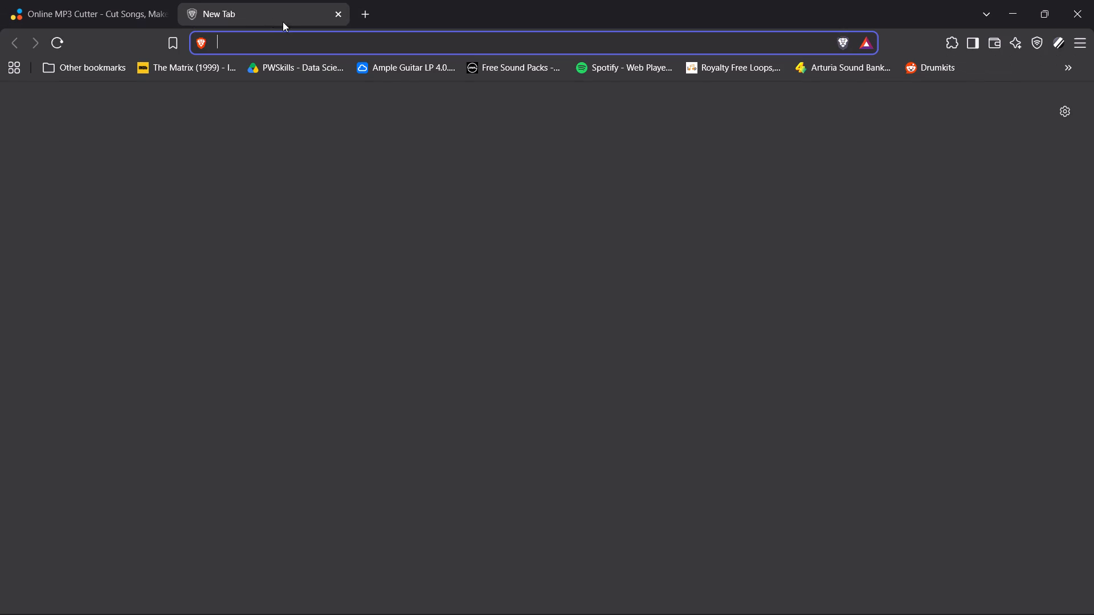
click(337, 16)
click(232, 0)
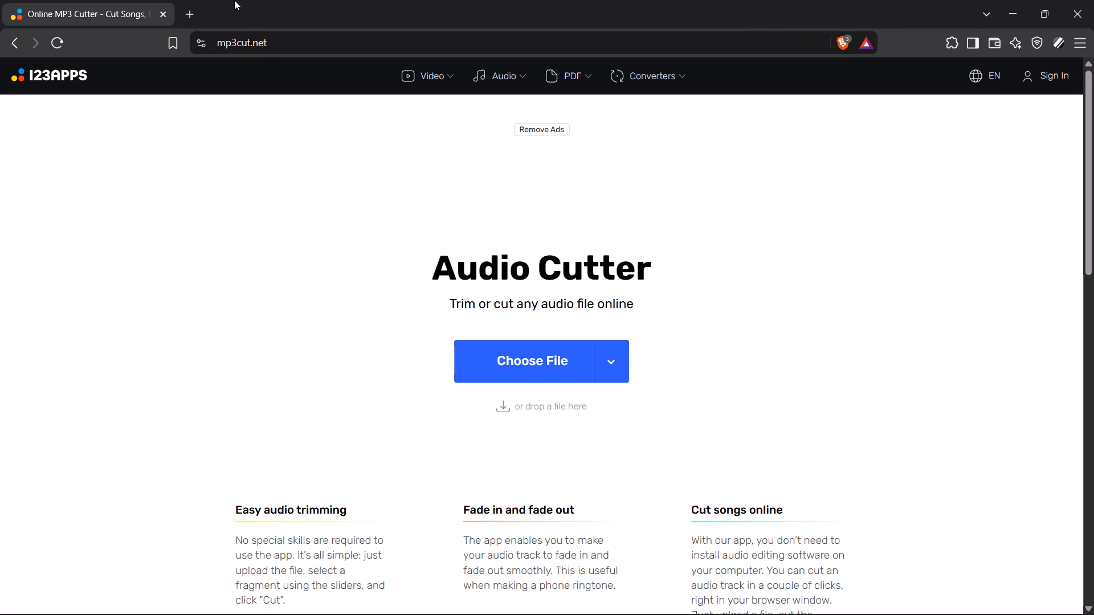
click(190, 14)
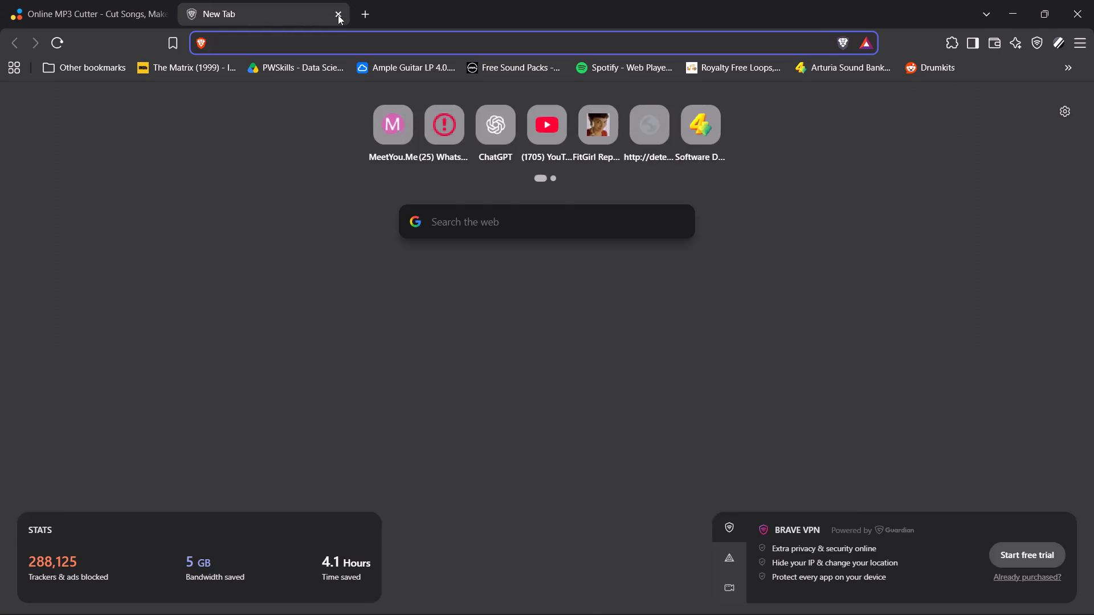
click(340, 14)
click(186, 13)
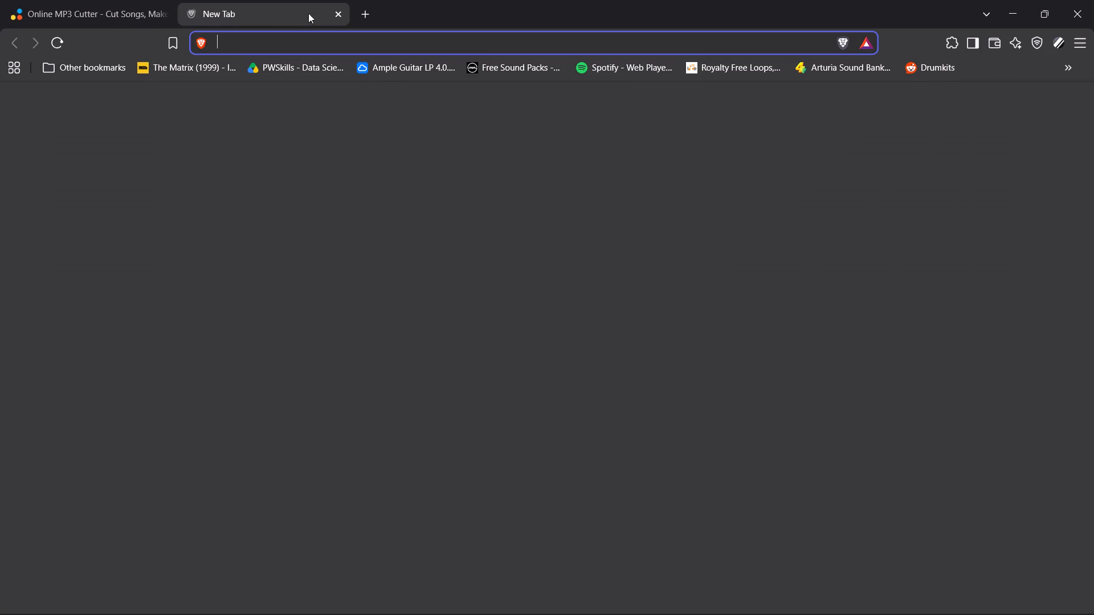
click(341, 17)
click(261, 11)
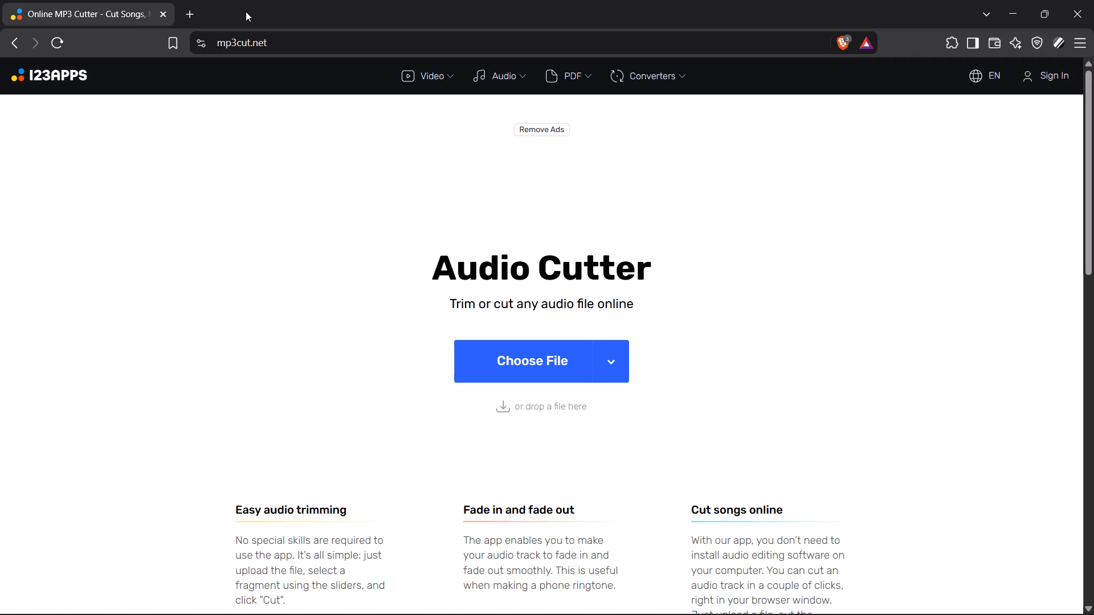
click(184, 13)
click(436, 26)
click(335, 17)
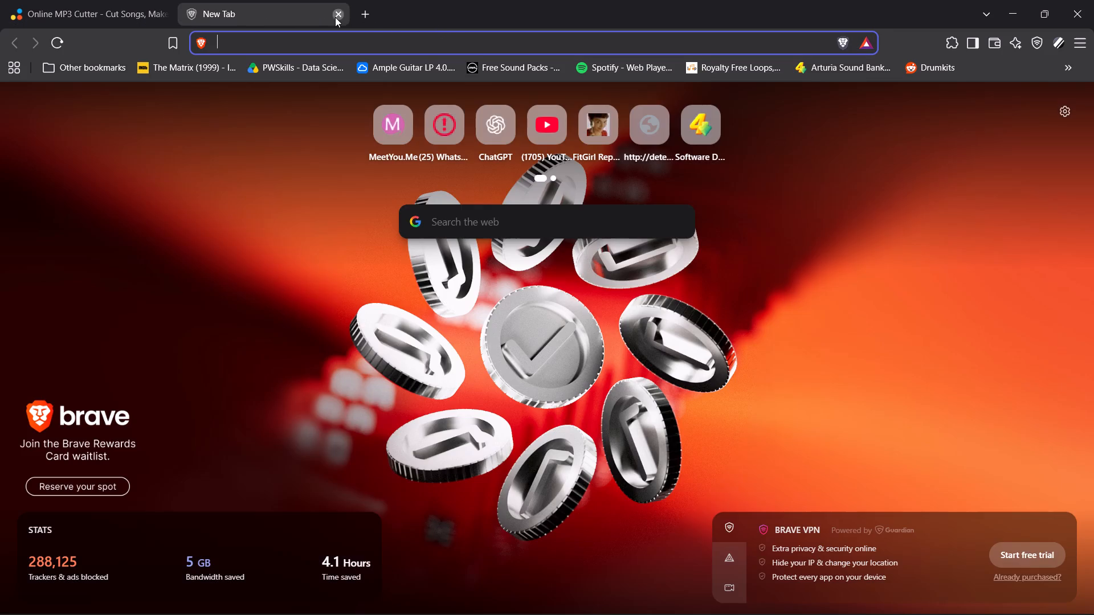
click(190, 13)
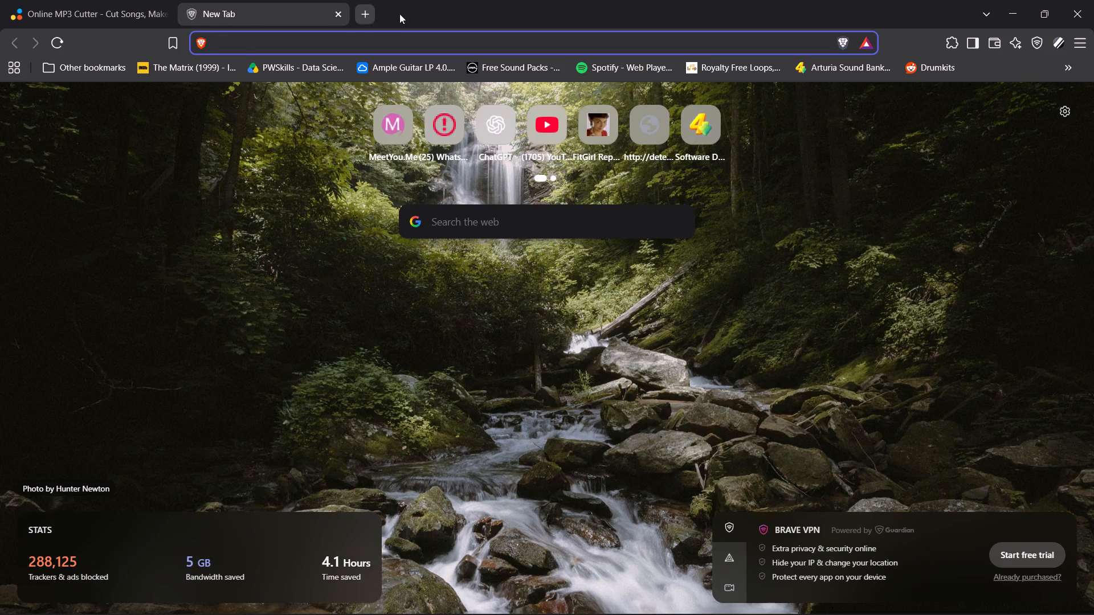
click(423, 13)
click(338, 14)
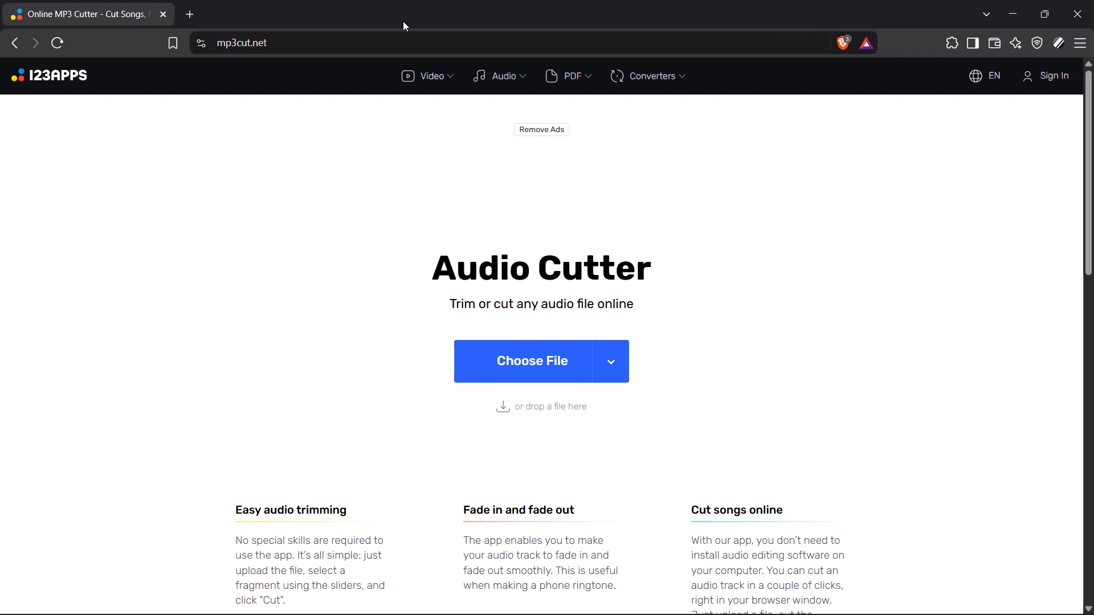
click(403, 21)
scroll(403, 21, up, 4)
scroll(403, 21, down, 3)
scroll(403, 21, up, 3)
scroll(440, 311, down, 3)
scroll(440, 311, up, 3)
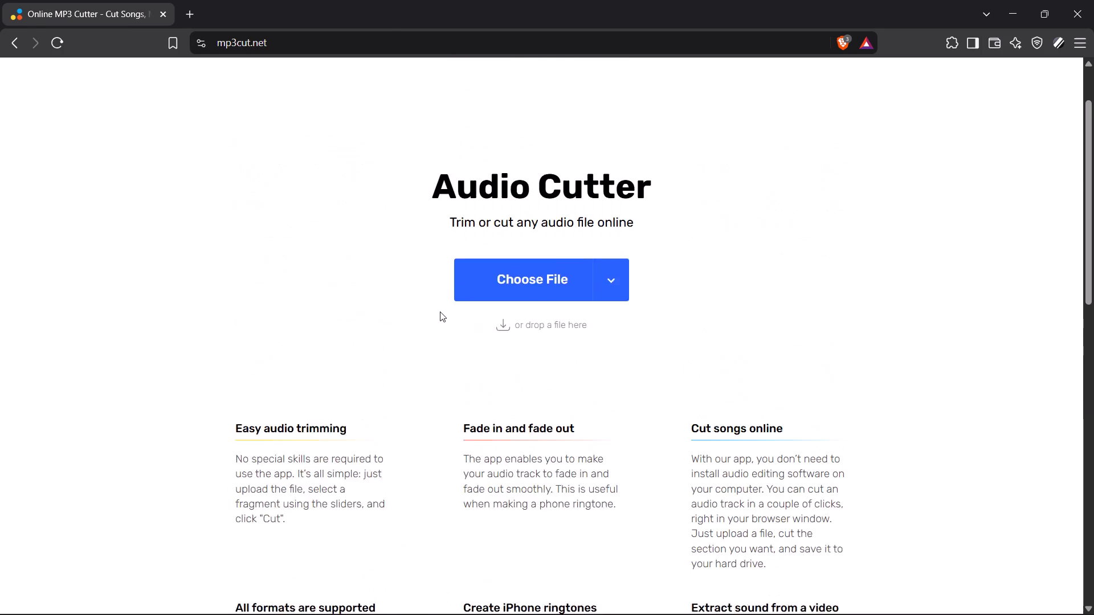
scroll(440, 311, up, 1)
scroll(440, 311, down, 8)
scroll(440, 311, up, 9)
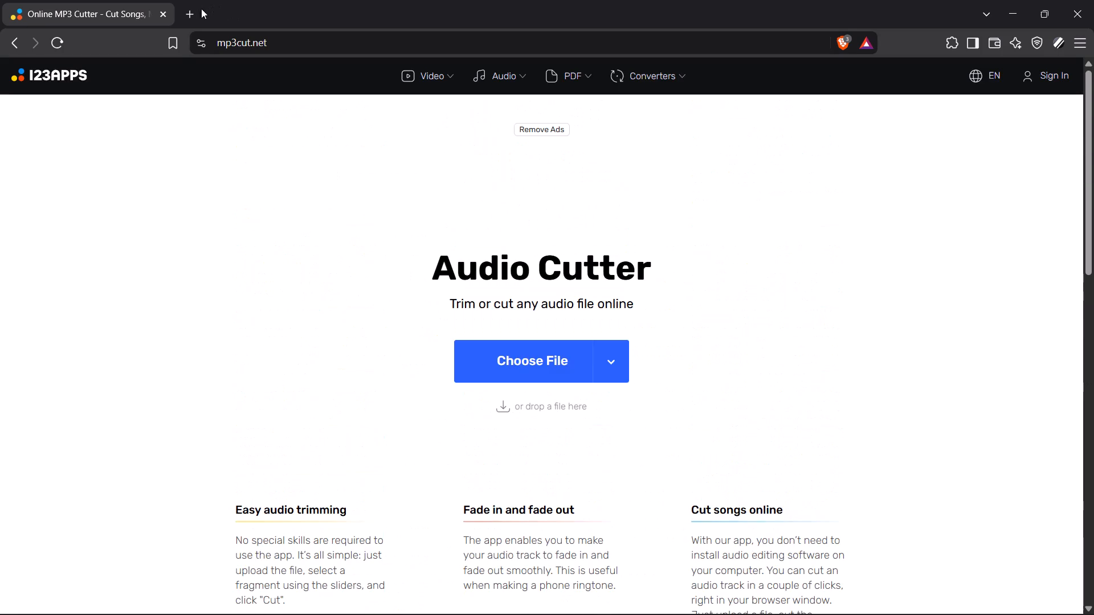
Enter "oaypal" as a web search in a new browser tab.
click(197, 12)
text(oayp)
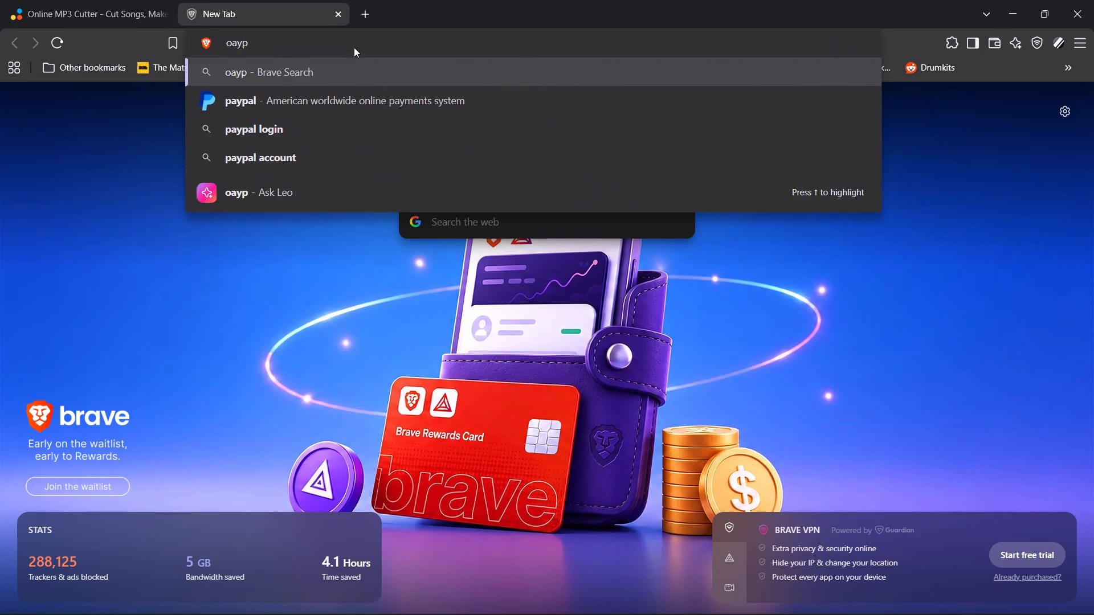
text(al)
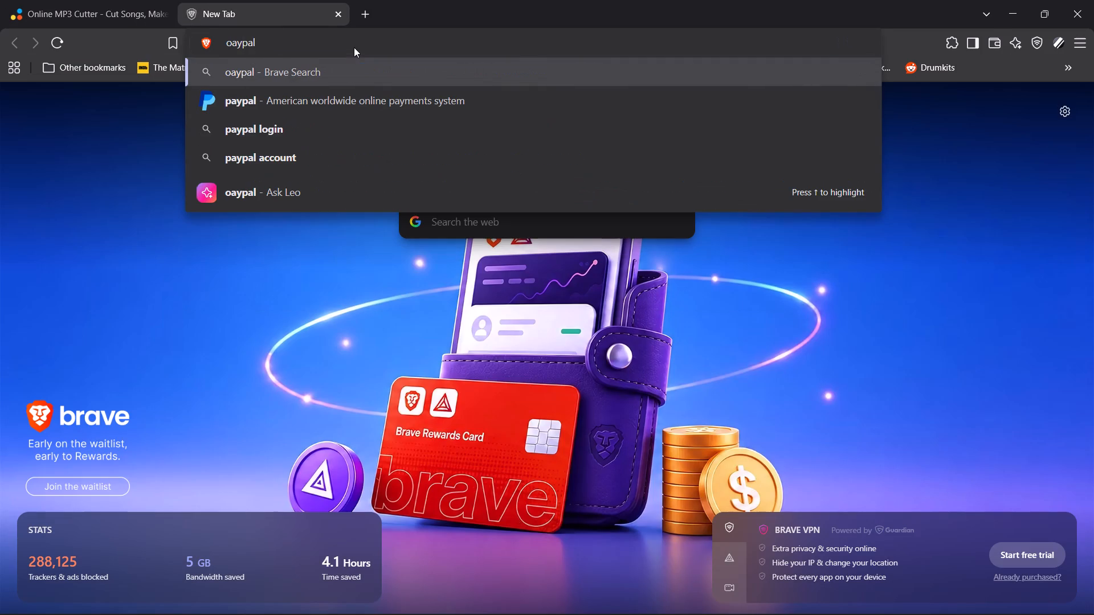
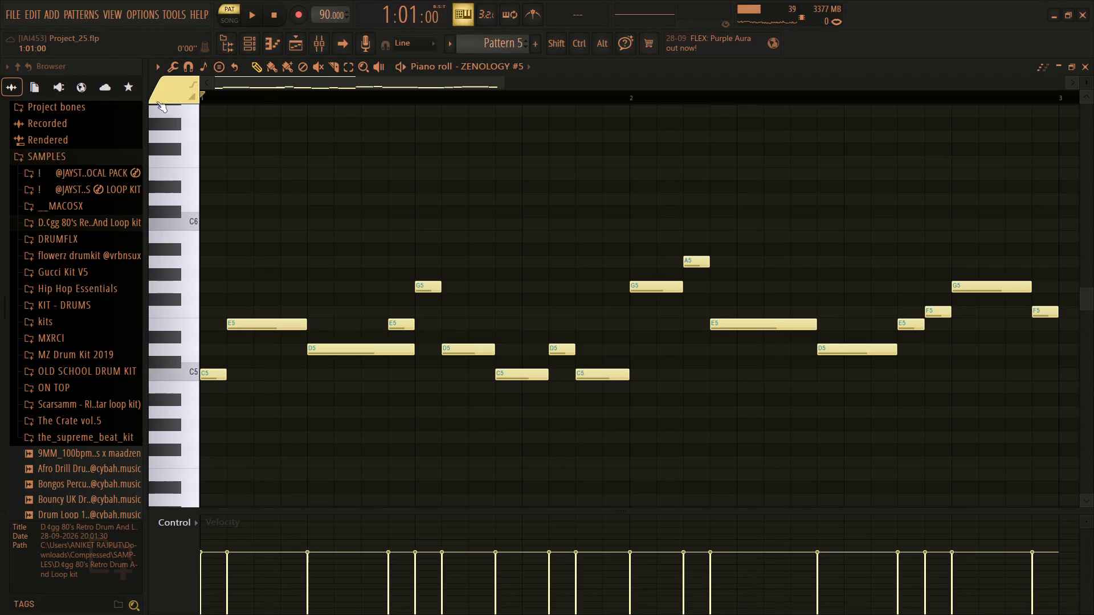
Play Pattern 5's ZENOLOGY #5 melody from the start to audition both bars.
drag(157, 101, 155, 101)
key(space)
ctrl+scroll(485, 281, down, 2)
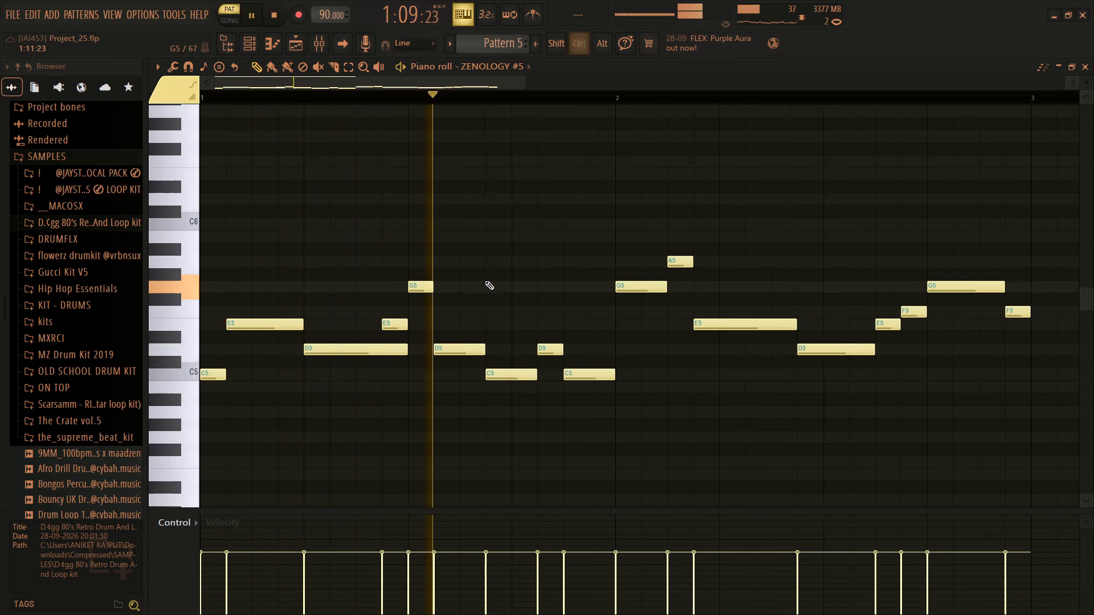
ctrl+scroll(485, 281, down, 1)
scroll(485, 281, right, 1)
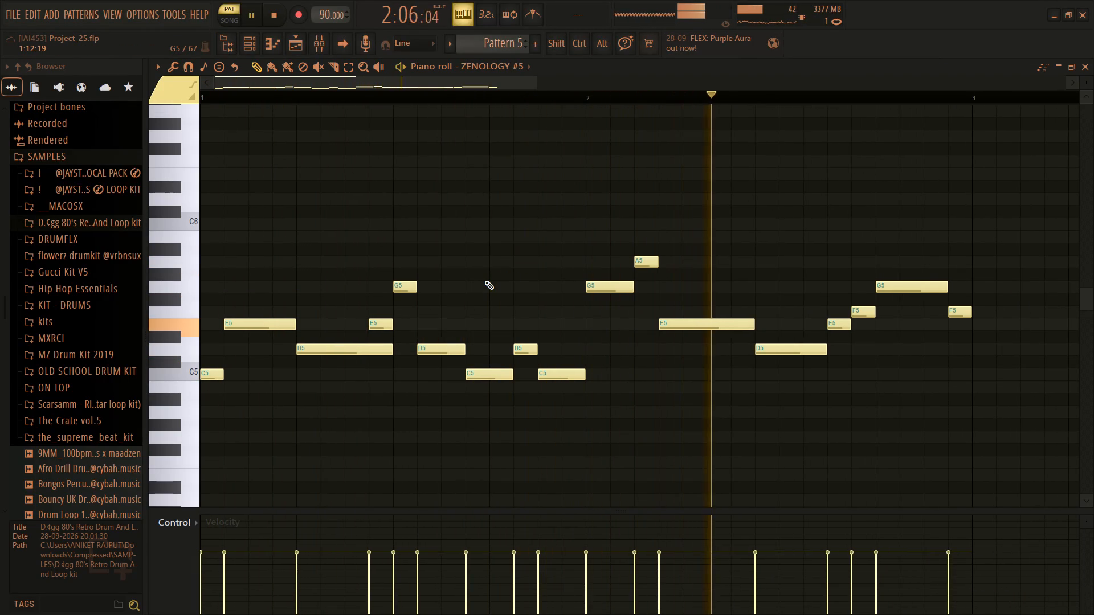
scroll(485, 281, right, 3)
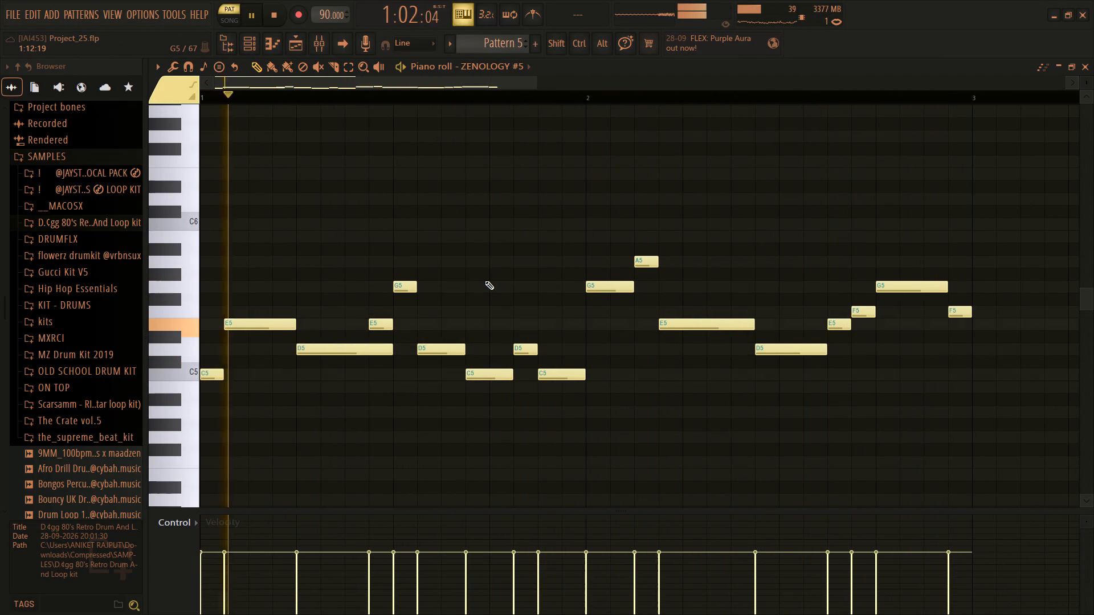
Audition the melody in song mode, show the channel rack, and pause playback.
click(233, 24)
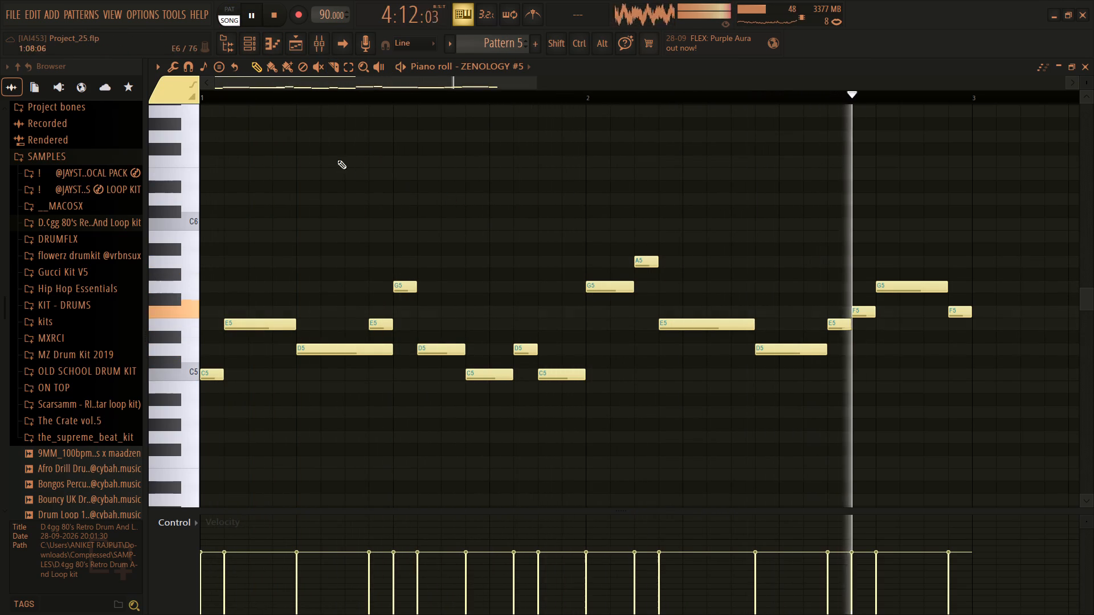
click(250, 48)
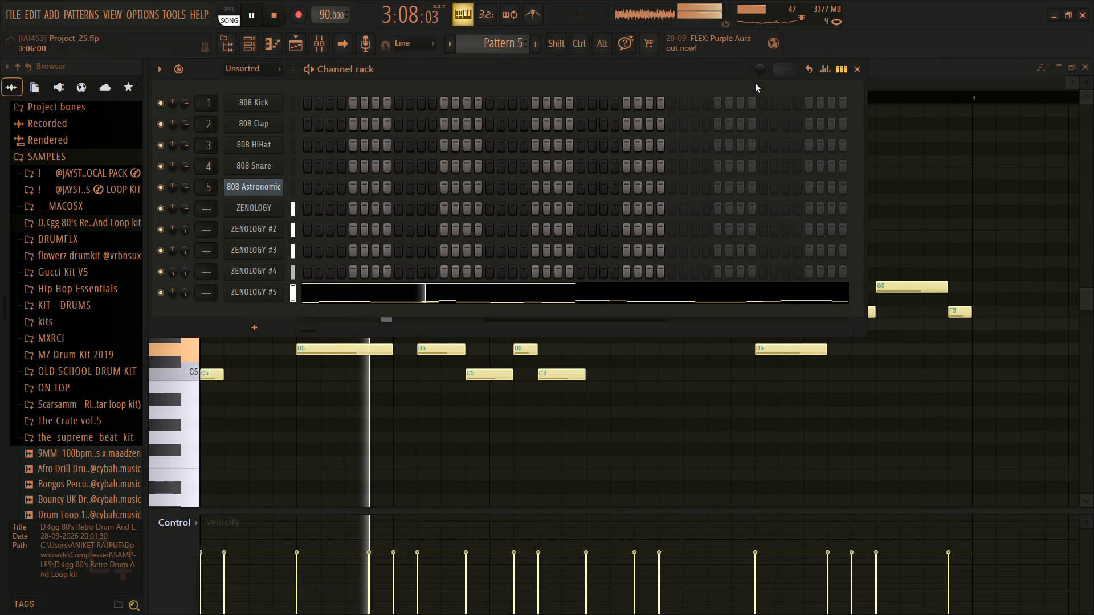
click(252, 12)
Delete every ZENOLOGY #5 note after the opening C5 and E5, and shorten that E5 to one step.
click(399, 465)
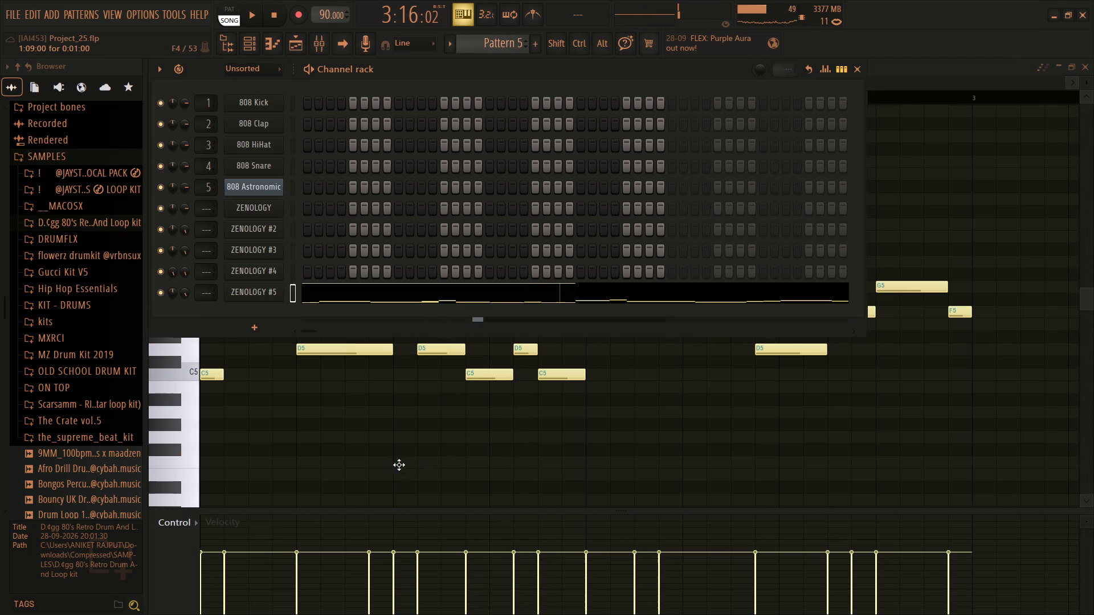
right_click(406, 465)
ctrl+drag(982, 427, 306, 161)
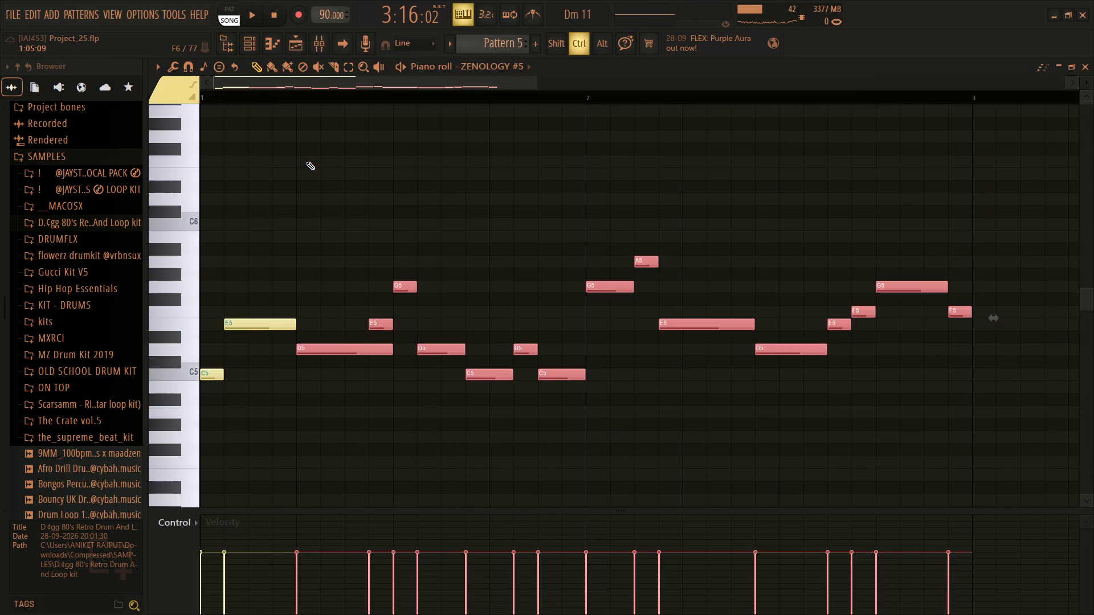
key(Delete)
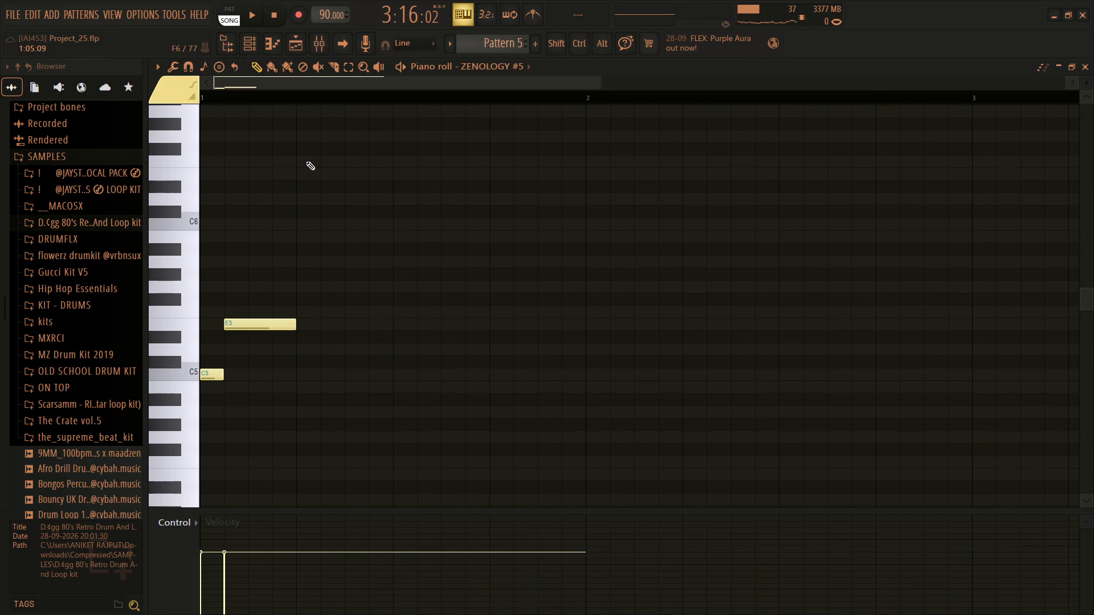
drag(292, 320, 211, 320)
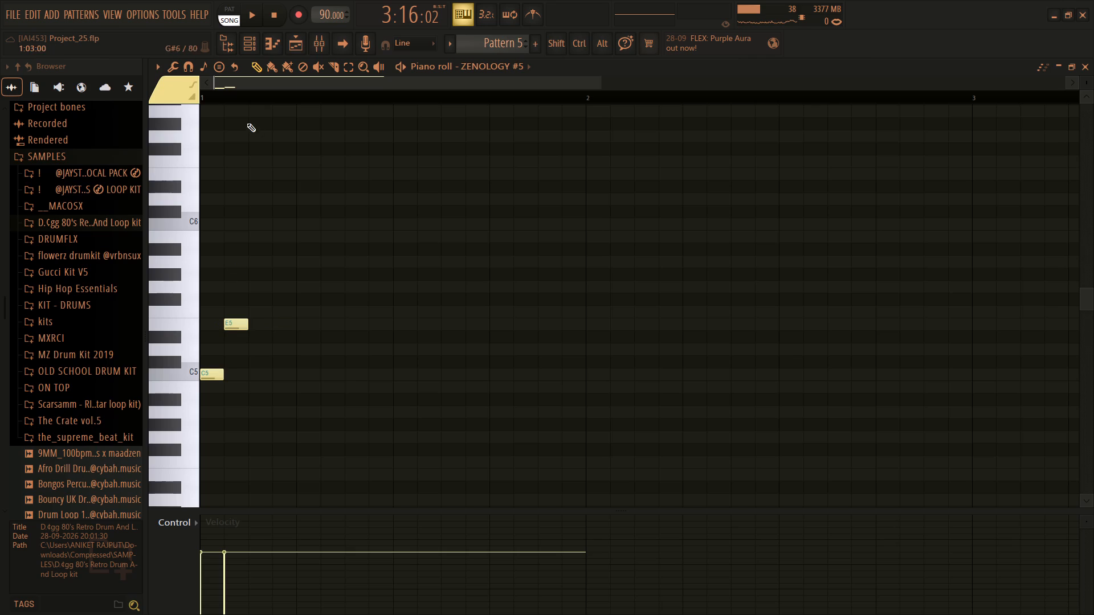
Restart playback, switch it to pattern mode, and add one-step notes in bar 1: A5 at step 3, D5 at step 4, F5 at step 5.
drag(243, 101, 117, 101)
key(space)
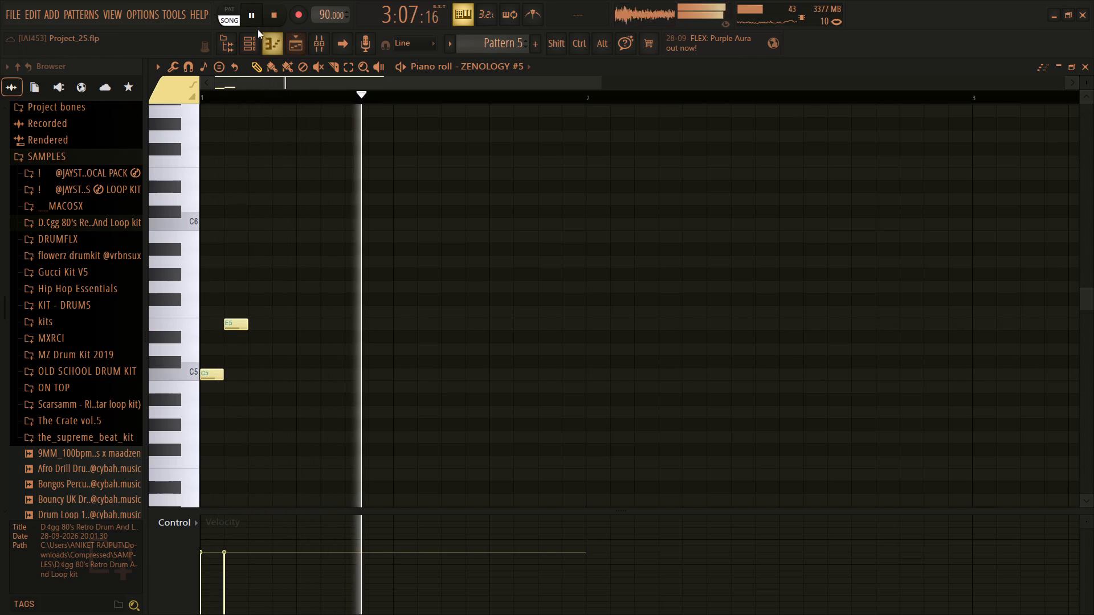
drag(252, 215, 257, 265)
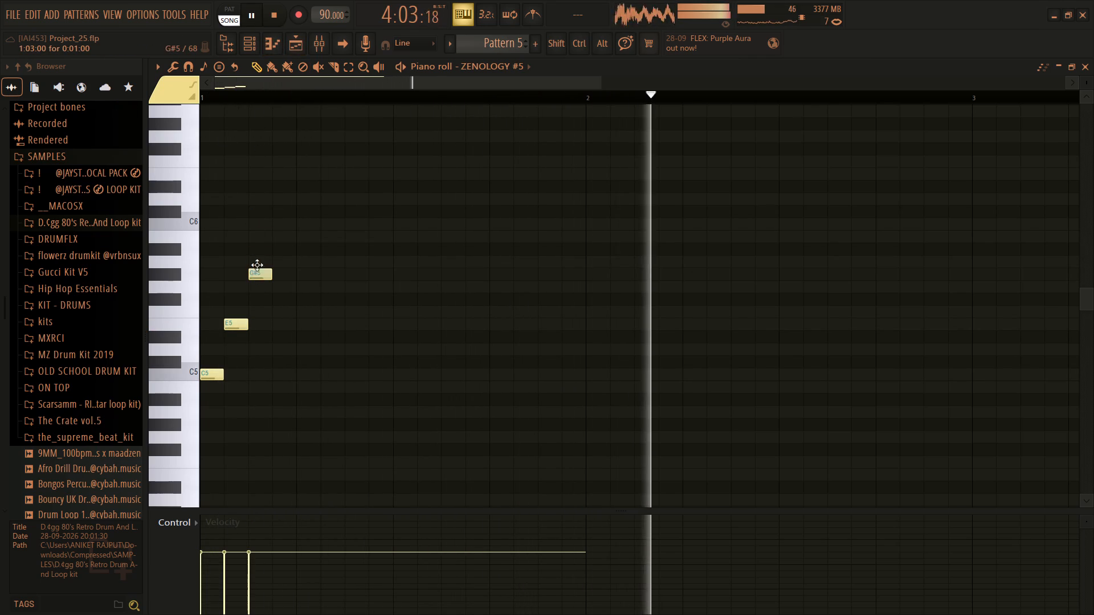
drag(257, 265, 257, 257)
click(233, 10)
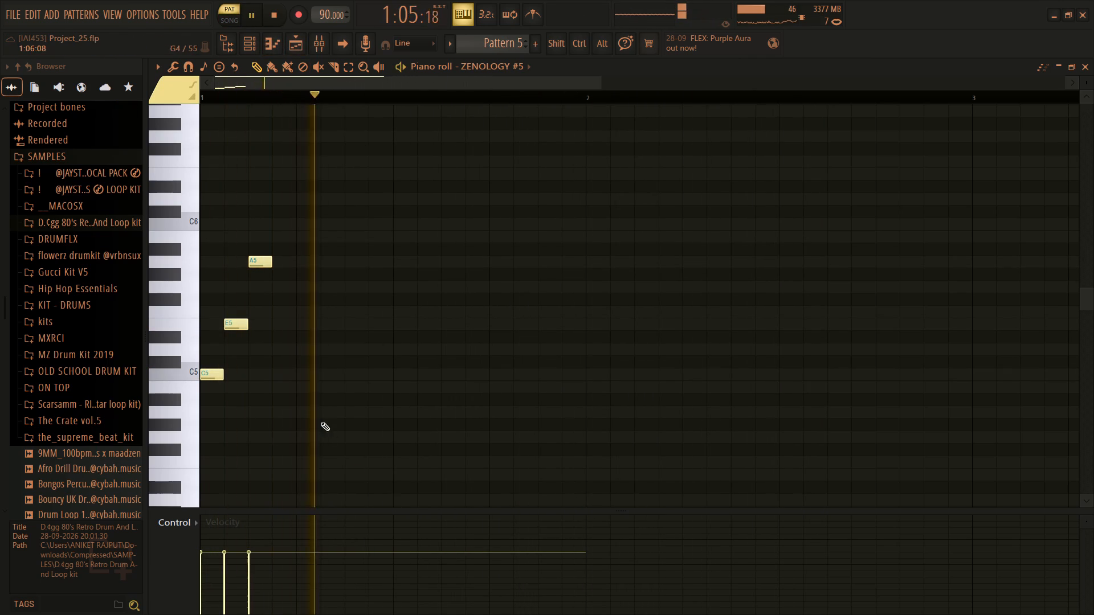
click(269, 350)
drag(299, 305, 299, 310)
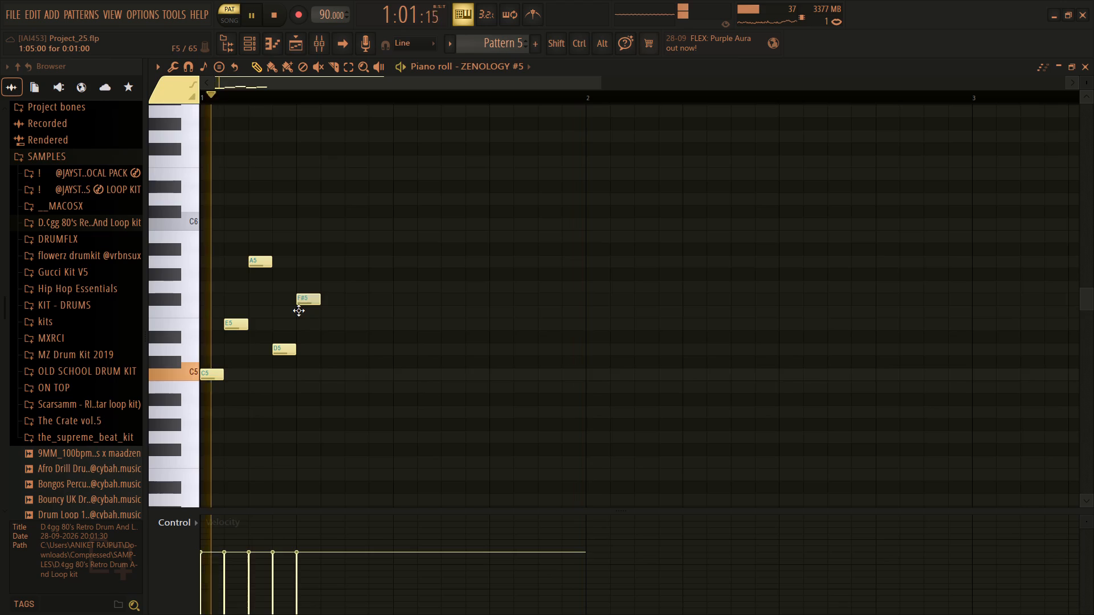
drag(299, 310, 299, 318)
Add one-step notes in bar 1: A5 and D5 at step 7, F#5 at step 8, and C5 at step 9.
drag(344, 270, 341, 253)
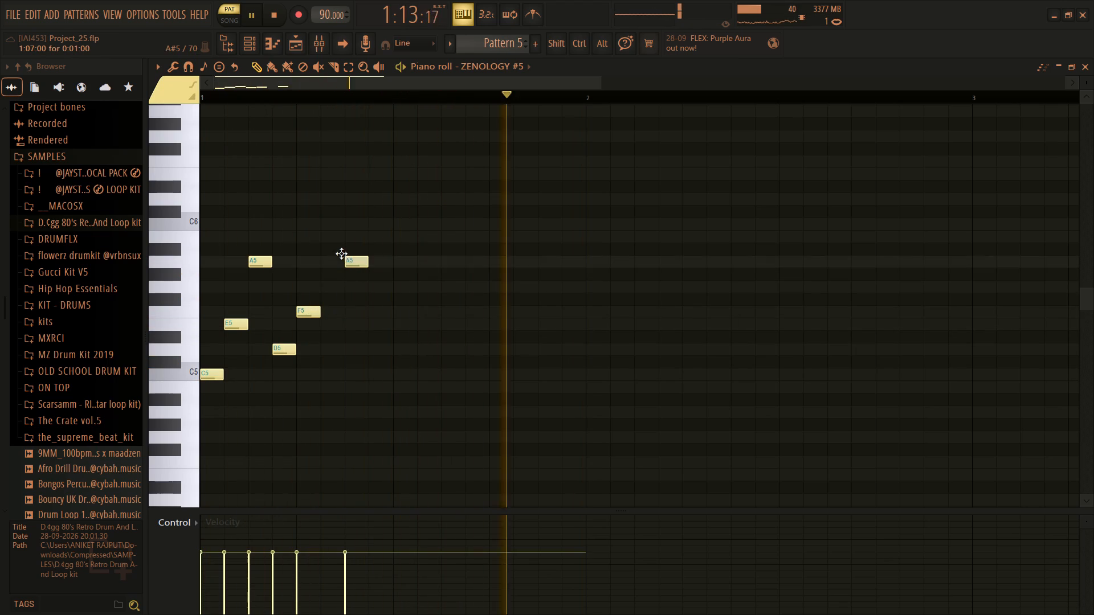
drag(341, 253, 341, 254)
drag(345, 331, 333, 356)
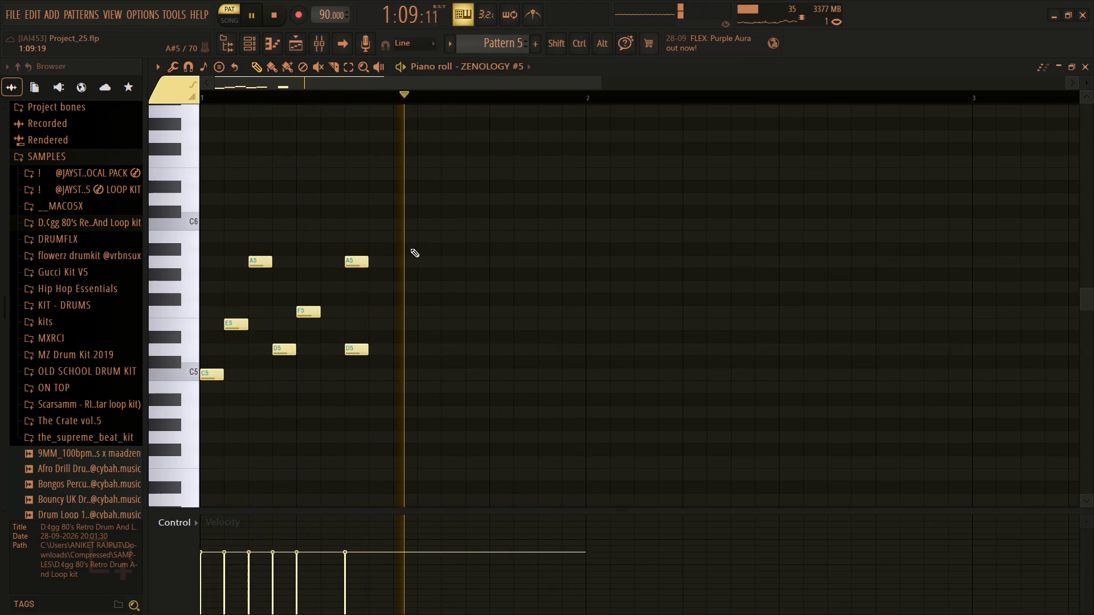
drag(402, 252, 380, 302)
drag(418, 319, 396, 366)
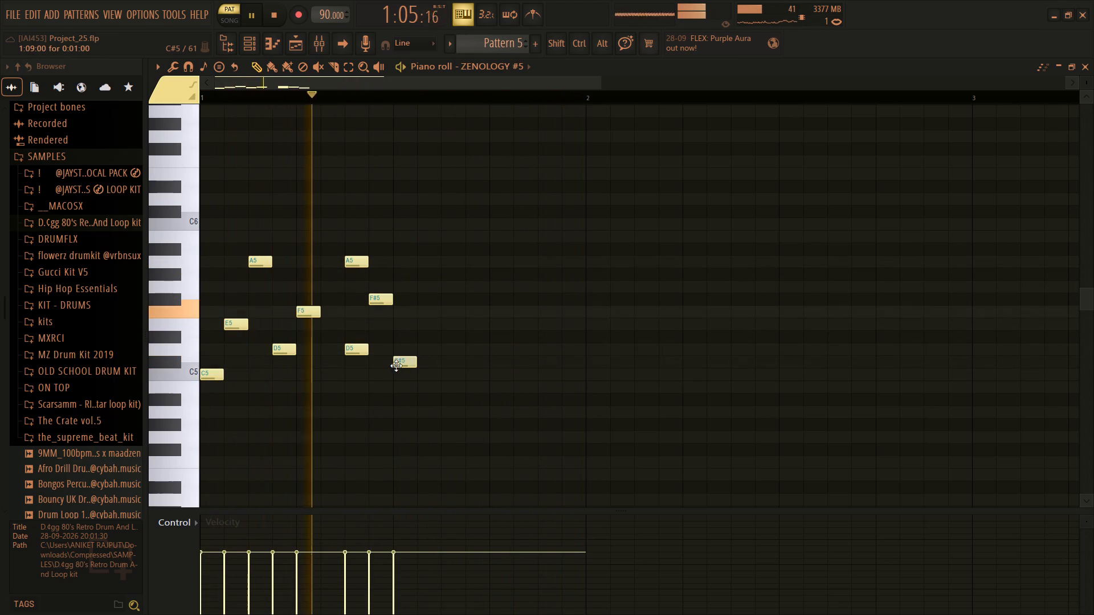
drag(396, 366, 397, 364)
drag(398, 363, 399, 386)
Add one-step notes in bar 1: C6 at step 10, G5 at step 11, and A5 at step 13.
drag(414, 260, 426, 255)
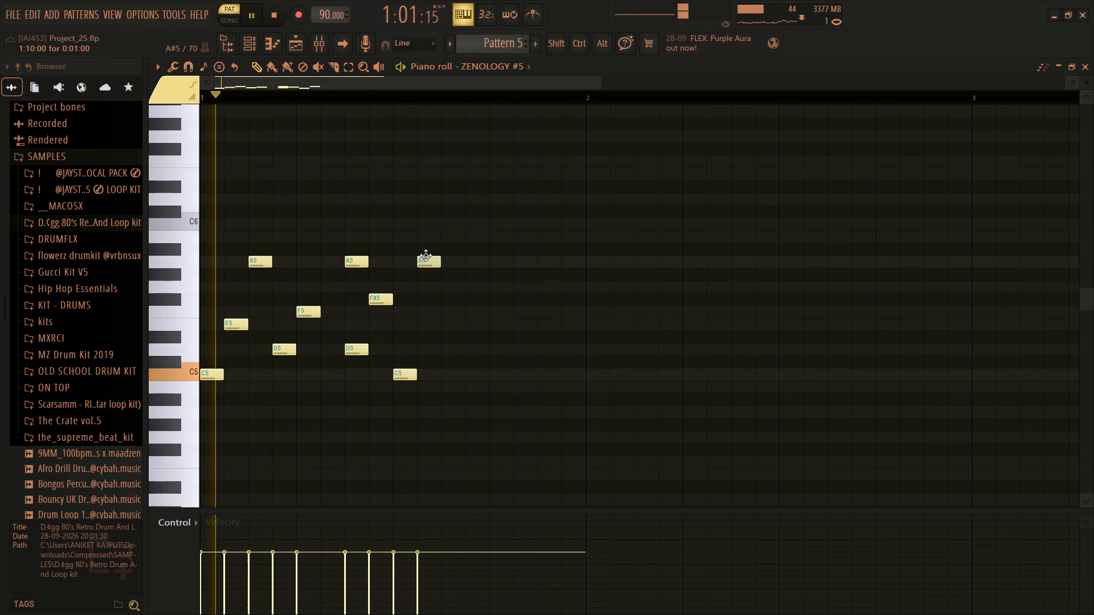
drag(426, 255, 421, 220)
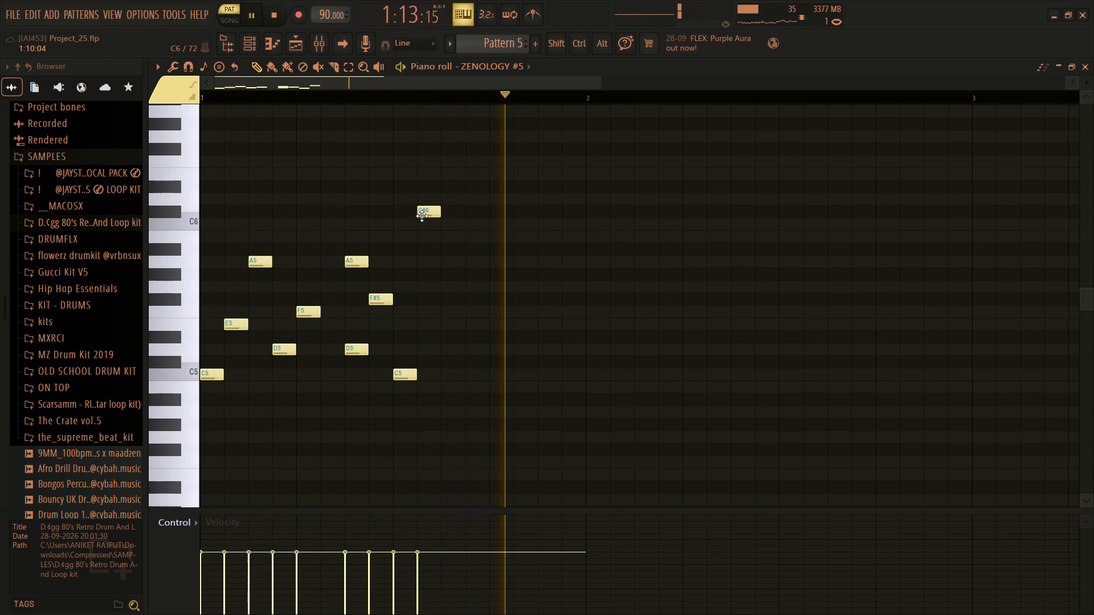
drag(423, 207, 425, 228)
drag(457, 235, 469, 267)
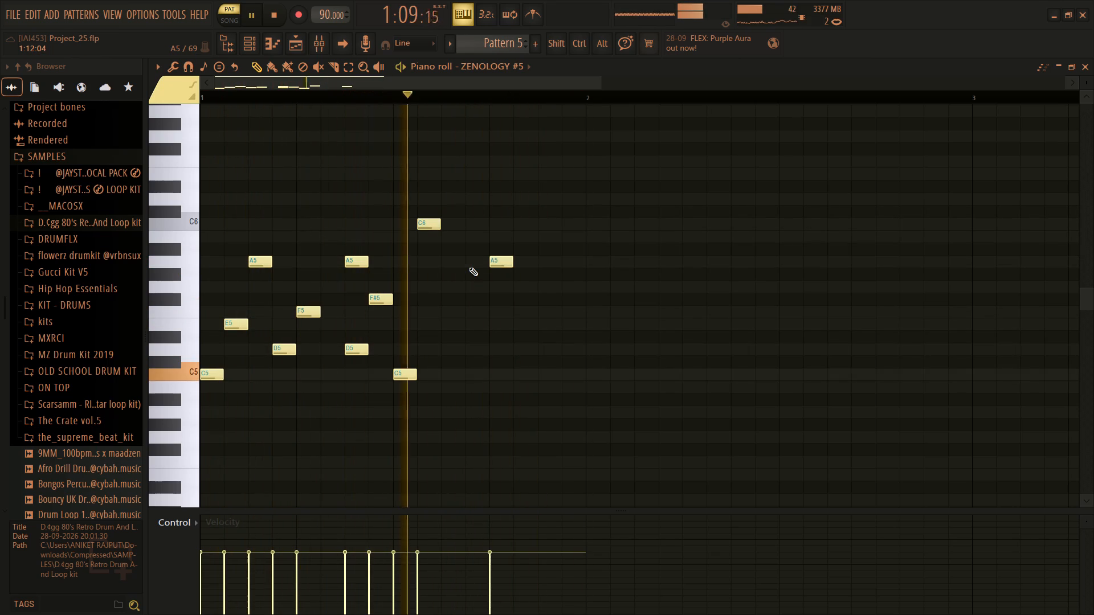
drag(473, 285, 456, 292)
Finish bar 1 with one-step E5 notes at steps 13, 14 and 15 and a D5 at step 16.
drag(505, 318, 505, 318)
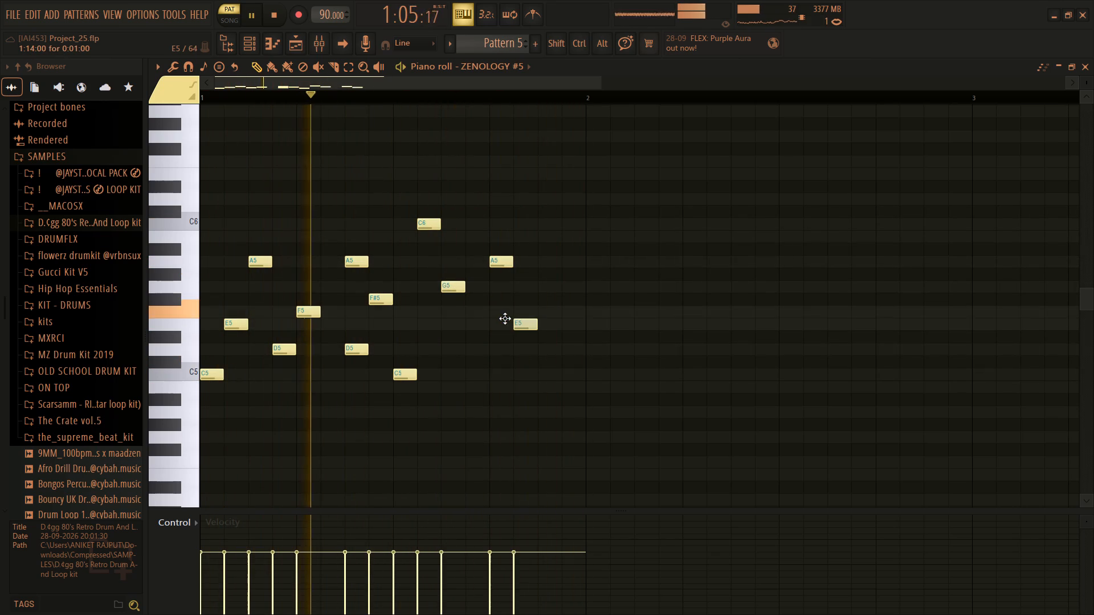
drag(505, 318, 540, 321)
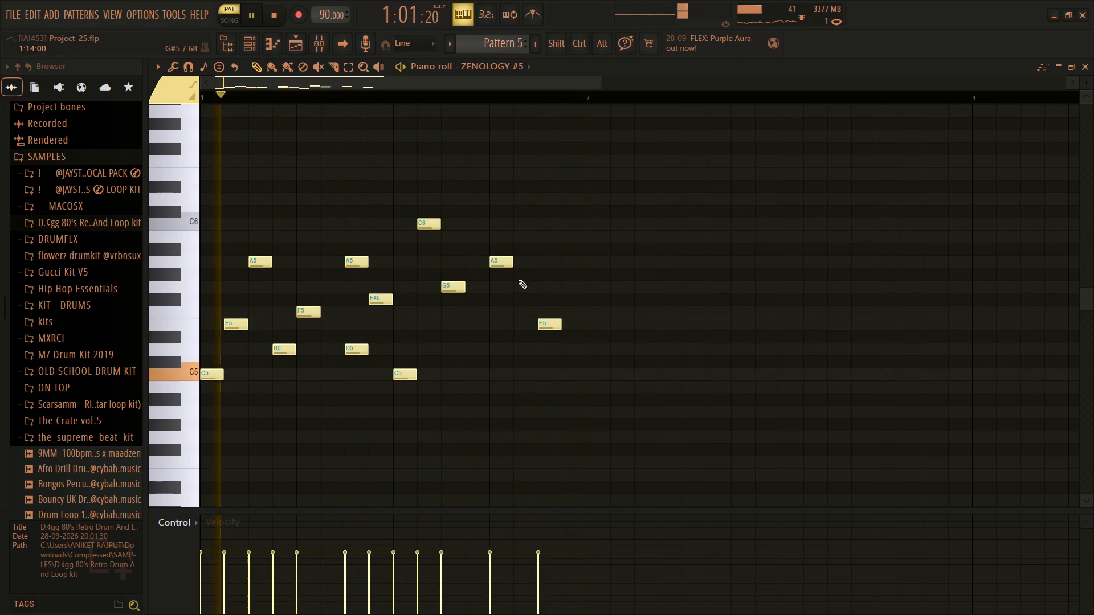
drag(531, 287, 490, 330)
click(525, 329)
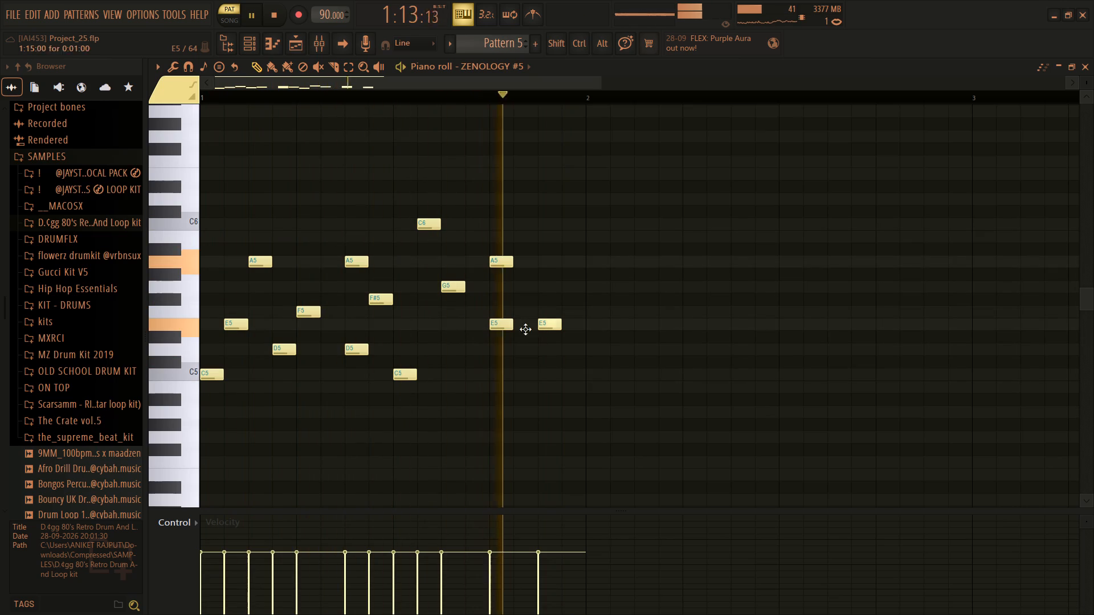
click(524, 322)
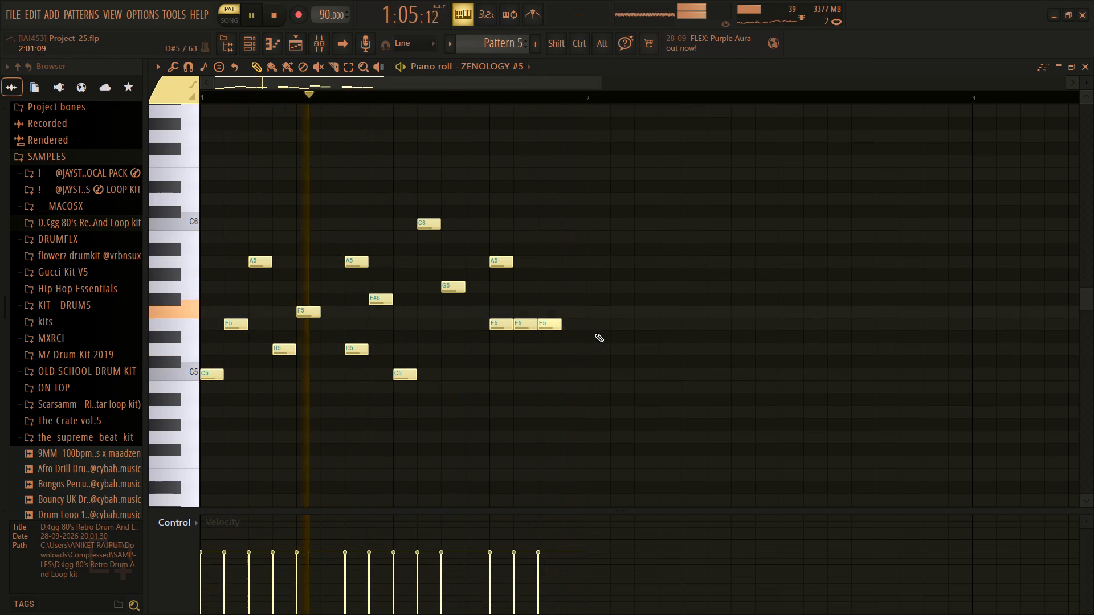
click(565, 349)
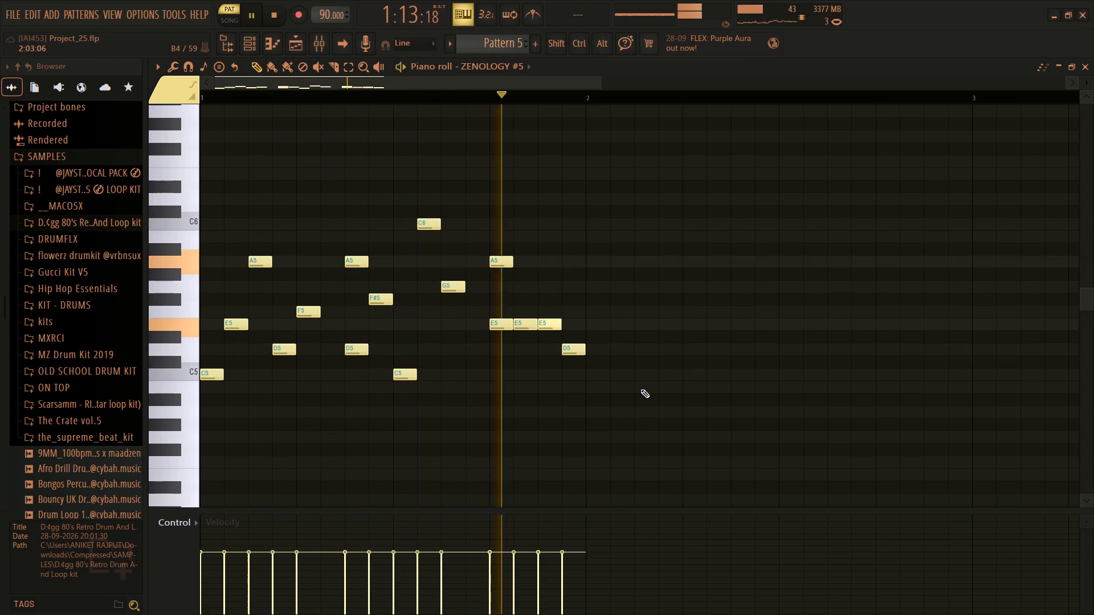
Layer notes over bar 1's opening: A5 at step 1, C6 at 2, C5 at 3, B5 at 4, E5 at 5, and C6 and G5 at 6.
click(228, 227)
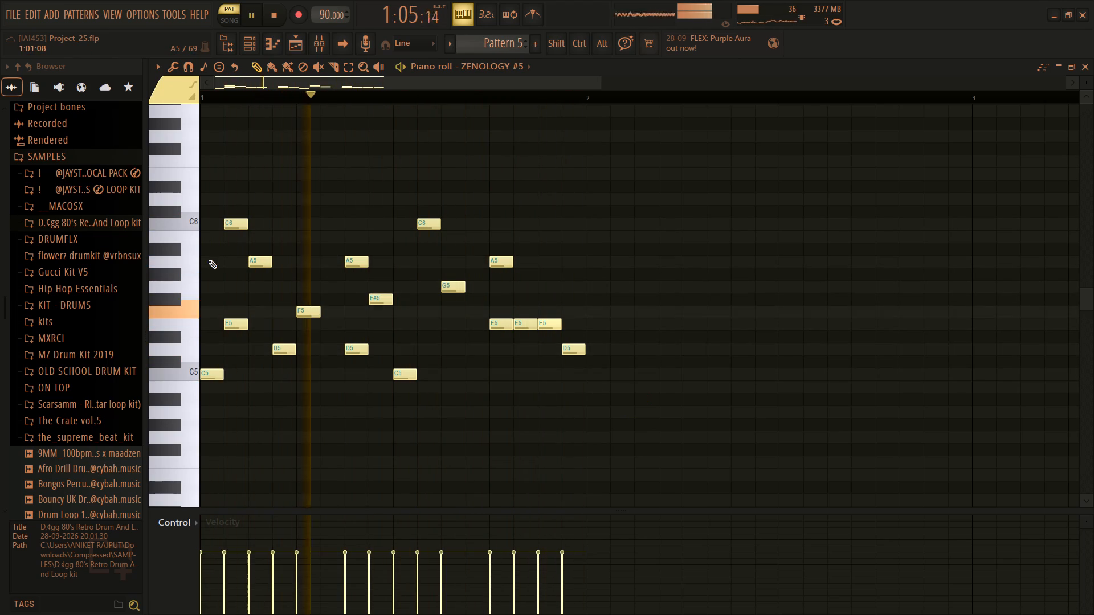
click(205, 261)
click(251, 375)
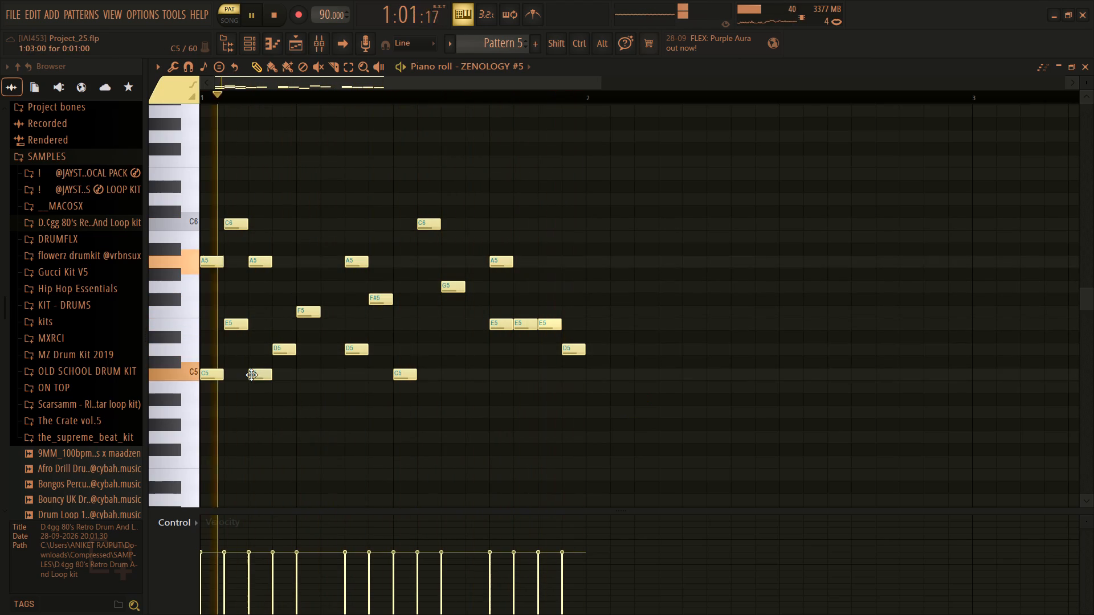
click(273, 239)
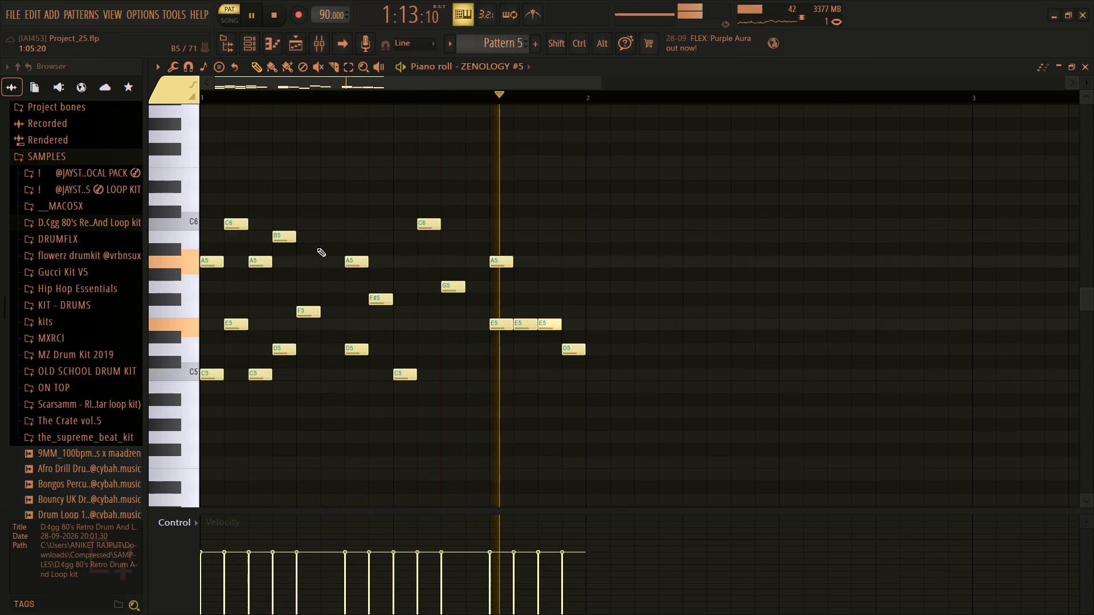
click(297, 323)
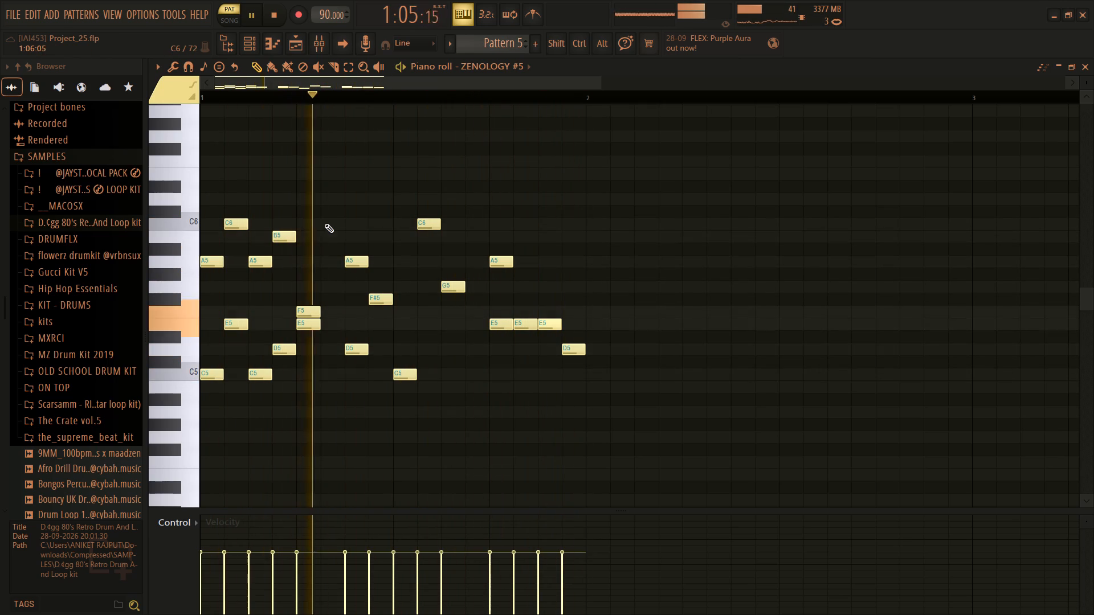
click(325, 224)
drag(326, 278, 326, 293)
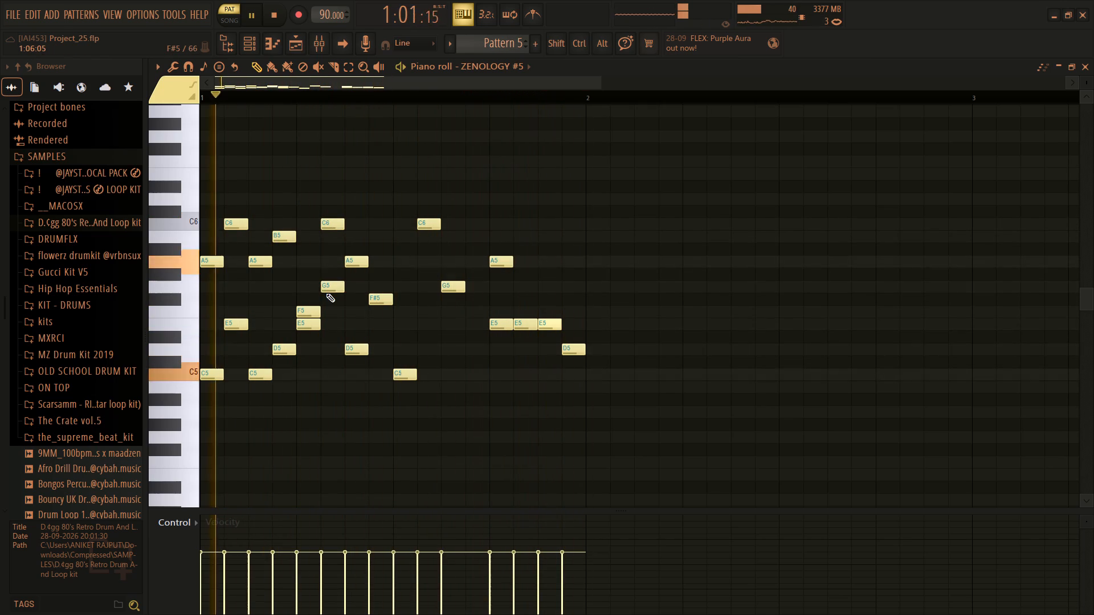
Layer D6 at step 9, E5 at step 10 and C5 at step 13, trying and removing an A5 at step 9.
click(399, 199)
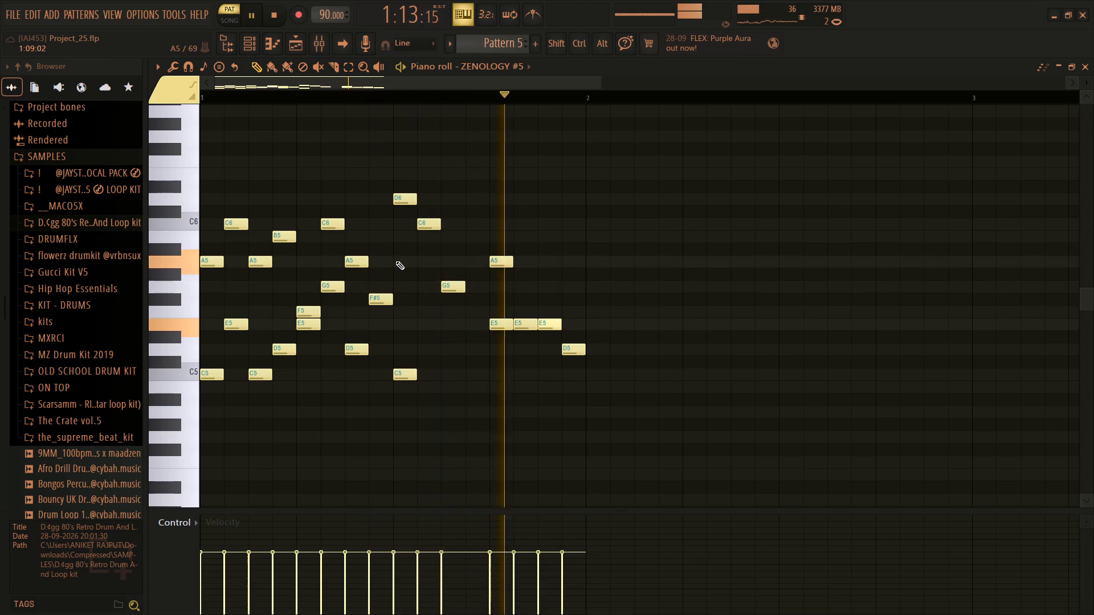
click(395, 262)
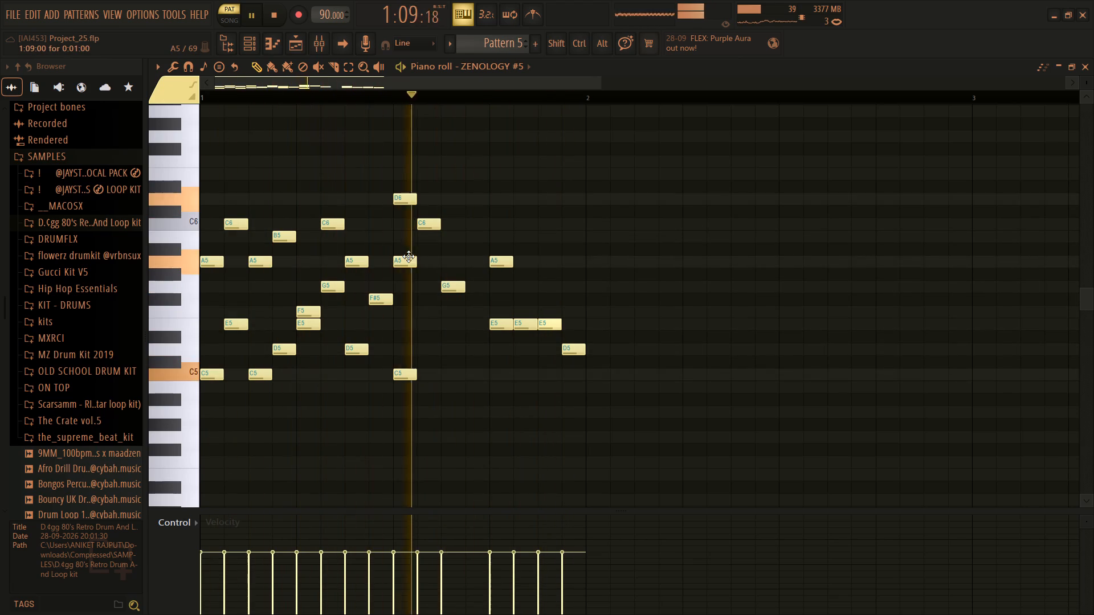
right_click(409, 256)
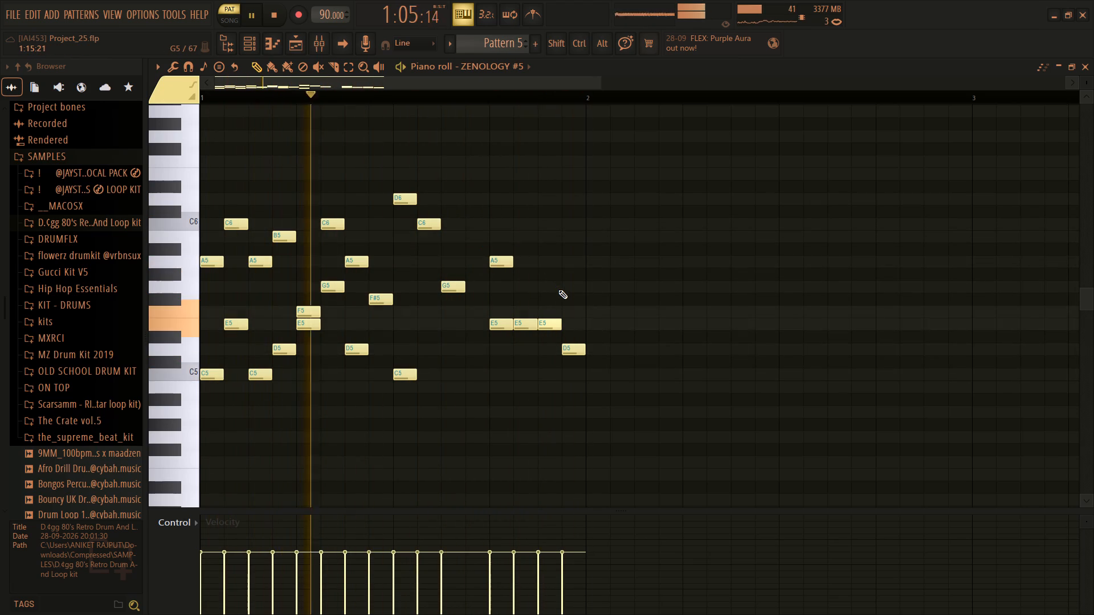
click(426, 327)
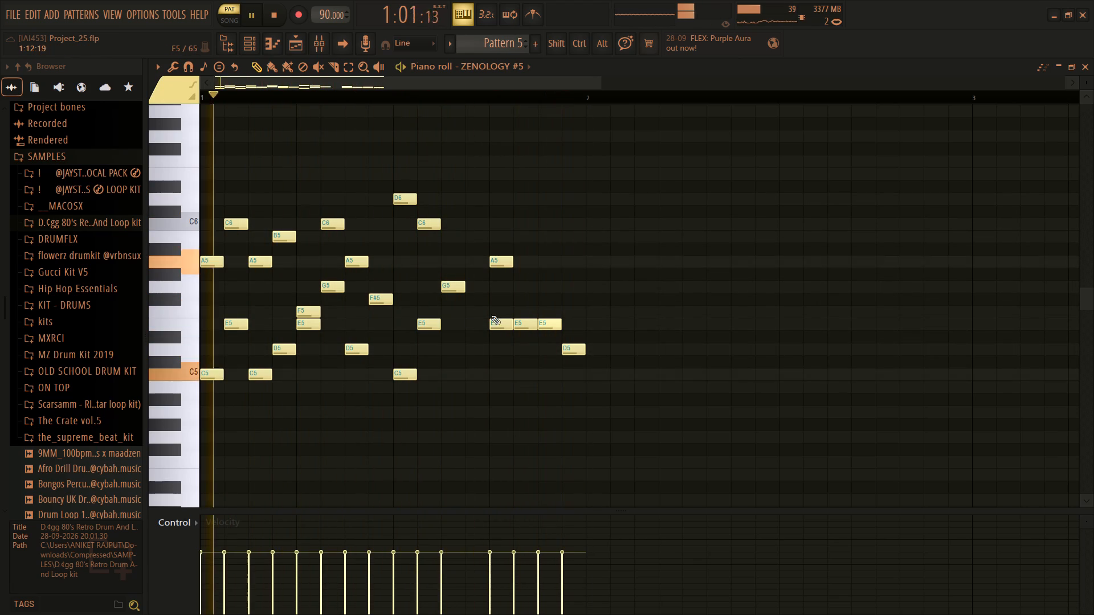
click(493, 352)
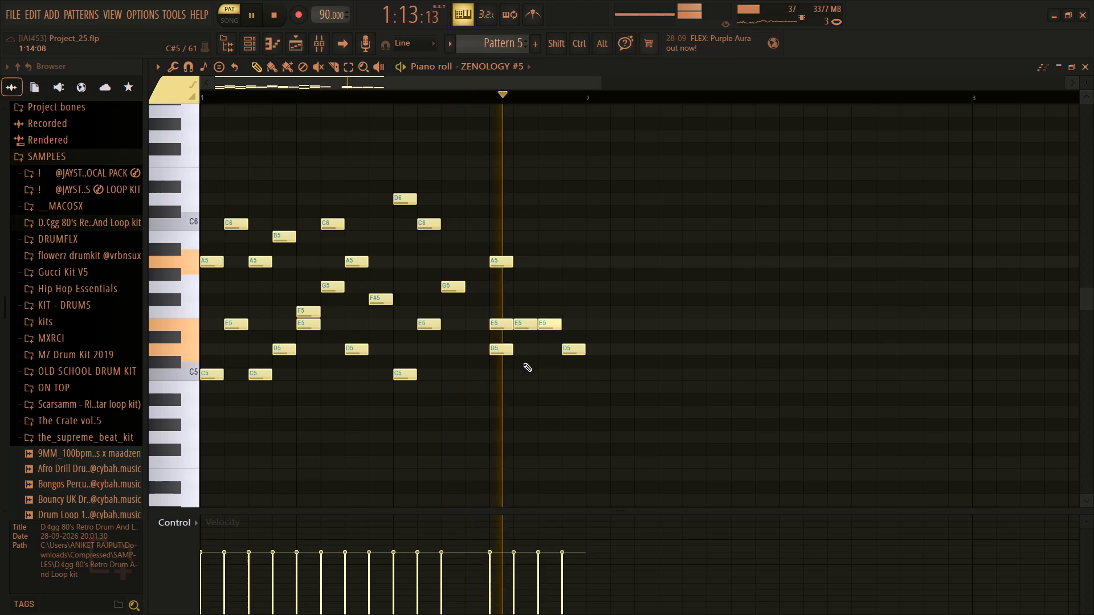
drag(502, 354, 502, 387)
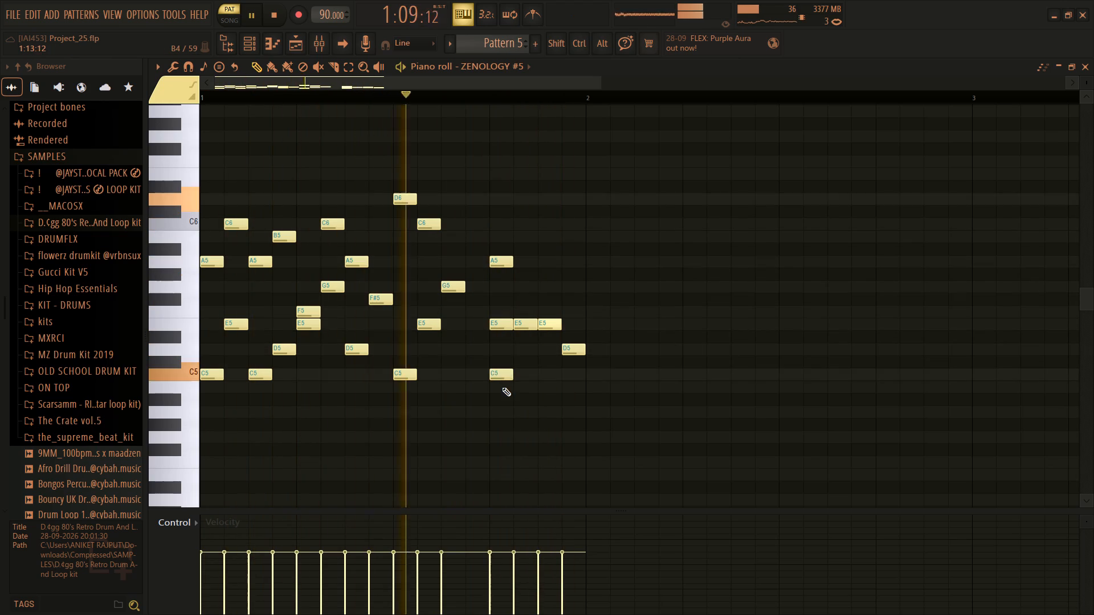
Layer one-step notes at the end of bar 1: C5 at steps 14 and 15, and A4 at step 16.
click(522, 376)
click(546, 376)
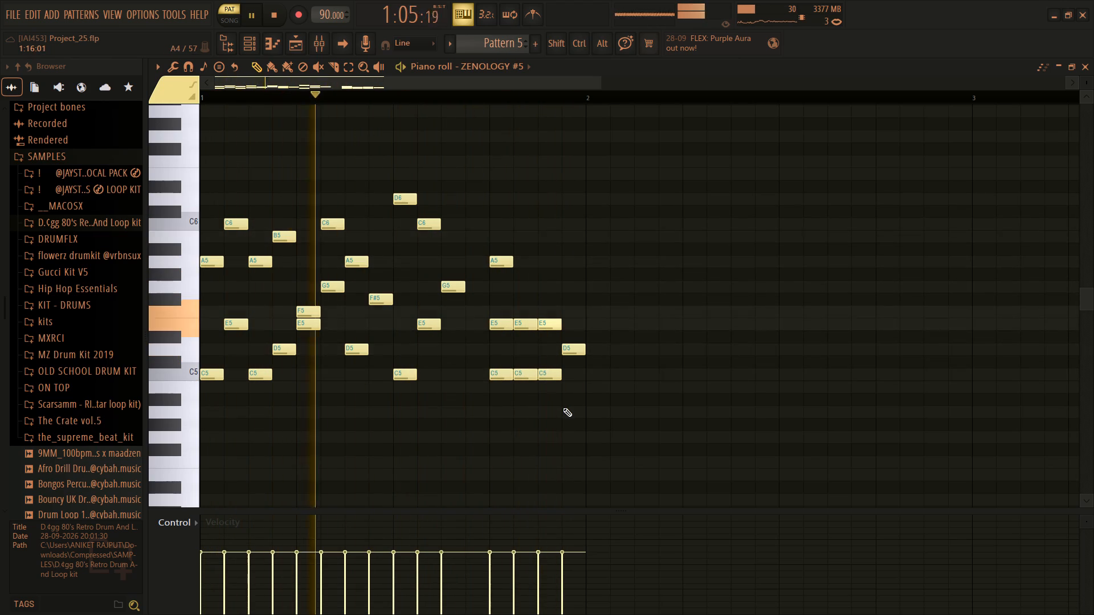
click(563, 408)
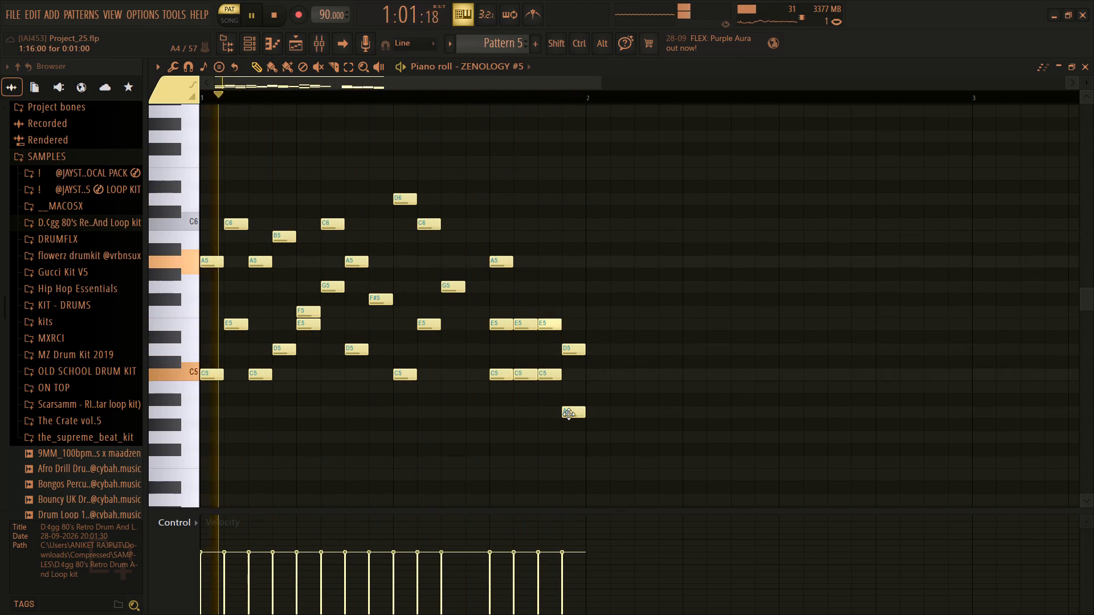
drag(569, 414, 573, 390)
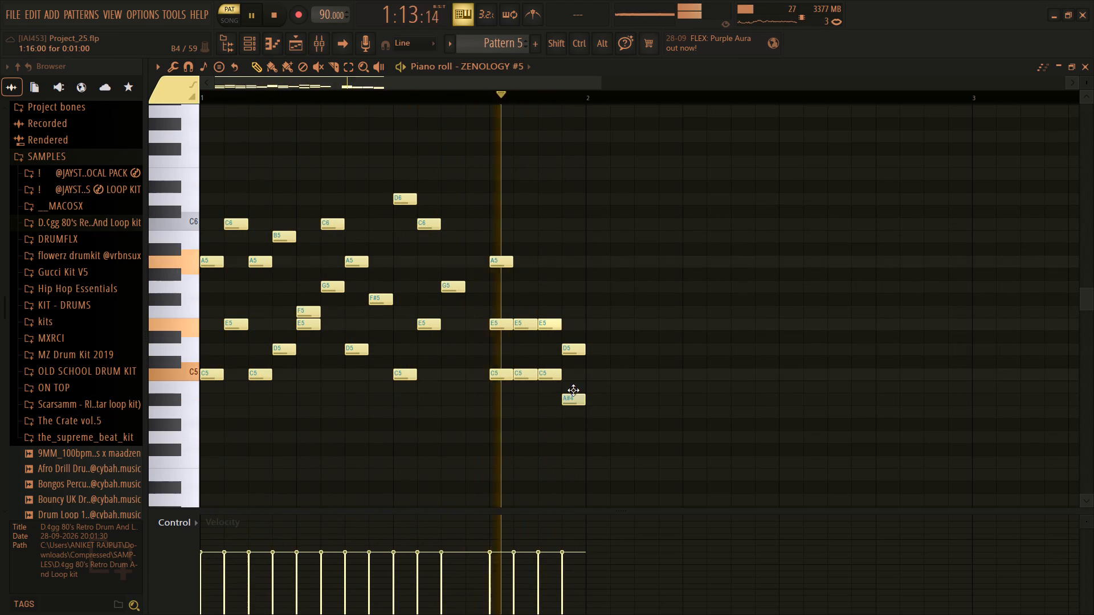
drag(573, 390, 576, 421)
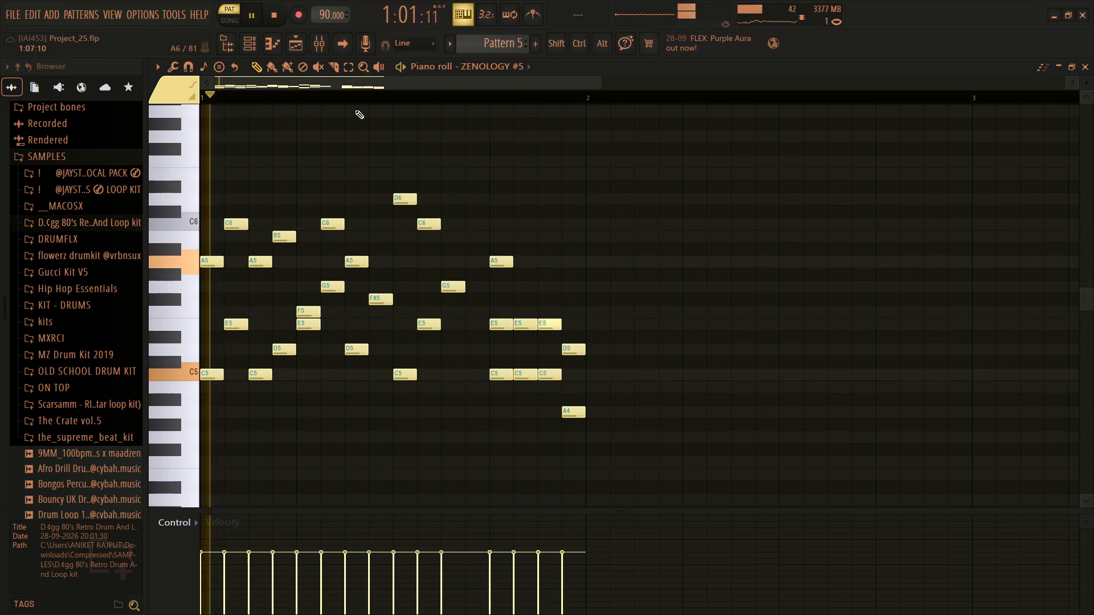
Stop playback and start bar 2 with two-step notes: D6 at step 1, and E6 and B5 at step 3.
click(248, 13)
drag(631, 189, 587, 203)
drag(611, 197, 648, 199)
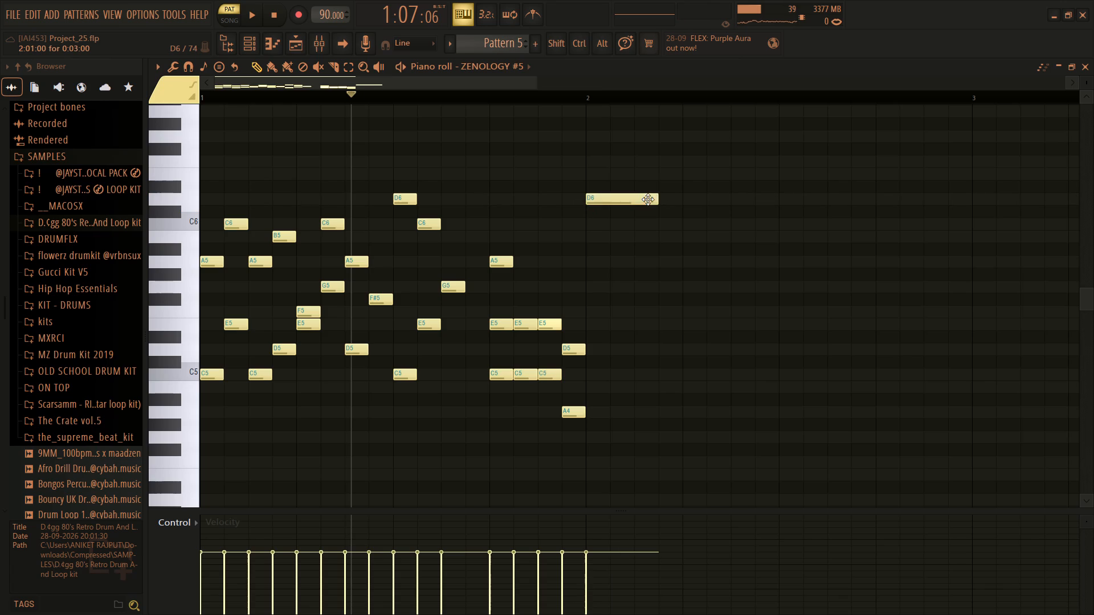
drag(671, 169, 619, 179)
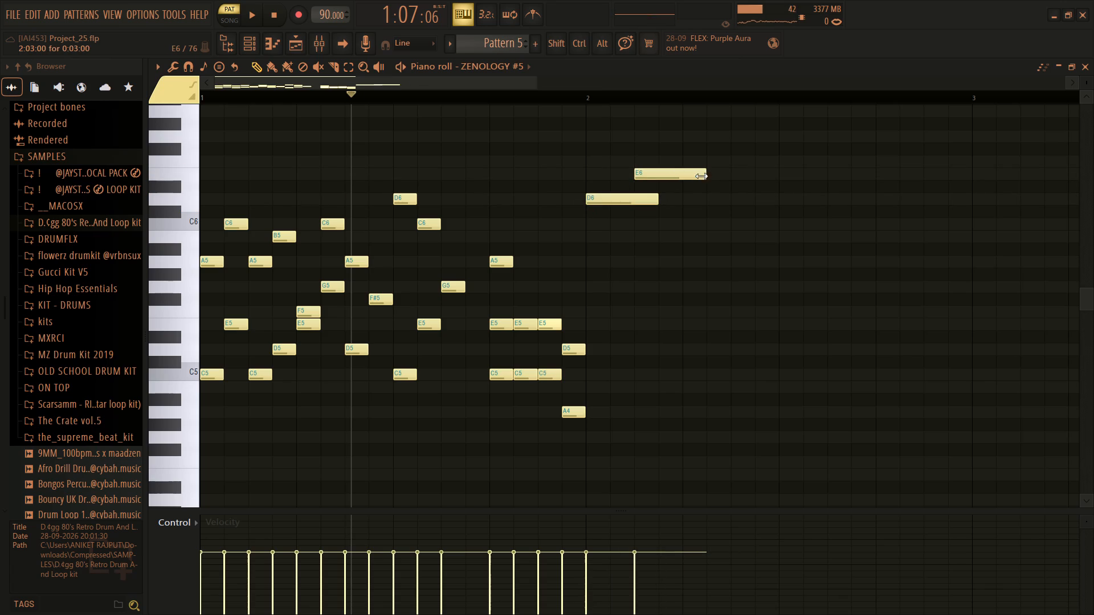
click(700, 175)
drag(703, 169, 683, 175)
ctrl+scroll(683, 175, down, 1)
ctrl+scroll(683, 175, up, 3)
scroll(683, 175, right, 2)
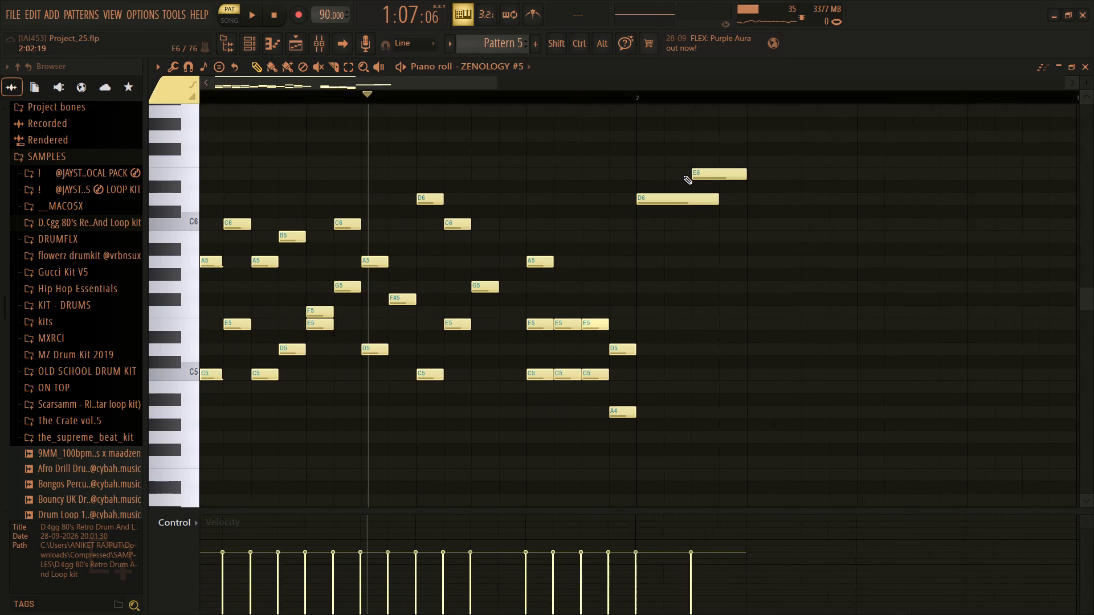
scroll(683, 175, right, 2)
drag(719, 200, 682, 205)
drag(699, 196, 690, 245)
Continue bar 2 with two-step C6 at step 5, one-step B5 at 7 and A5 at 8, two-step G5 at 9 and B5 at 11.
drag(772, 257, 755, 252)
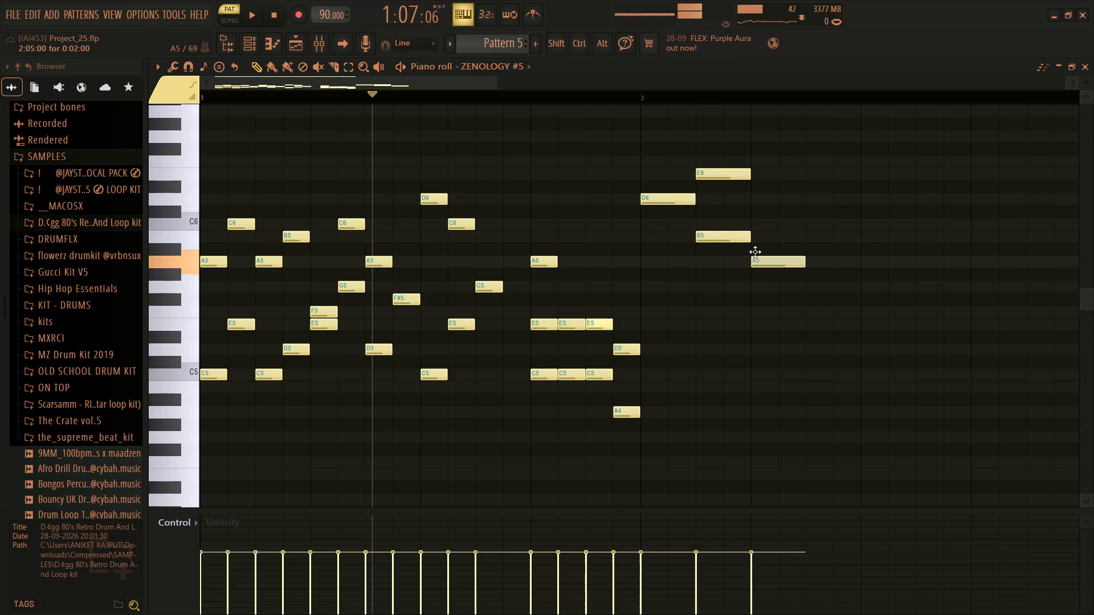
drag(755, 252, 755, 221)
drag(823, 196, 806, 242)
click(864, 235)
right_click(864, 235)
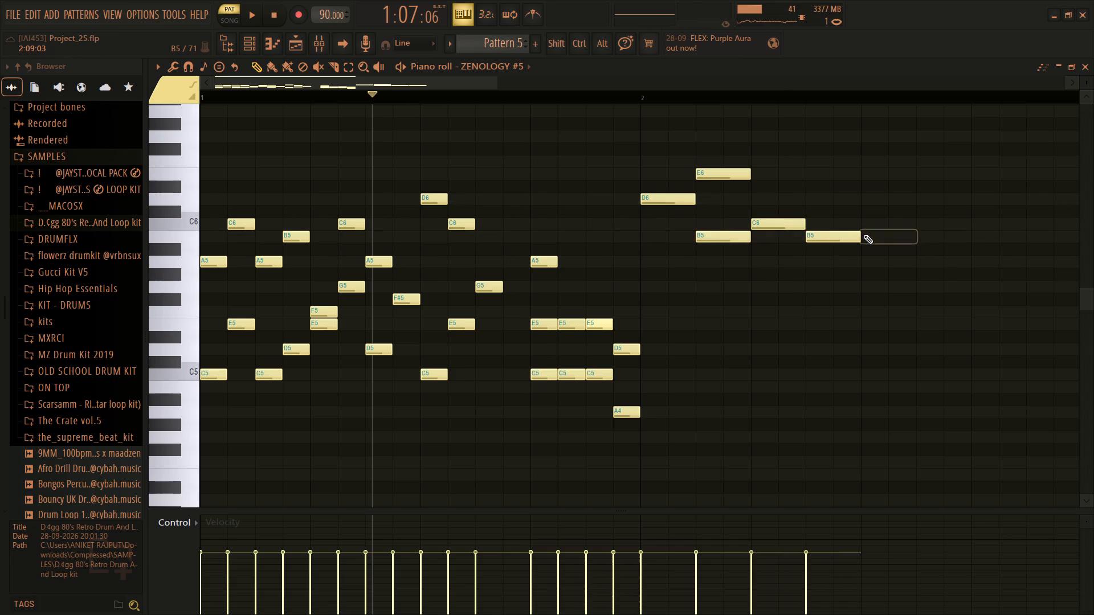
drag(858, 236, 834, 244)
drag(842, 236, 844, 270)
scroll(847, 270, right, 1)
scroll(847, 270, left, 1)
drag(855, 274, 868, 295)
drag(883, 287, 917, 289)
drag(926, 228, 926, 244)
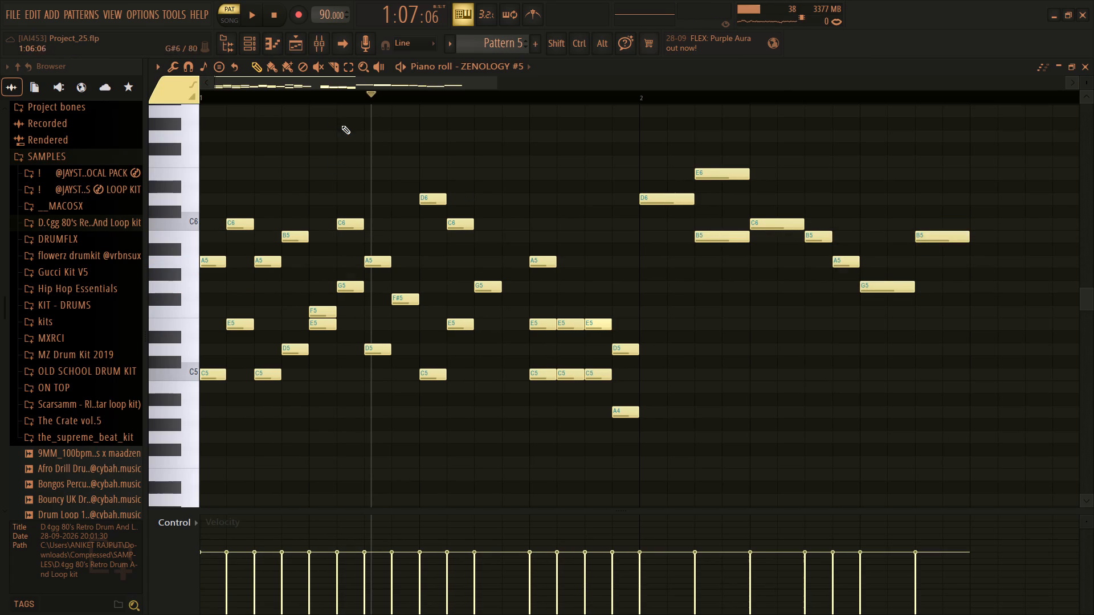
During playback, layer bar 2 with two-step A5 at 1, G5 at 5, C5 at 9, A4 at 11, and one-step F5 at 7, D5 at 8.
drag(318, 100, 62, 115)
key(space)
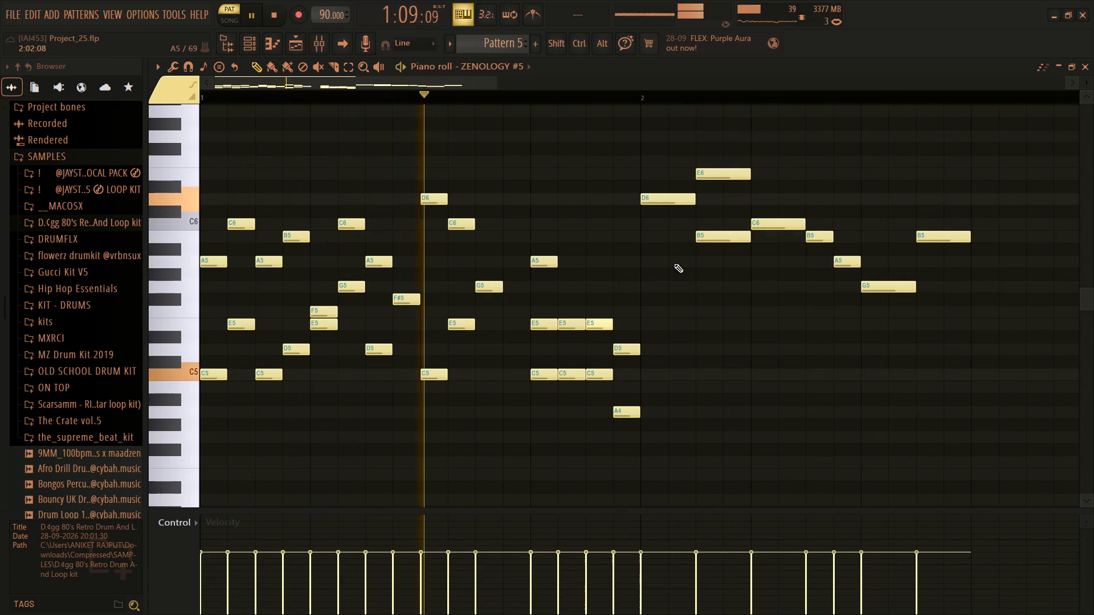
click(646, 264)
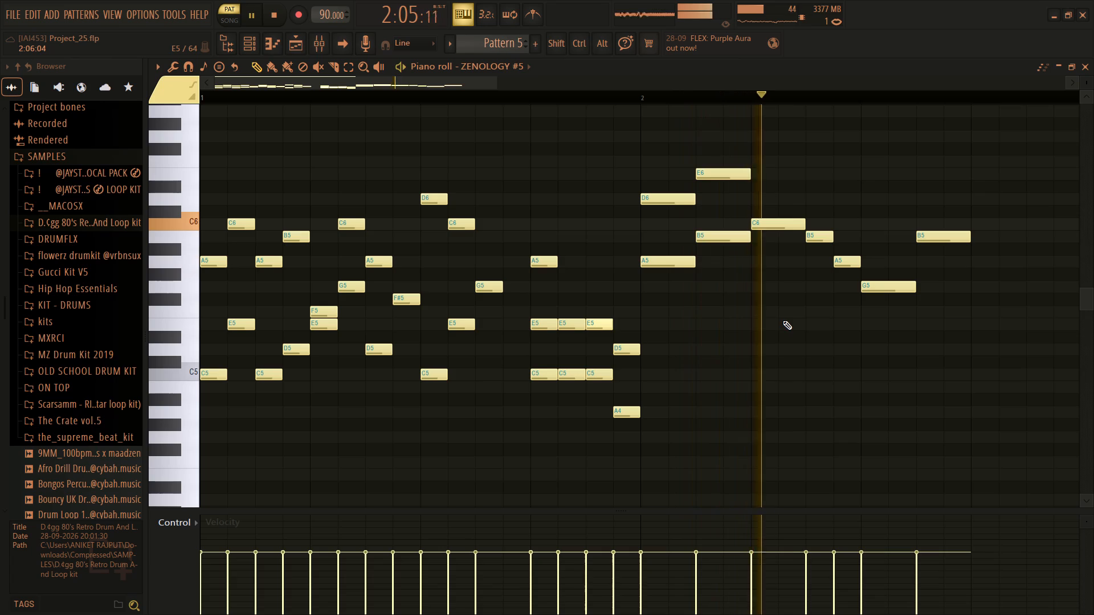
click(753, 289)
click(810, 317)
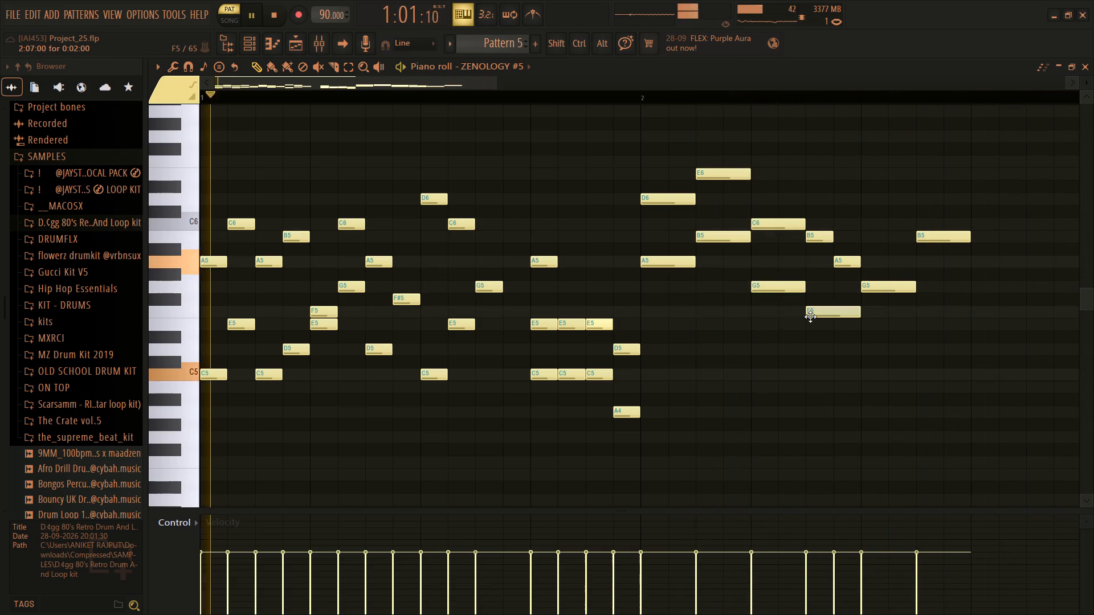
drag(856, 312, 826, 326)
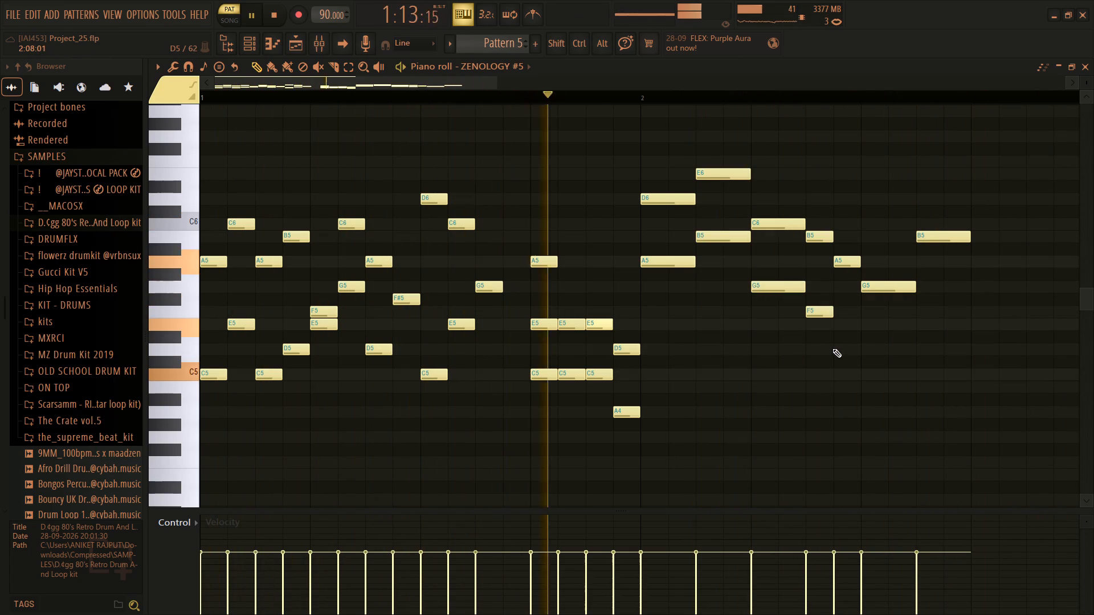
click(832, 348)
click(864, 380)
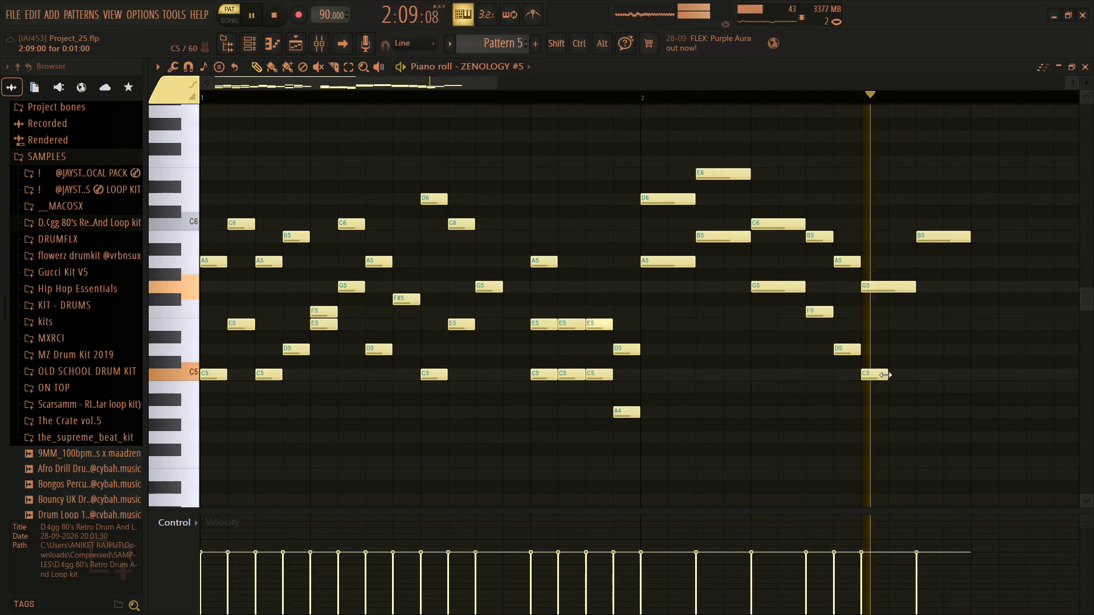
drag(885, 375, 925, 375)
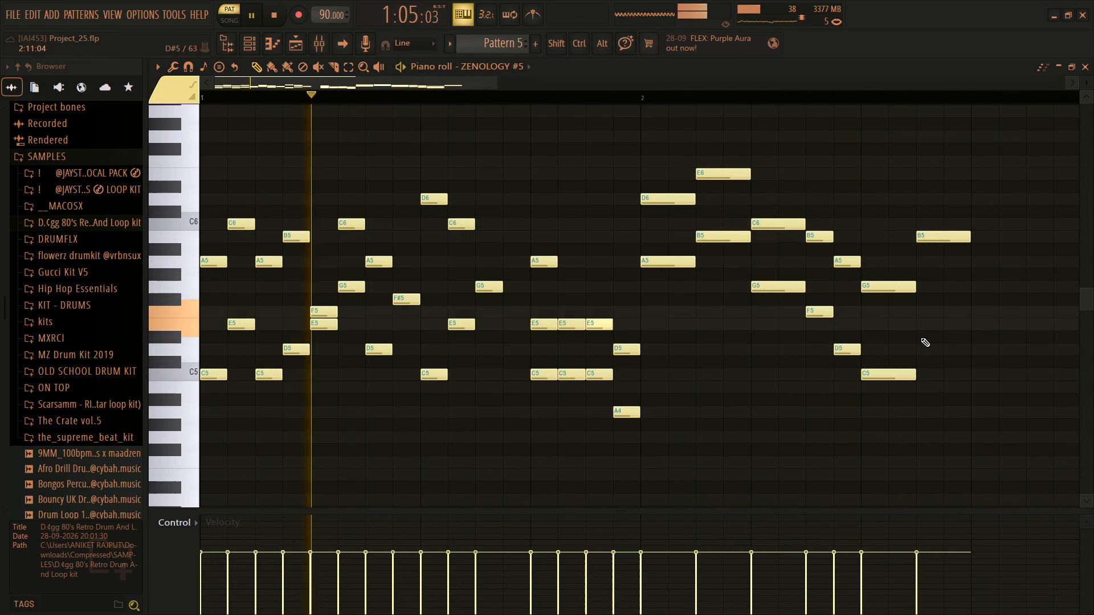
drag(921, 390, 927, 418)
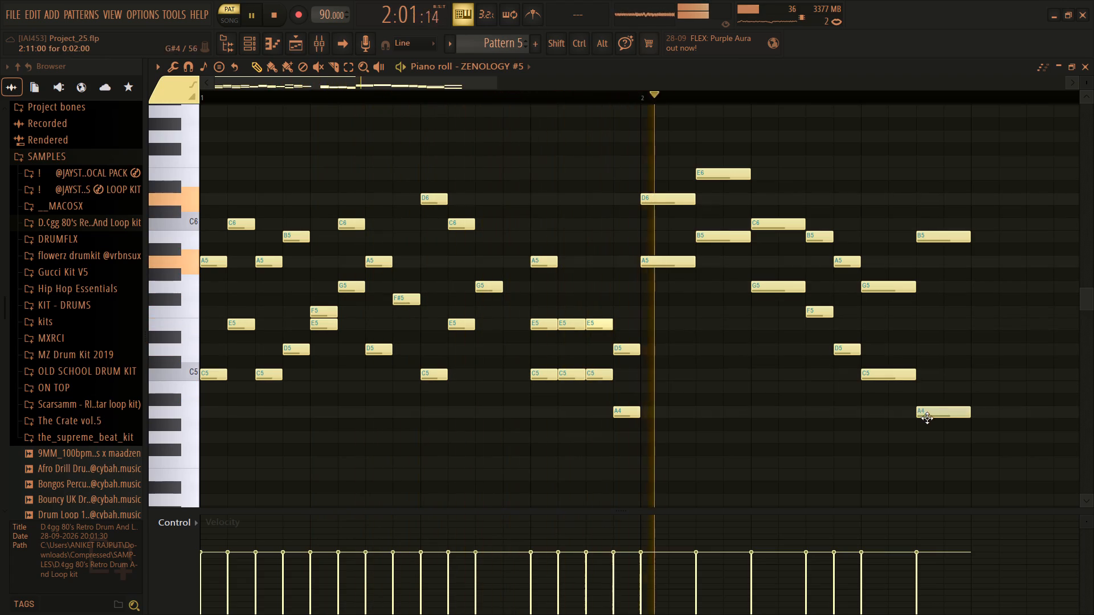
drag(927, 418, 926, 417)
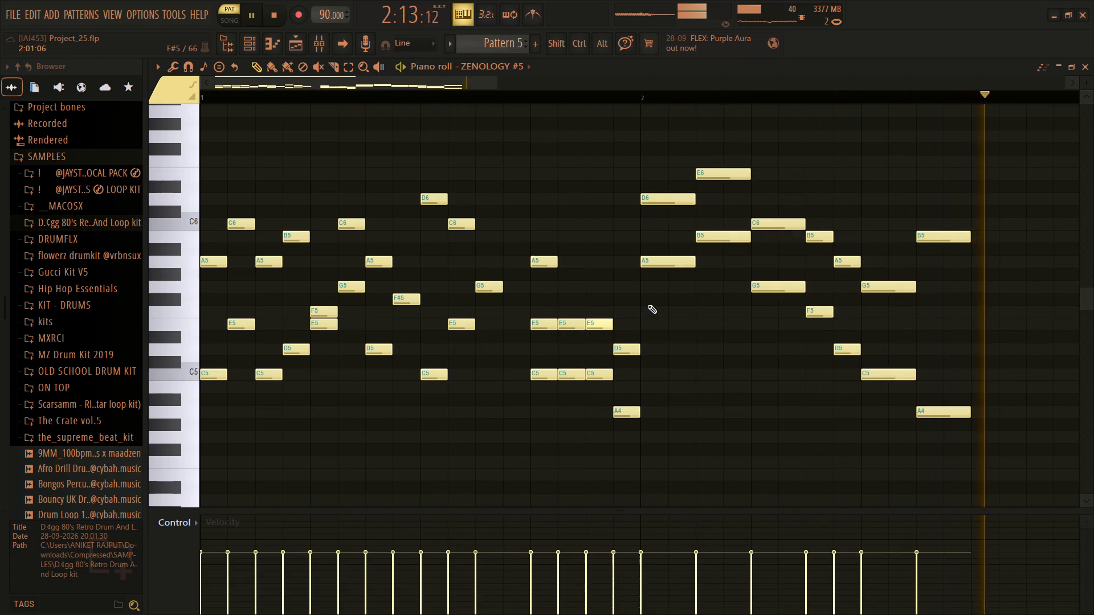
Play the arrangement in song mode from the Playlist to hear Pattern 5 with the other tracks.
click(299, 47)
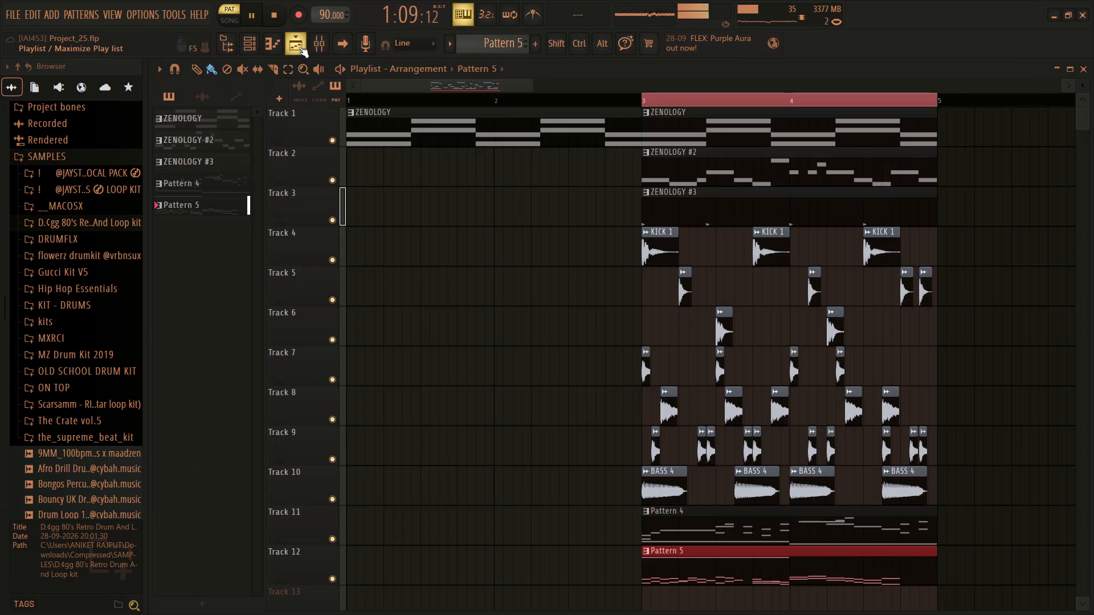
click(226, 20)
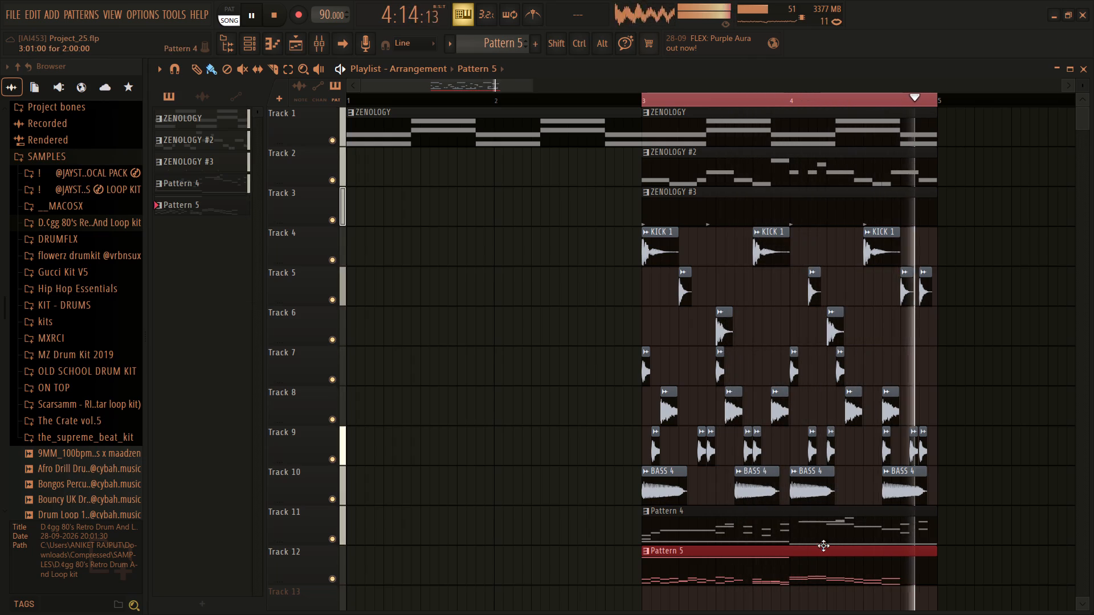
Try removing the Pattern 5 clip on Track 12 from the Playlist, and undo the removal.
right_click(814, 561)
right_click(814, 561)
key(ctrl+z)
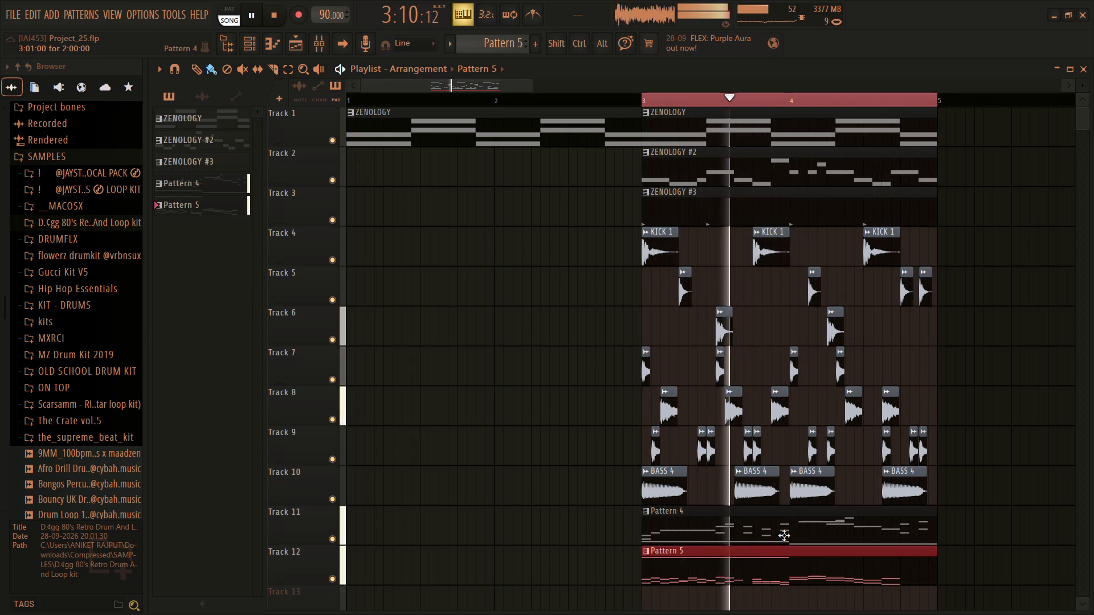
Reopen Pattern 5's notes in pattern mode and add one-step A5 and E5 at bar 2 step 13, two-step G5 and D5 at step 14.
double_click(201, 204)
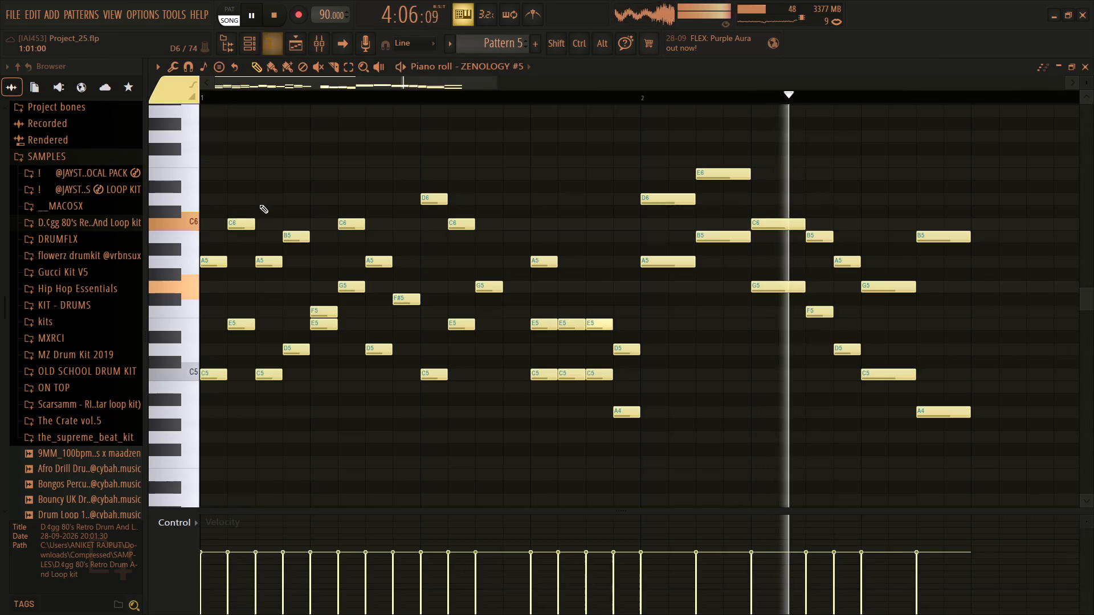
scroll(1005, 397, left, 6)
scroll(1005, 397, right, 1)
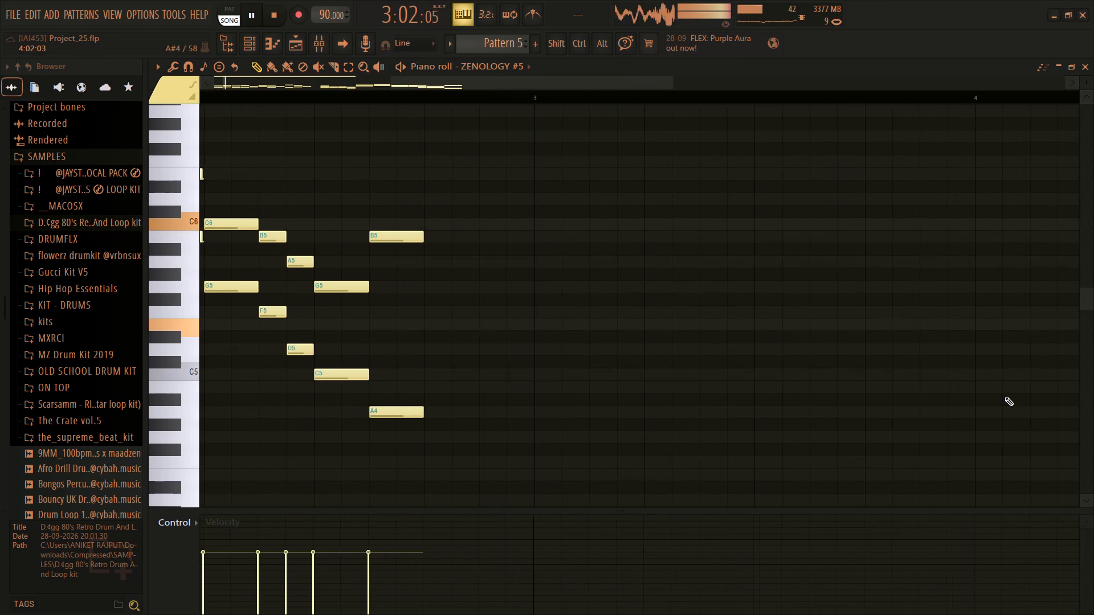
scroll(1005, 397, right, 1)
click(228, 7)
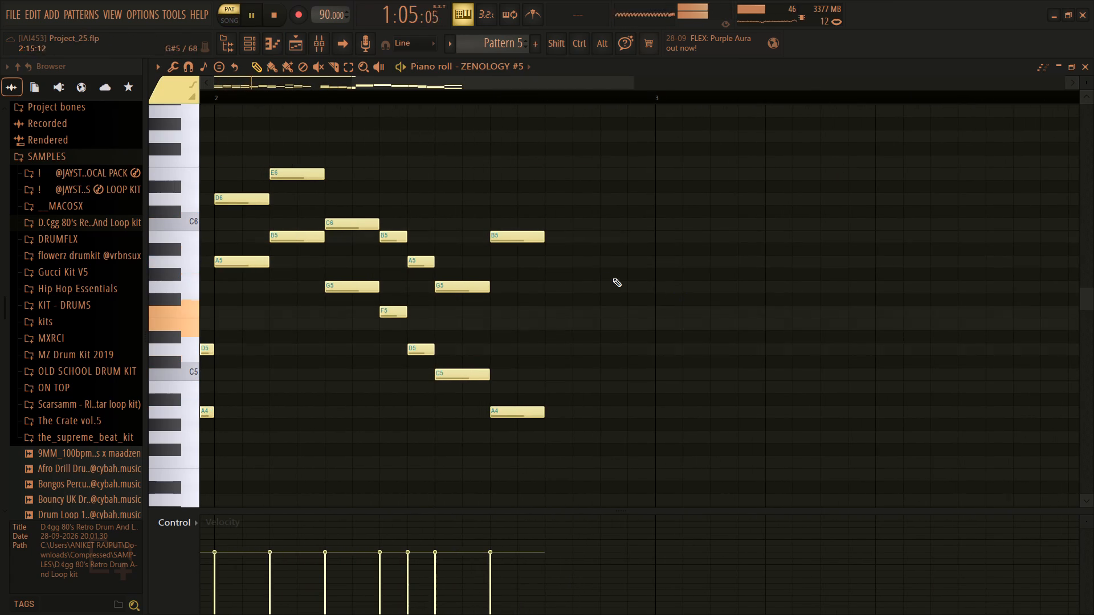
drag(552, 252, 548, 271)
drag(597, 279, 602, 302)
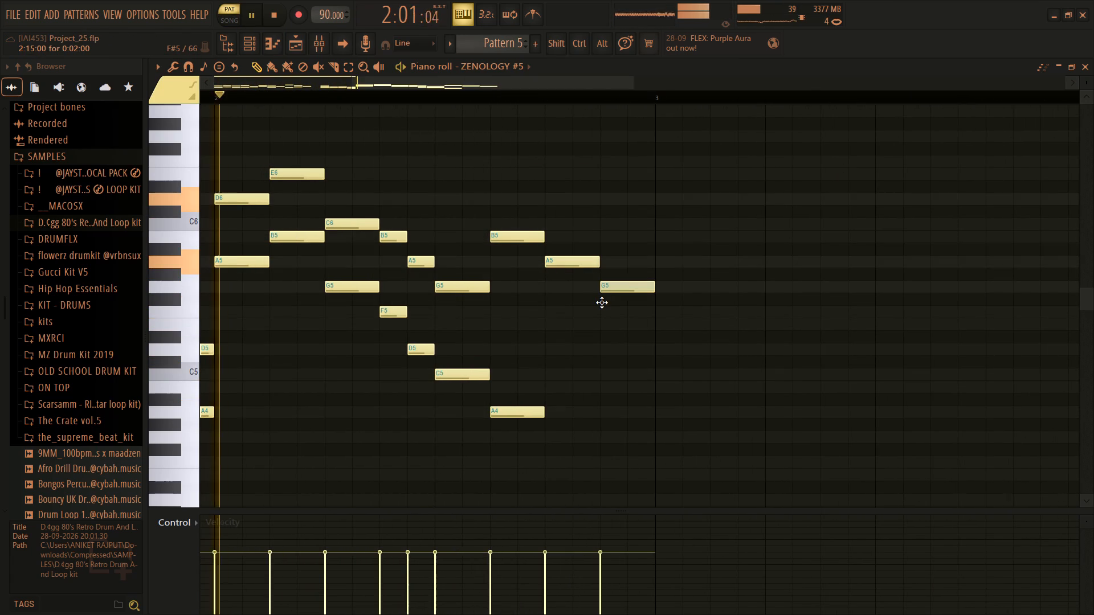
drag(602, 302, 578, 301)
drag(597, 257, 568, 272)
drag(562, 317, 545, 333)
drag(582, 299, 582, 337)
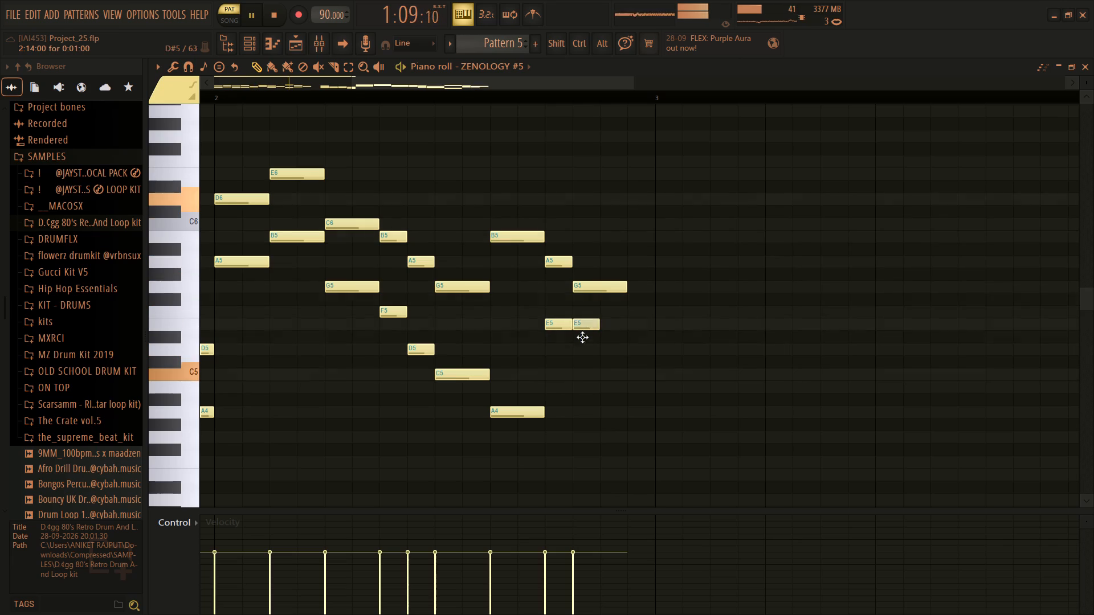
drag(582, 337, 582, 360)
drag(601, 349, 636, 359)
Finish bar 2 with one-step F5 and C5 notes at step 16.
drag(640, 298, 640, 300)
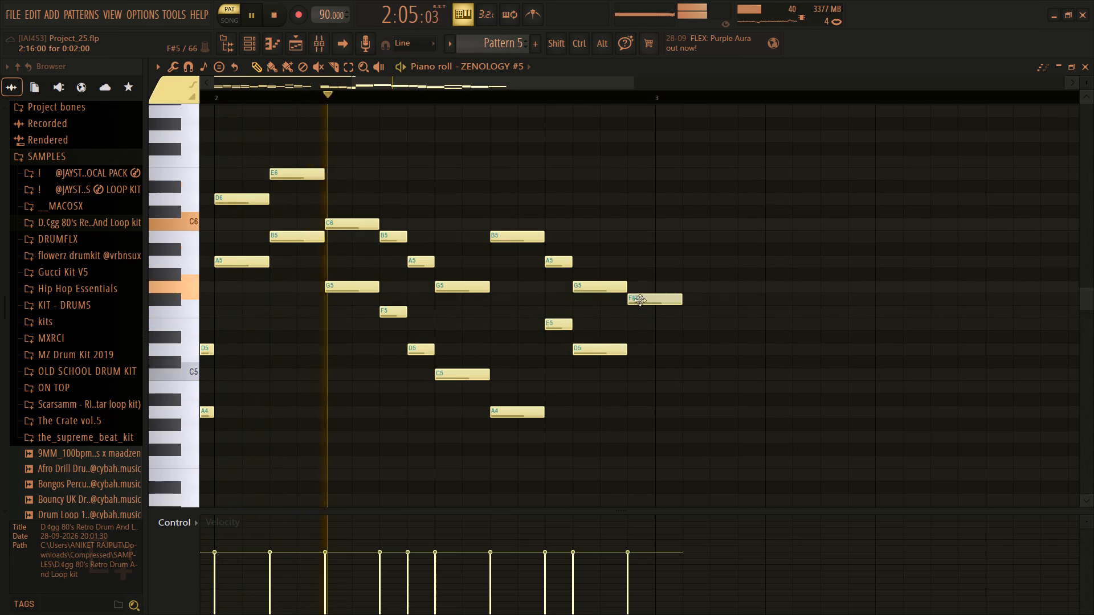
drag(640, 300, 638, 320)
drag(683, 312, 658, 321)
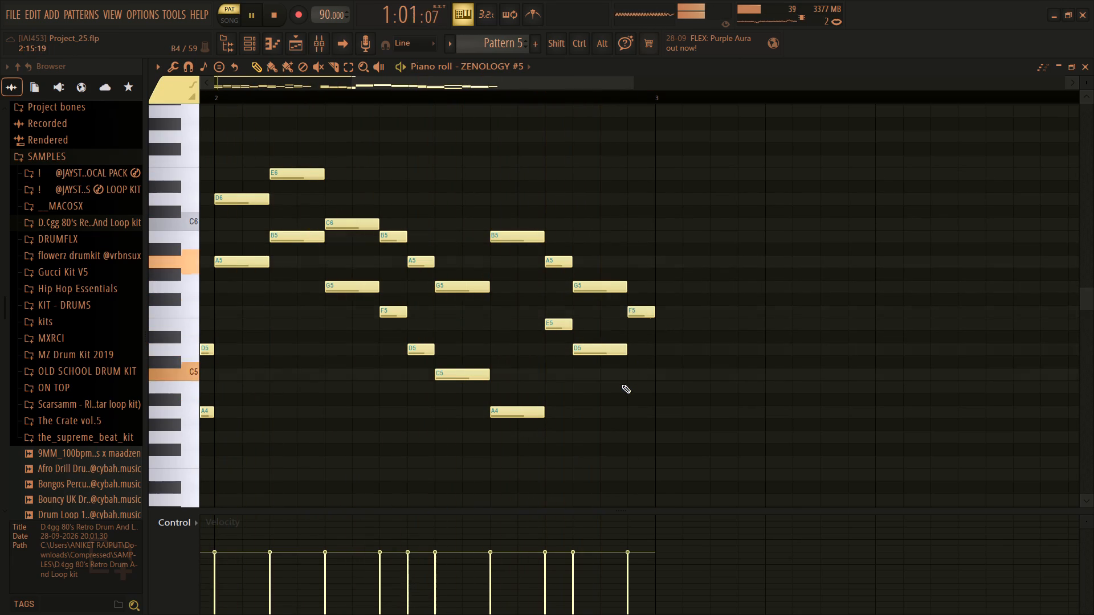
right_click(628, 370)
click(635, 373)
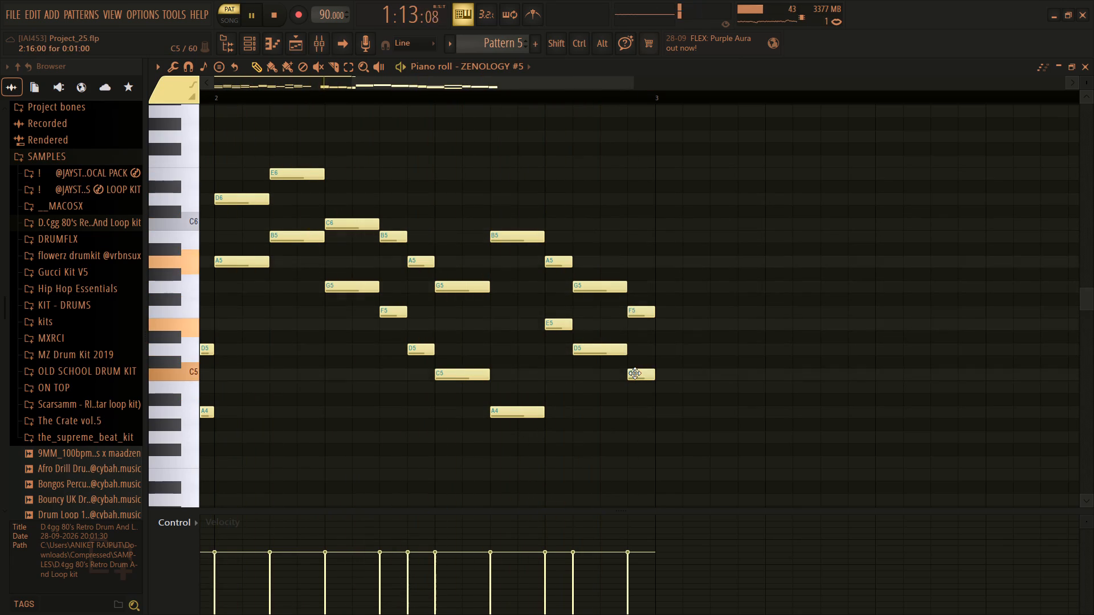
scroll(635, 373, right, 20)
scroll(635, 373, right, 1)
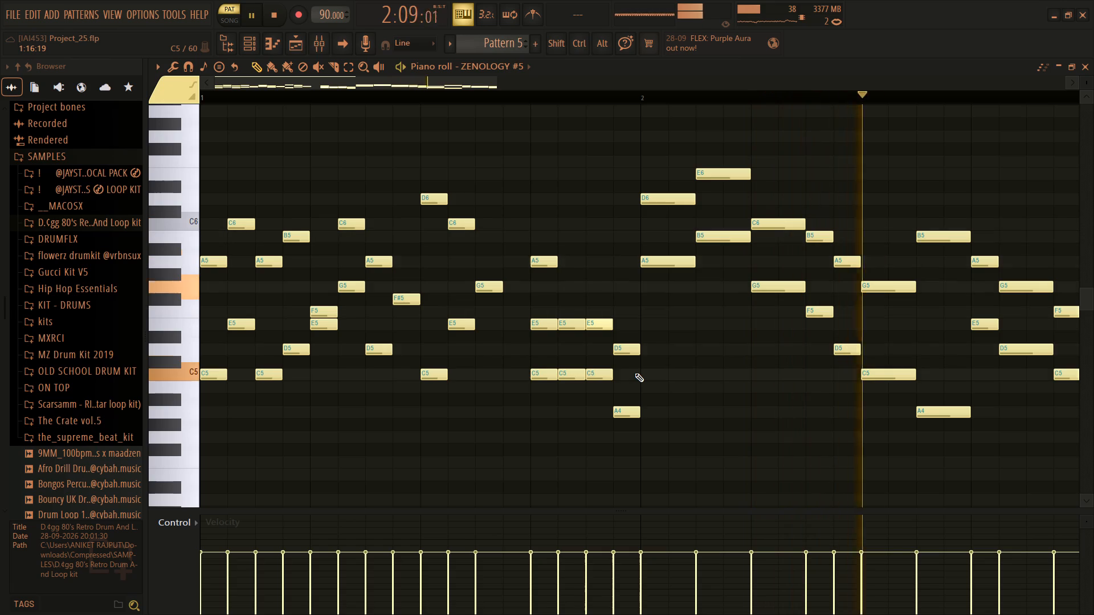
Play the arrangement in song mode and return to the Playlist to check the completed Pattern 5 melody in context.
click(230, 19)
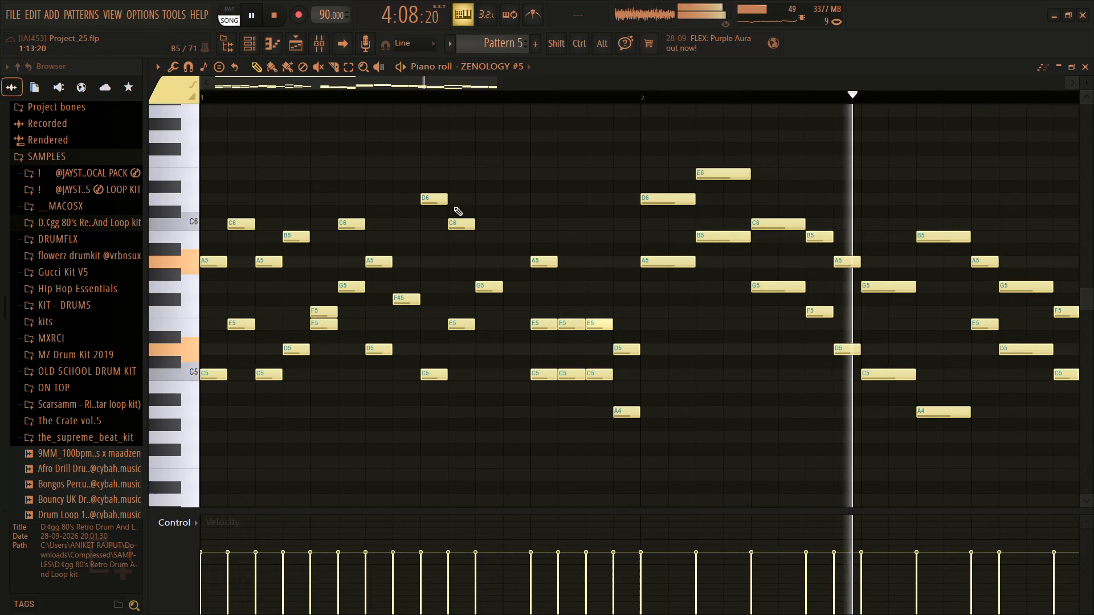
click(296, 43)
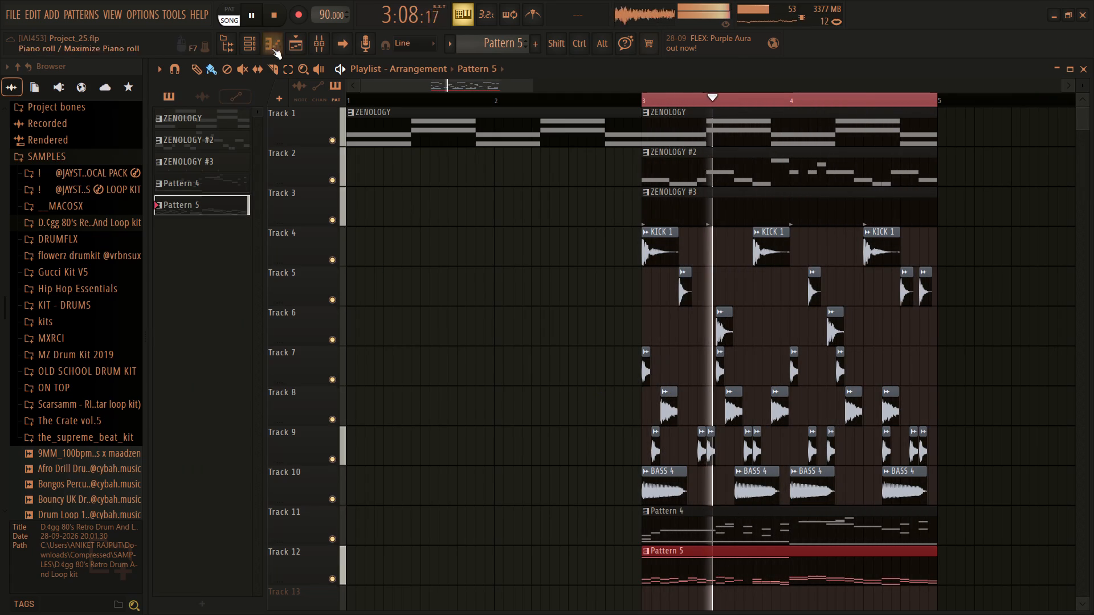
Adjust the ZENOLOGY #5 channel's panning in the Channel rack.
click(252, 45)
drag(173, 292, 173, 294)
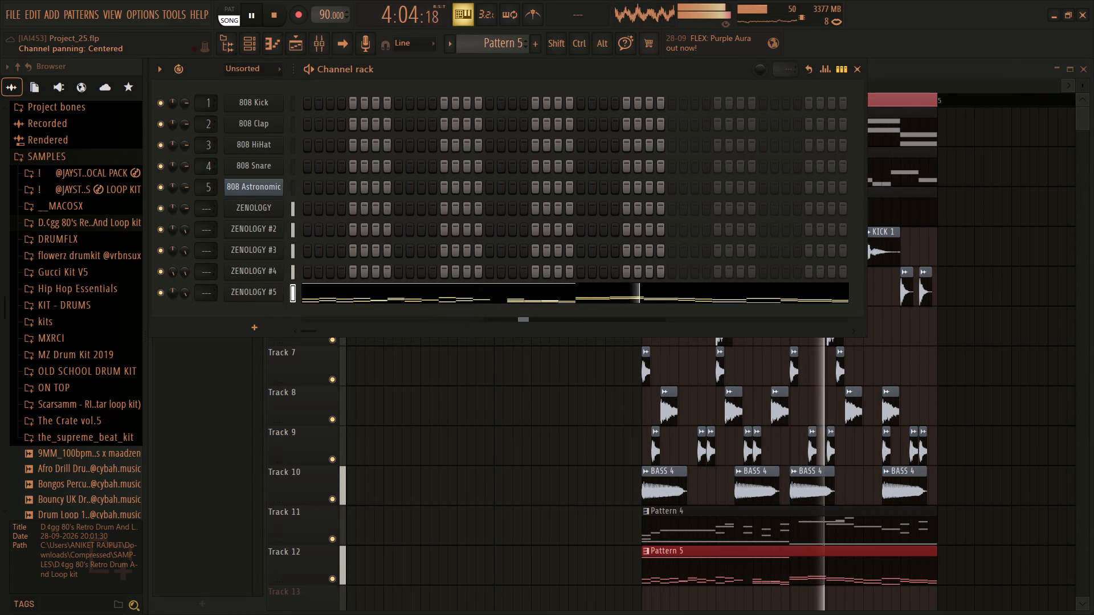
drag(173, 294, 445, 499)
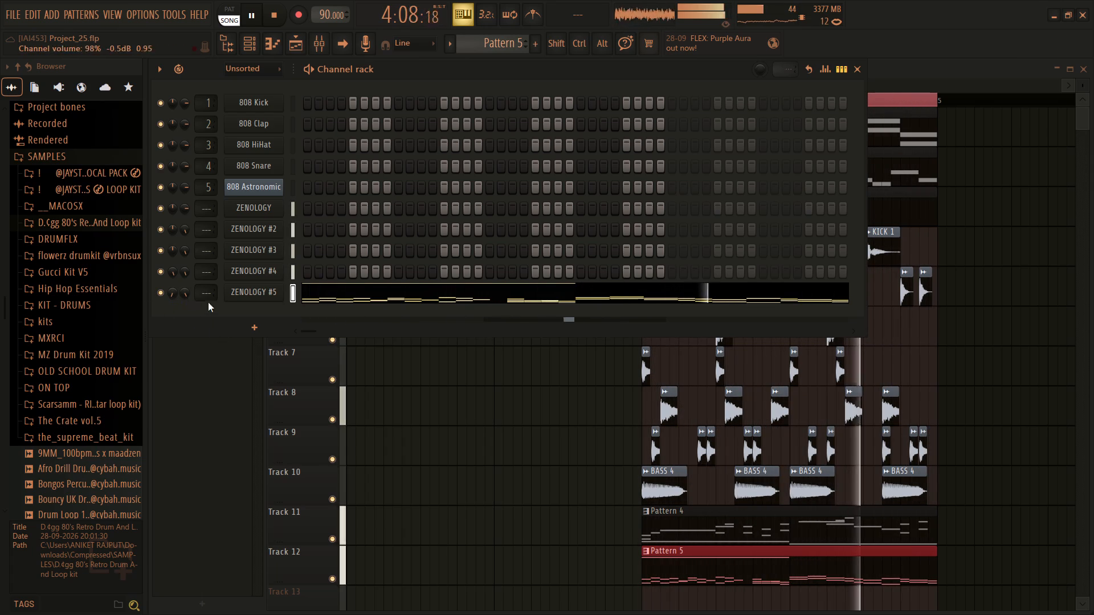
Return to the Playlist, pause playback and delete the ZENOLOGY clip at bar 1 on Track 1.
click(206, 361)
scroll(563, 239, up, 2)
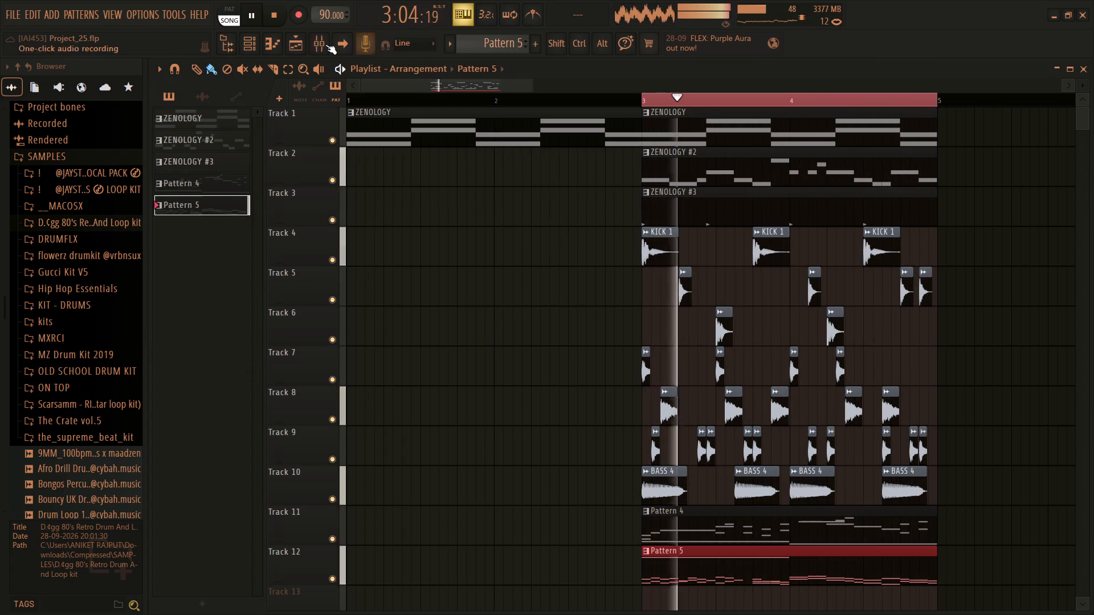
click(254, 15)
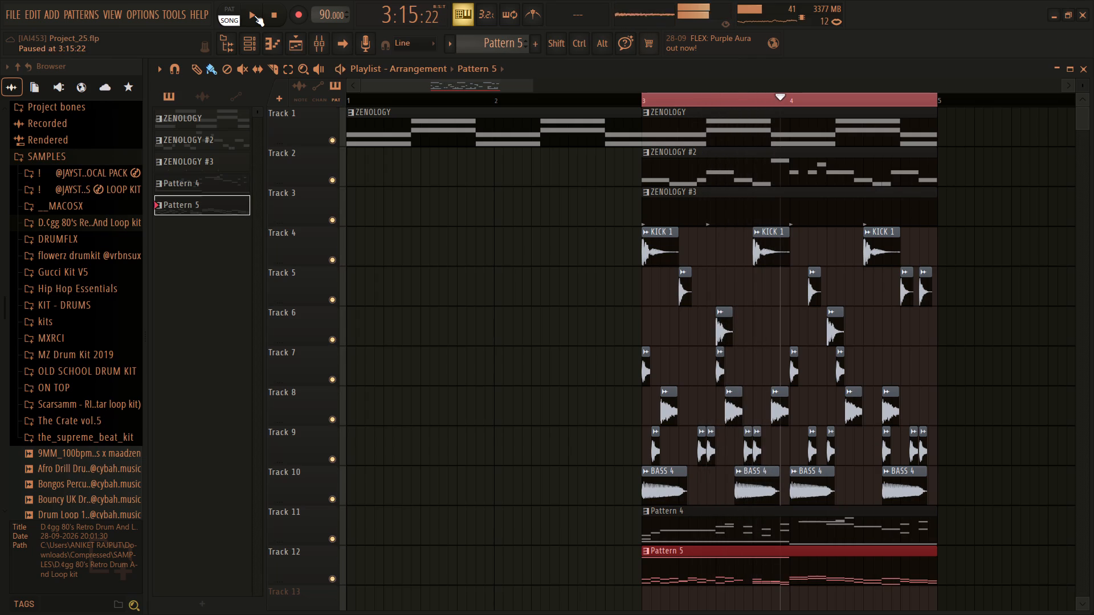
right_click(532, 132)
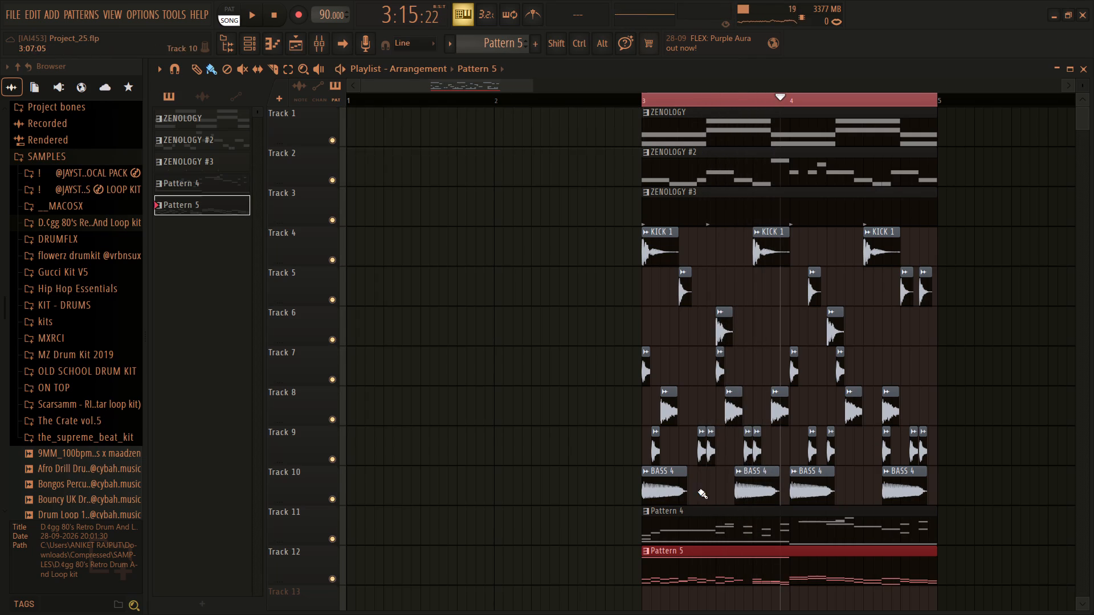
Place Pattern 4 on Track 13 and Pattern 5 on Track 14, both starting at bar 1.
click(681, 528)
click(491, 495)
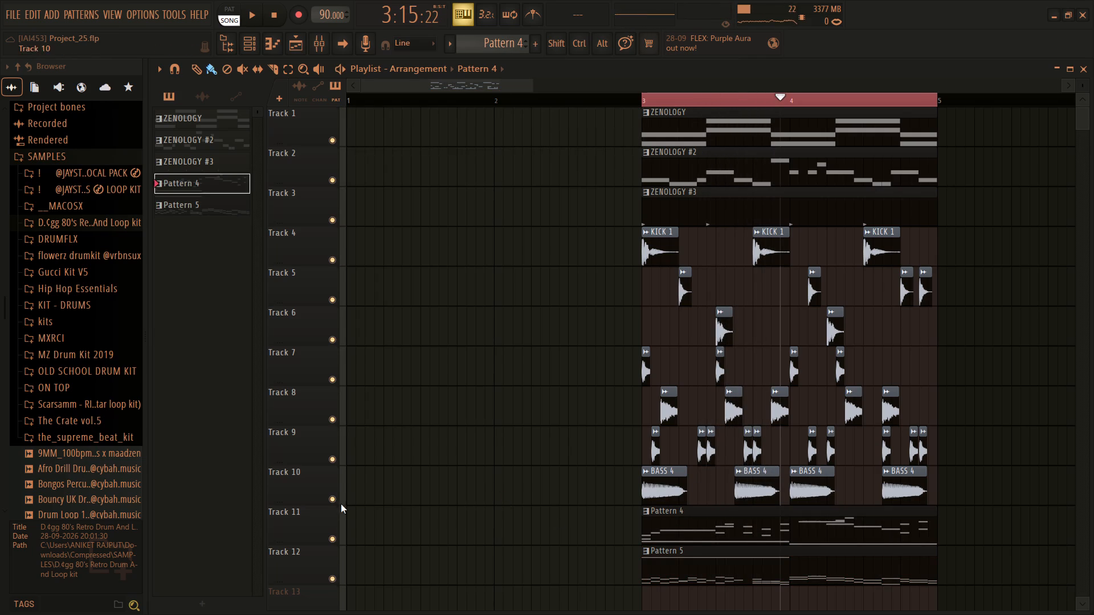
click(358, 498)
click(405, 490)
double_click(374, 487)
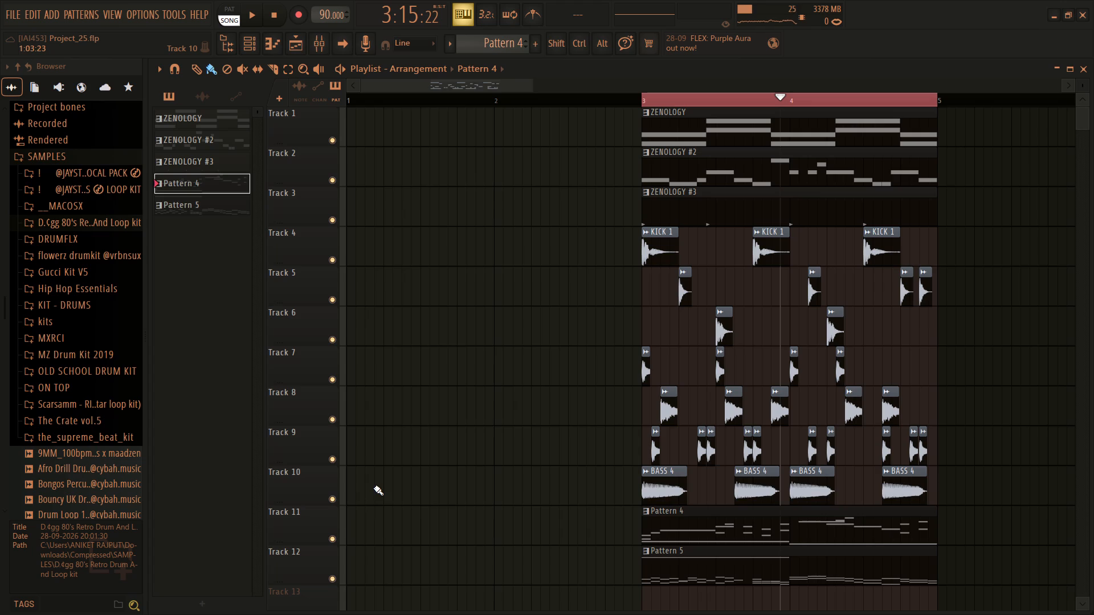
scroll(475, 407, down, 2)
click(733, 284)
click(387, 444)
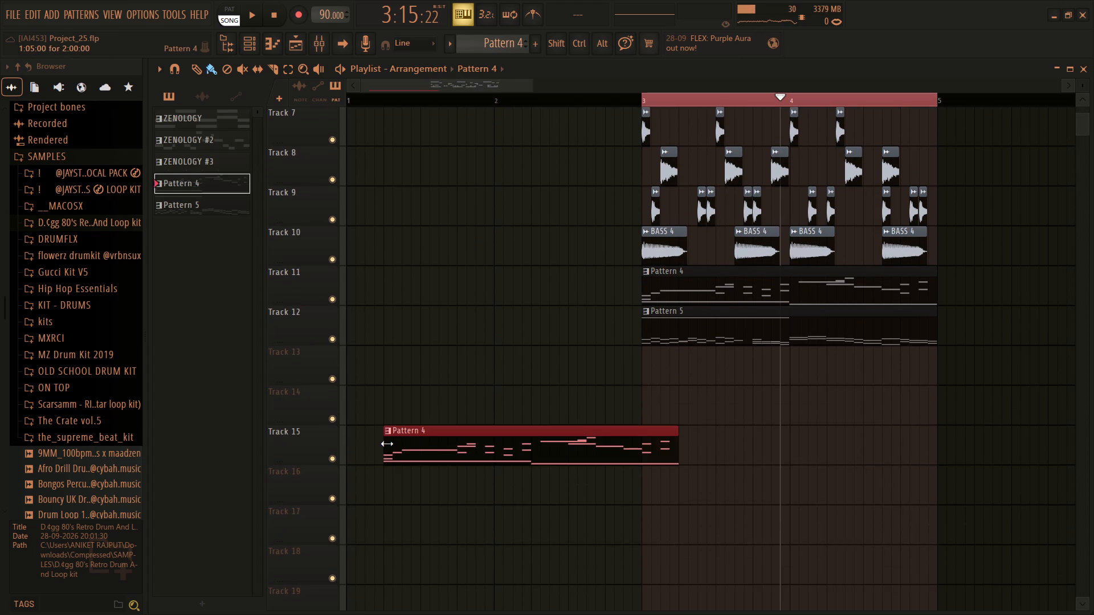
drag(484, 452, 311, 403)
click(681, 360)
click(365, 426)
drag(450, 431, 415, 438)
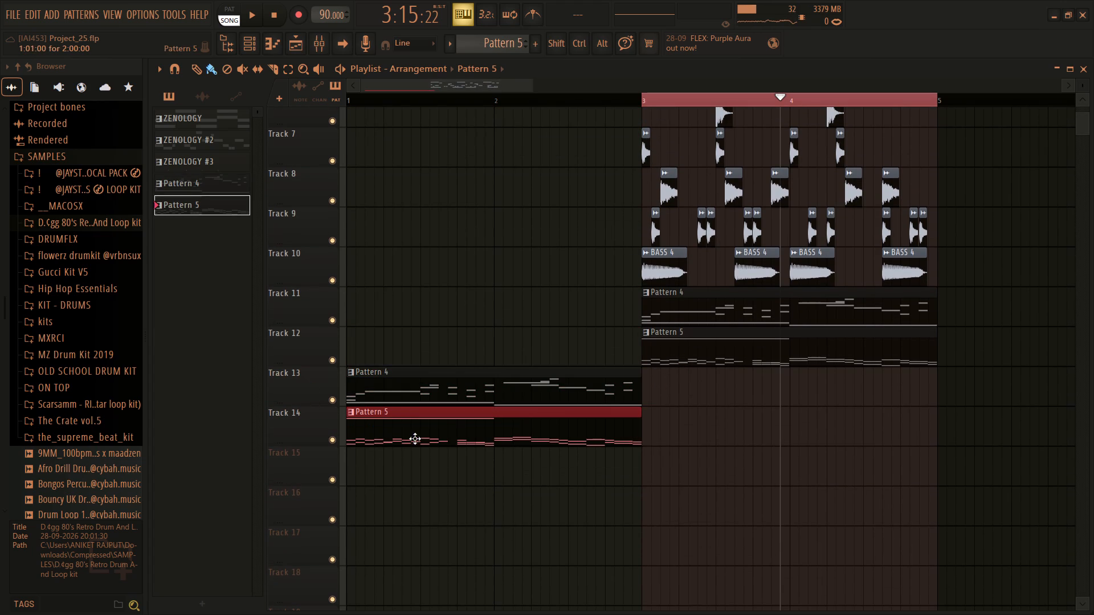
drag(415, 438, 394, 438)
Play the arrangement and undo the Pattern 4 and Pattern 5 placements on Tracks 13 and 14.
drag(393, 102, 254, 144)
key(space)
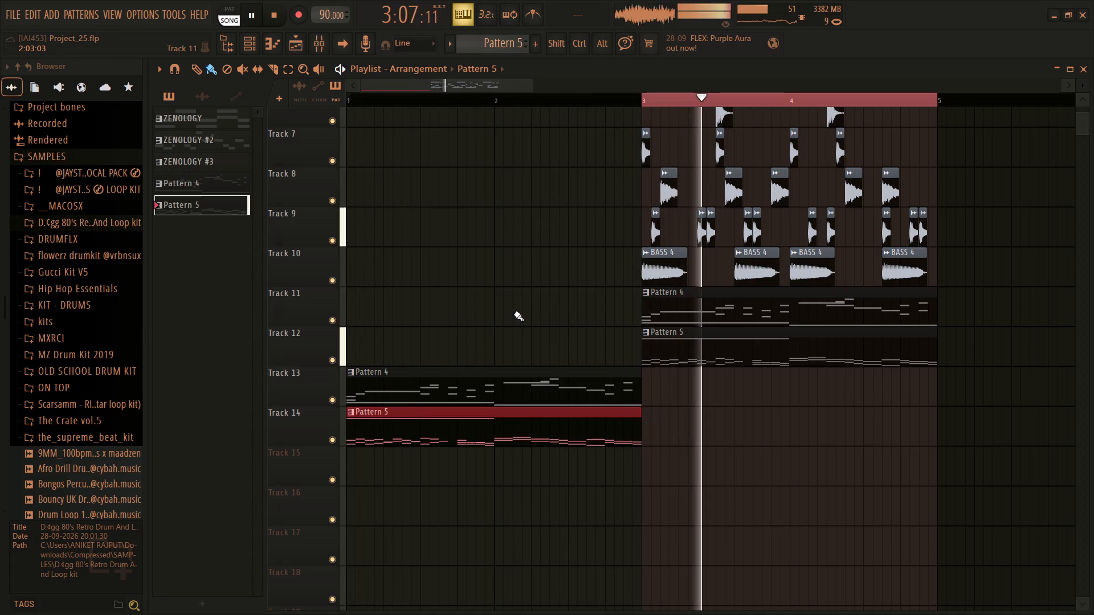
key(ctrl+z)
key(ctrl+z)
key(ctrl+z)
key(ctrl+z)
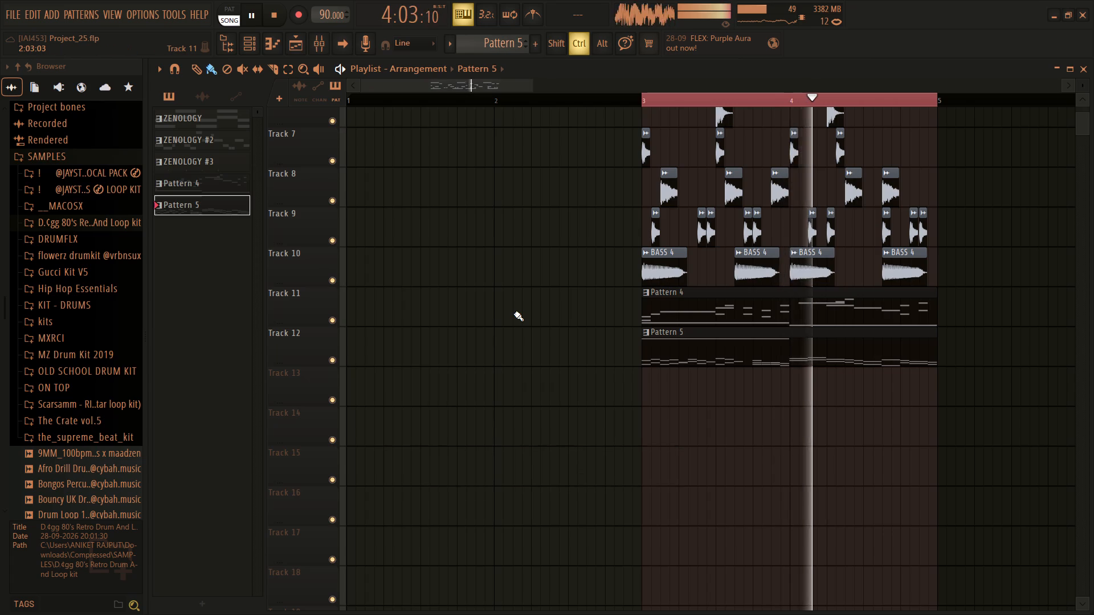
Clear the time selection over bars 3 and 4, play the song from the start, and pause.
scroll(514, 313, up, 9)
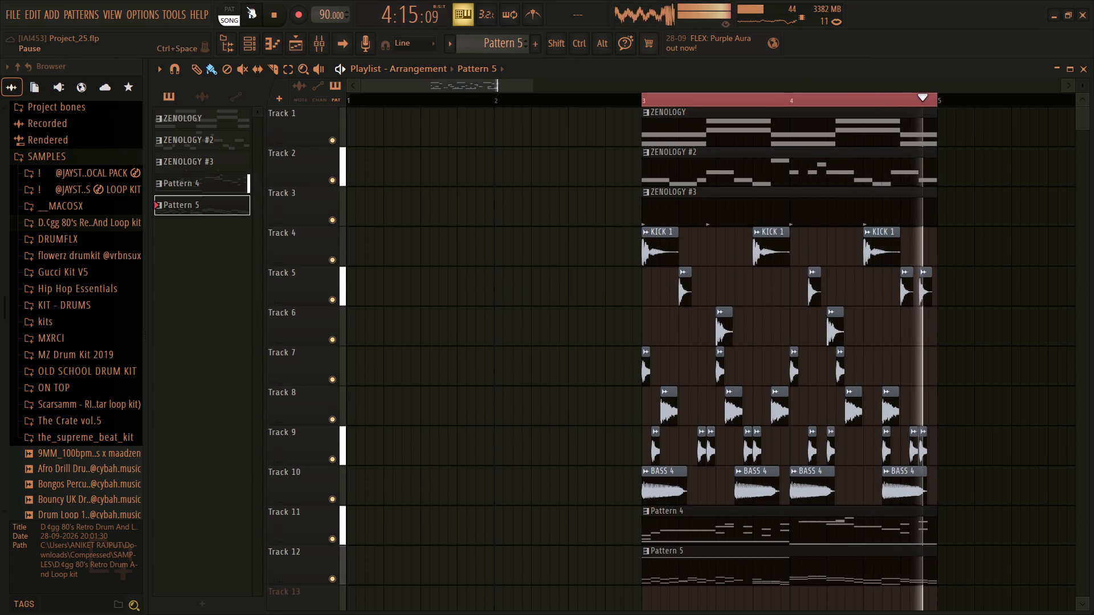
ctrl+click(652, 96)
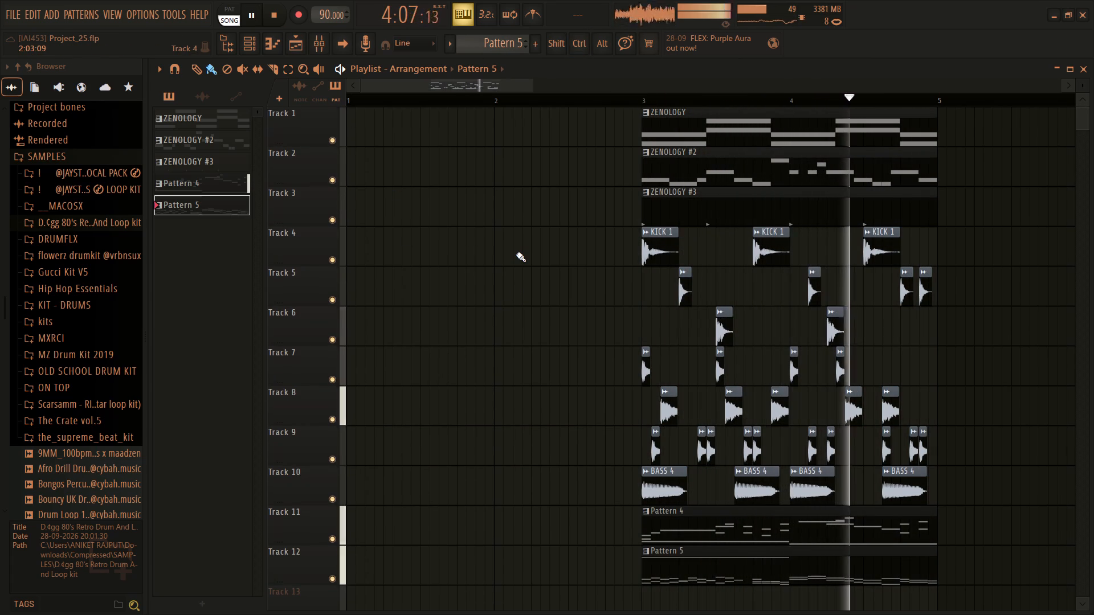
ctrl+scroll(516, 254, up, 2)
scroll(516, 254, right, 5)
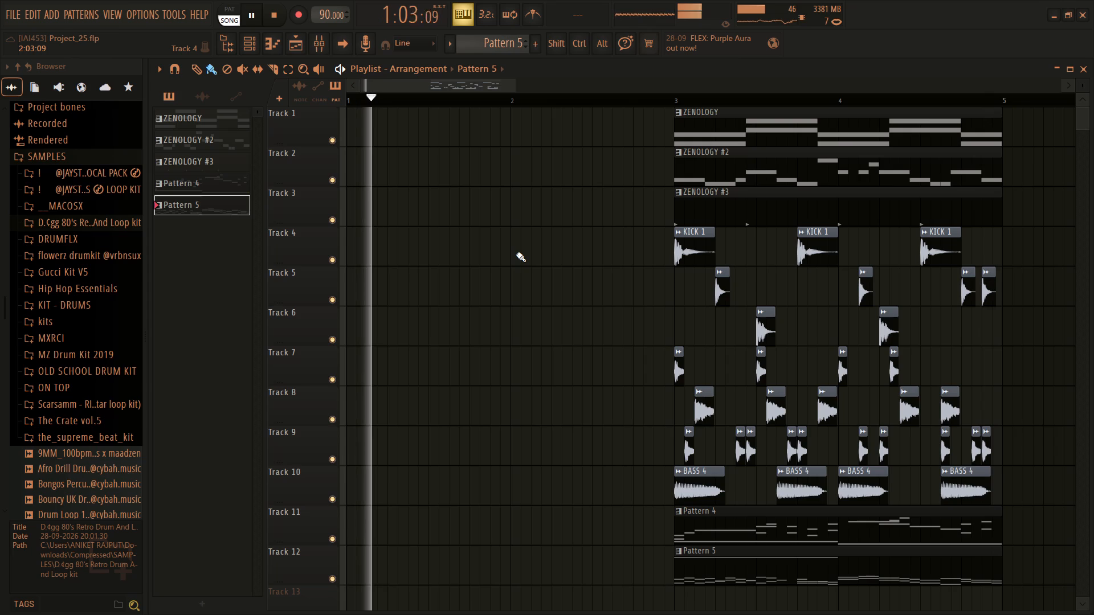
scroll(579, 240, right, 1)
scroll(579, 240, up, 4)
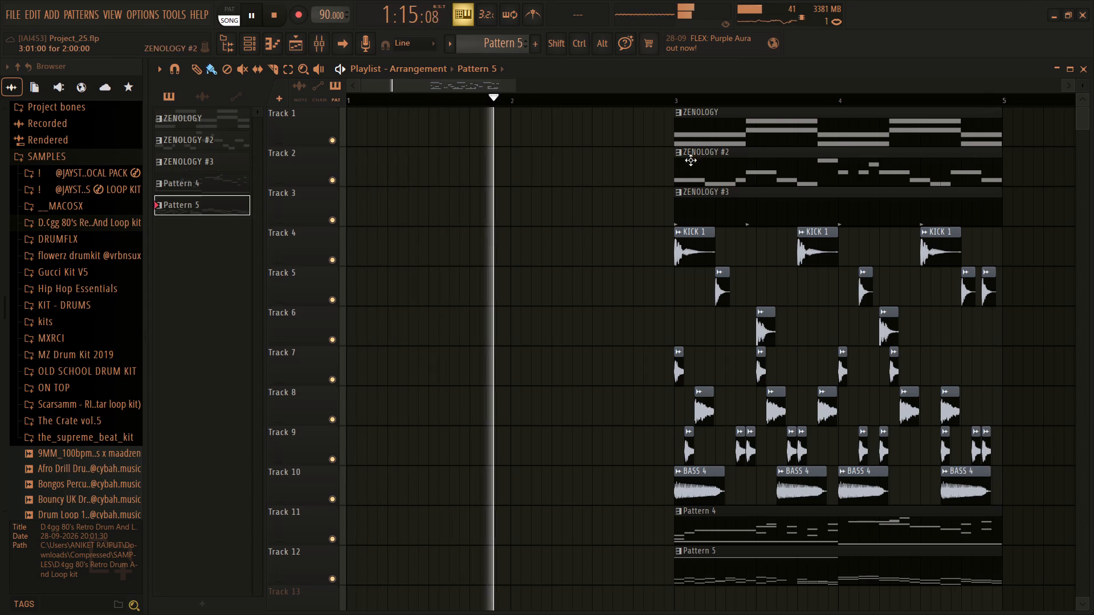
scroll(593, 277, down, 9)
scroll(593, 277, up, 9)
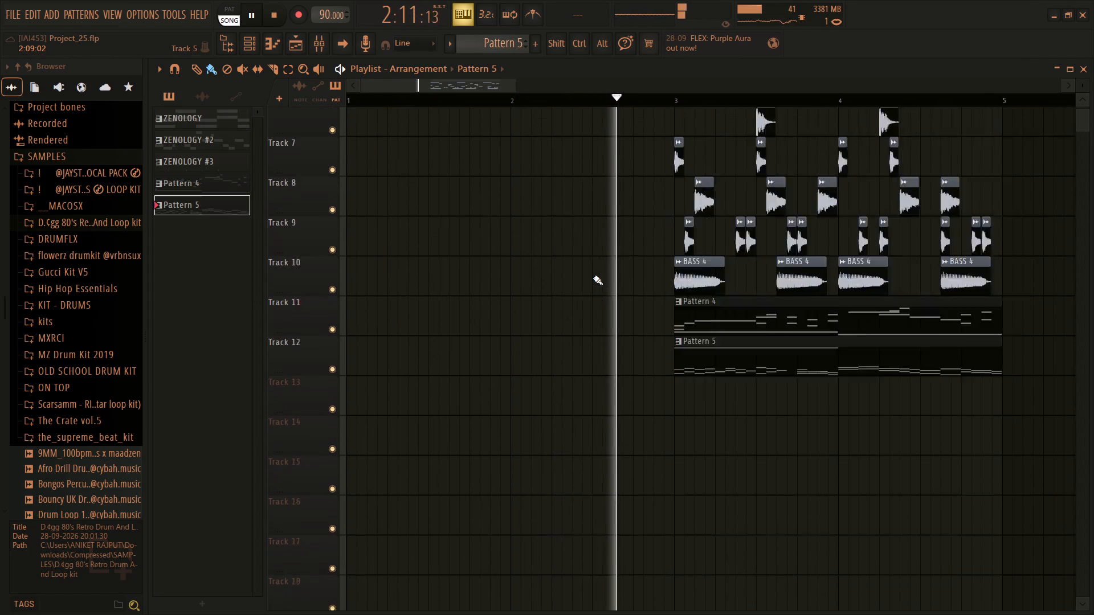
scroll(593, 277, up, 20)
scroll(593, 277, up, 12)
click(260, 14)
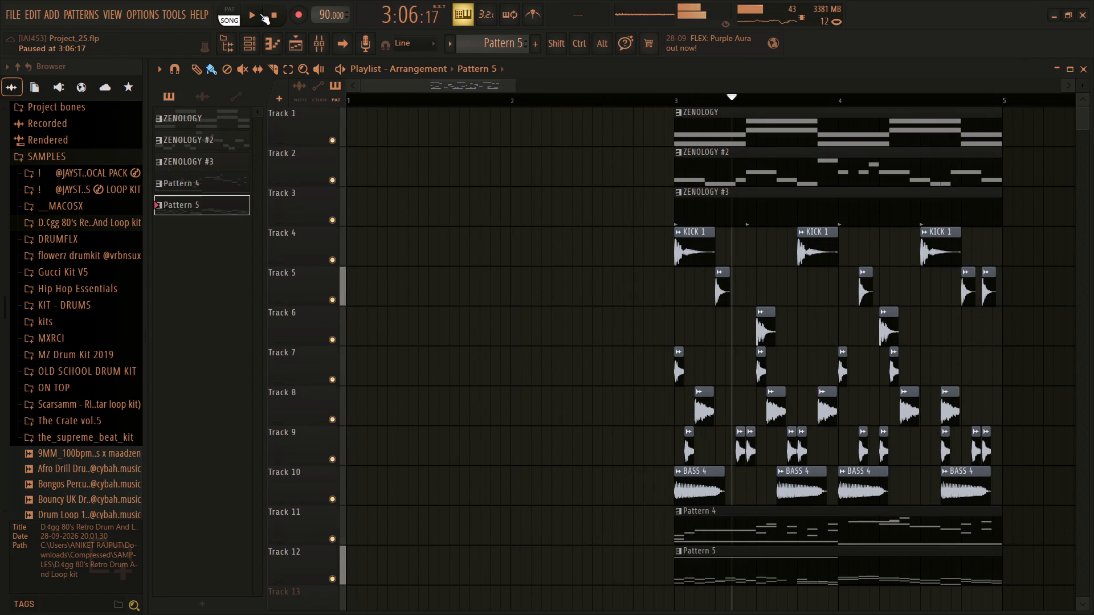
Pick the ZENOLOGY pattern from its bar 3 clip and place a copy at bar 1 on Track 1.
click(750, 127)
click(367, 121)
click(394, 134)
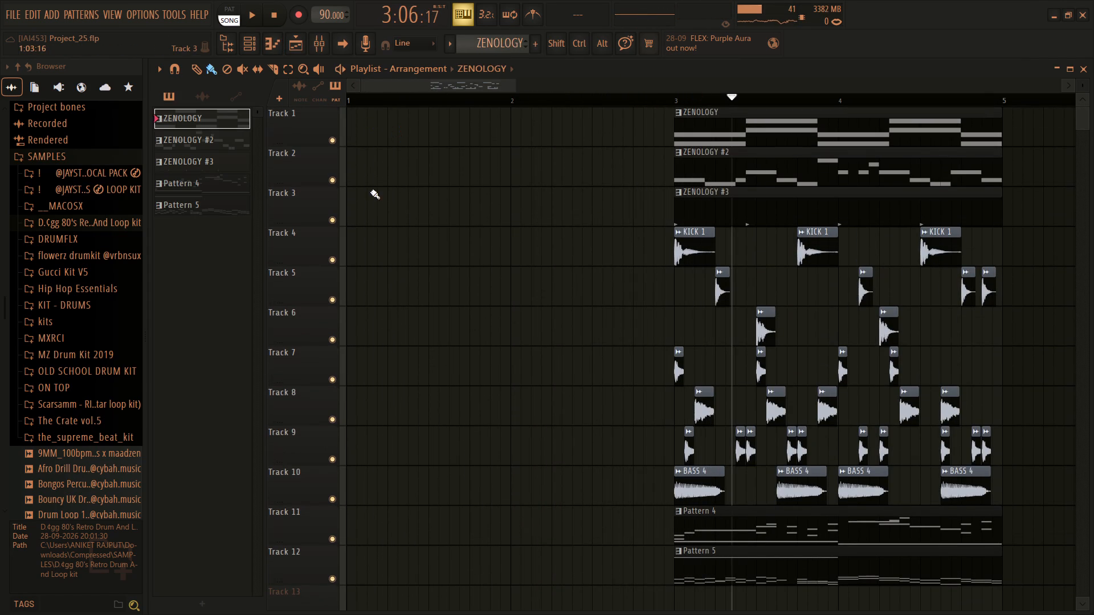
click(351, 197)
drag(378, 202, 335, 85)
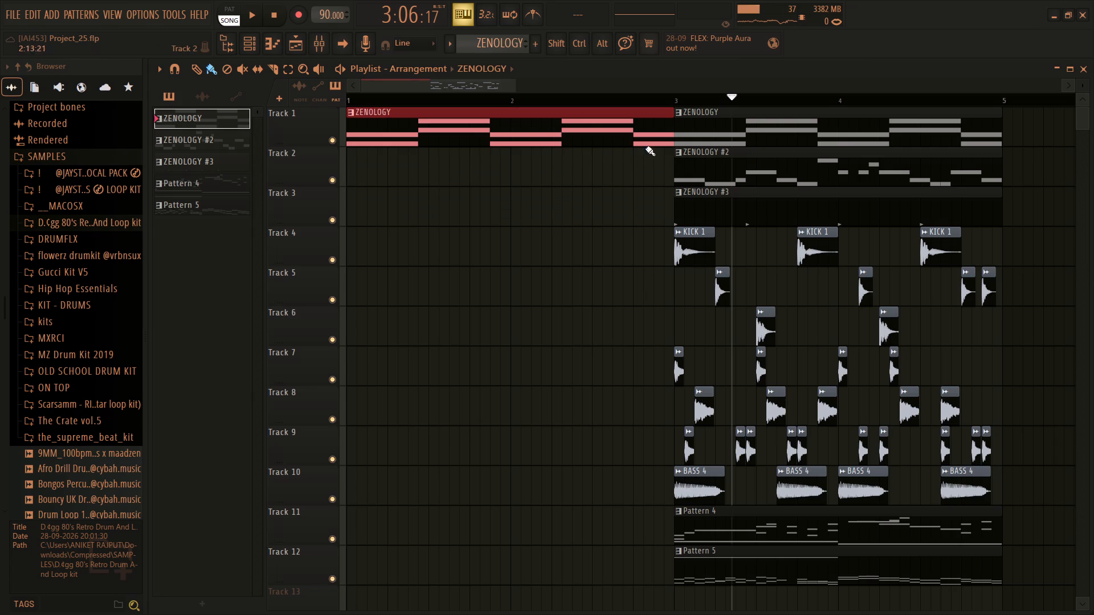
Pick Pattern 4 from its Track 11 clip and place a copy at bar 1 on Track 2.
click(696, 167)
click(740, 529)
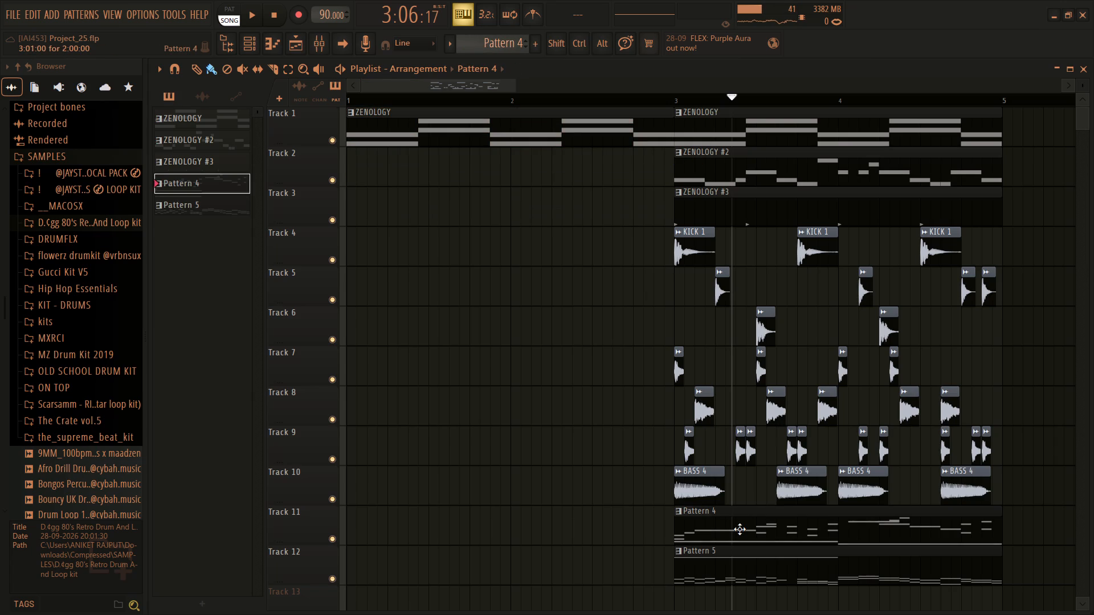
click(352, 171)
click(396, 175)
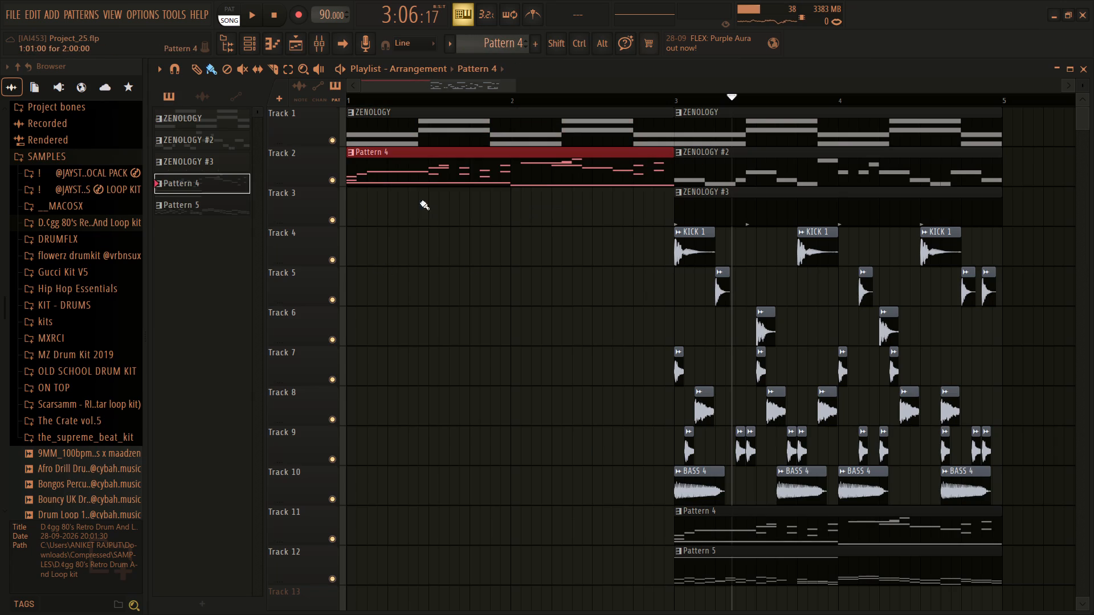
Pick Pattern 5 from its Track 12 clip and place a copy at bar 1 on Track 3.
click(717, 587)
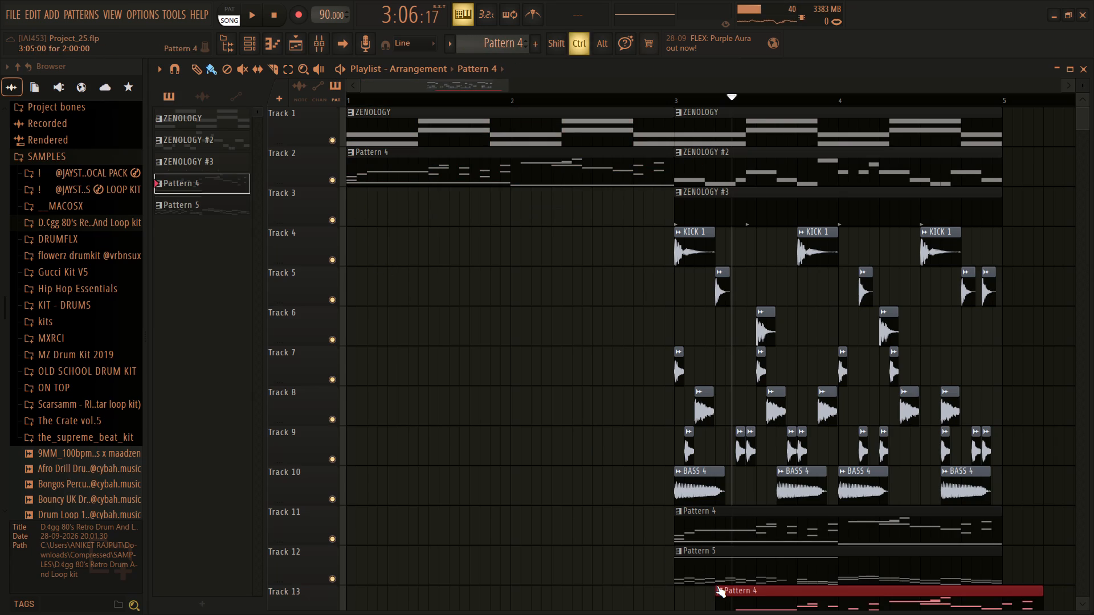
key(ctrl+z)
click(744, 576)
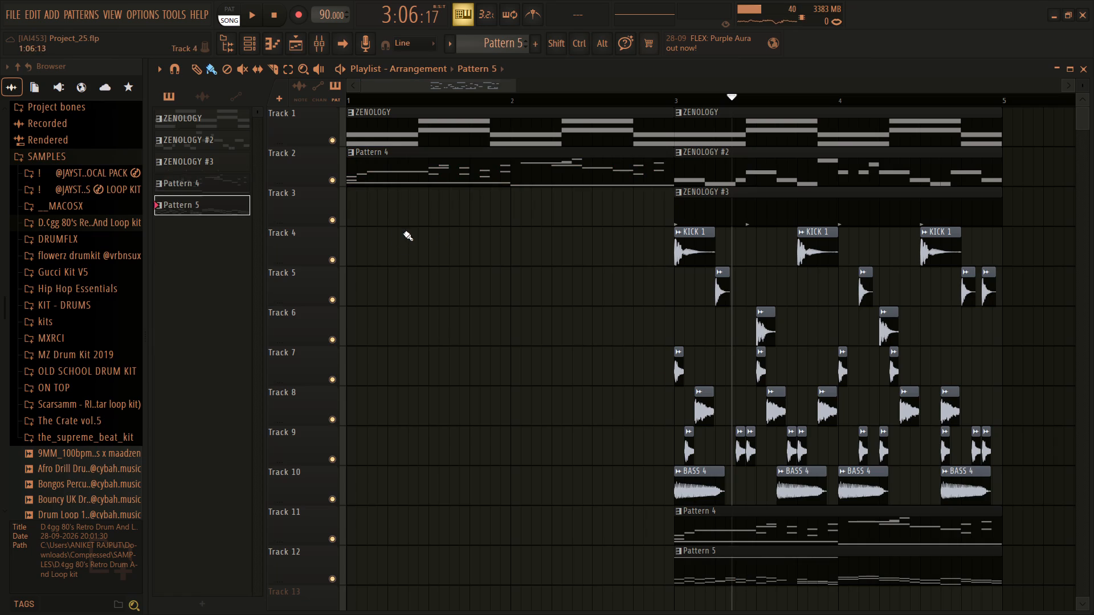
click(744, 581)
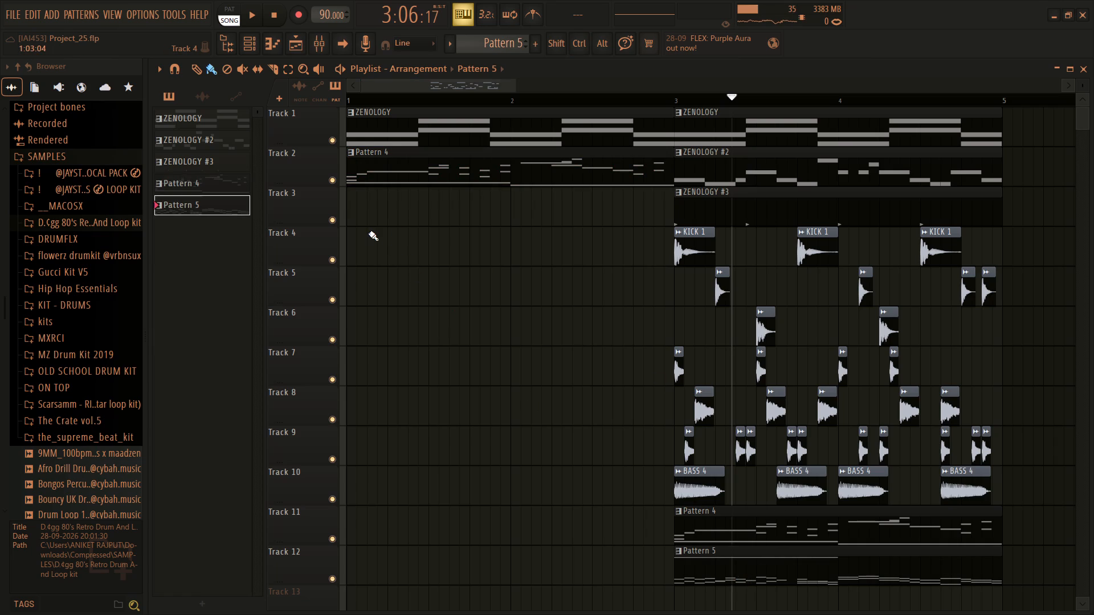
click(369, 233)
click(362, 208)
click(359, 292)
drag(416, 293, 368, 188)
Reset the channel panning of ZENOLOGY #4 and ZENOLOGY #5, and return to the Playlist.
drag(360, 102, 298, 101)
click(246, 47)
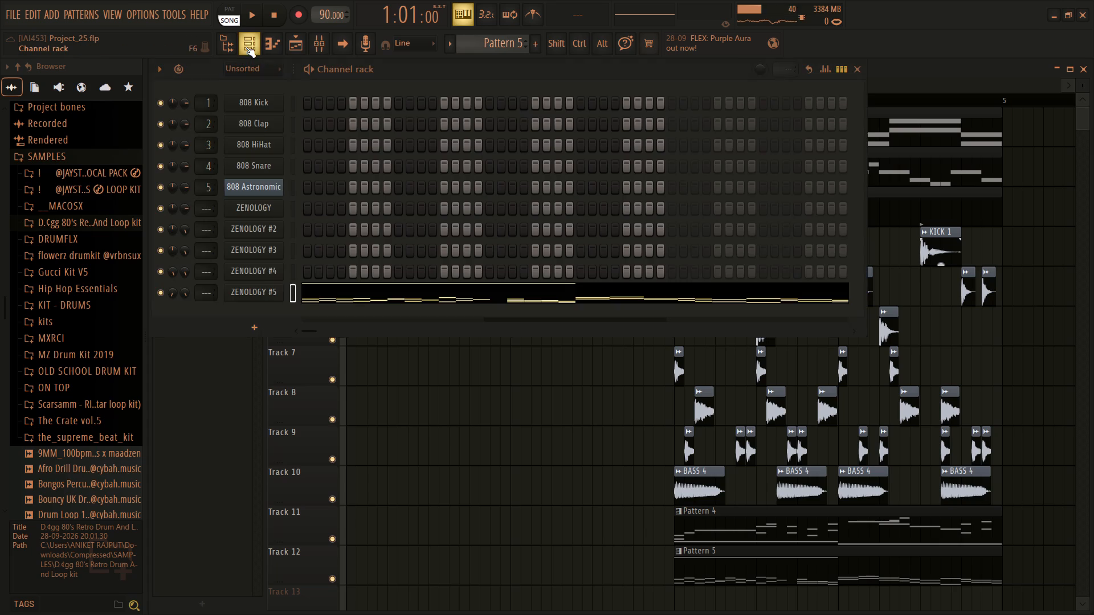
right_click(173, 276)
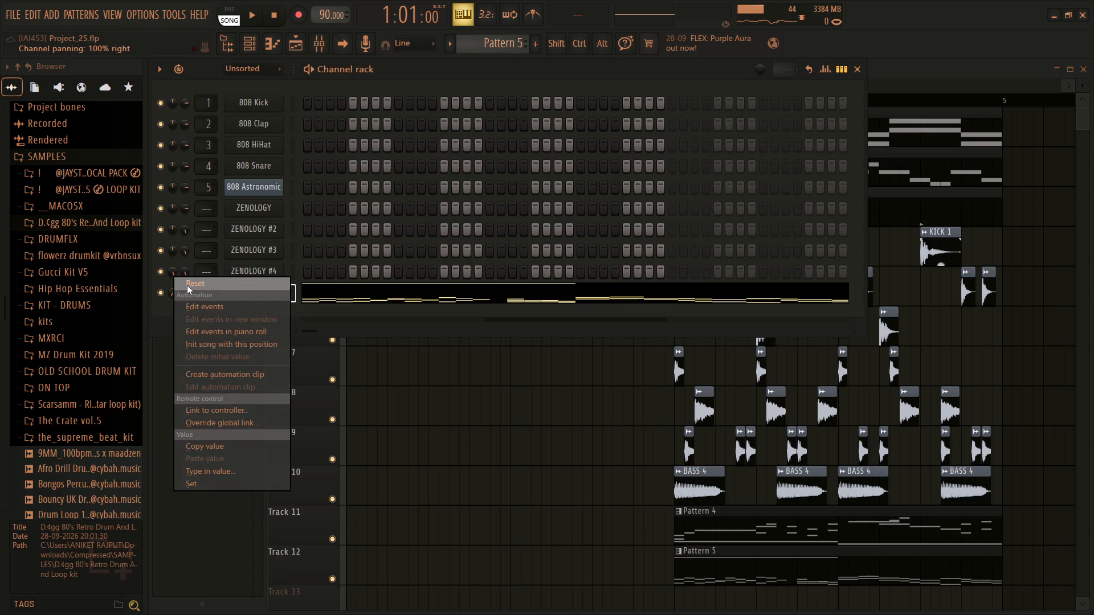
click(190, 281)
right_click(172, 293)
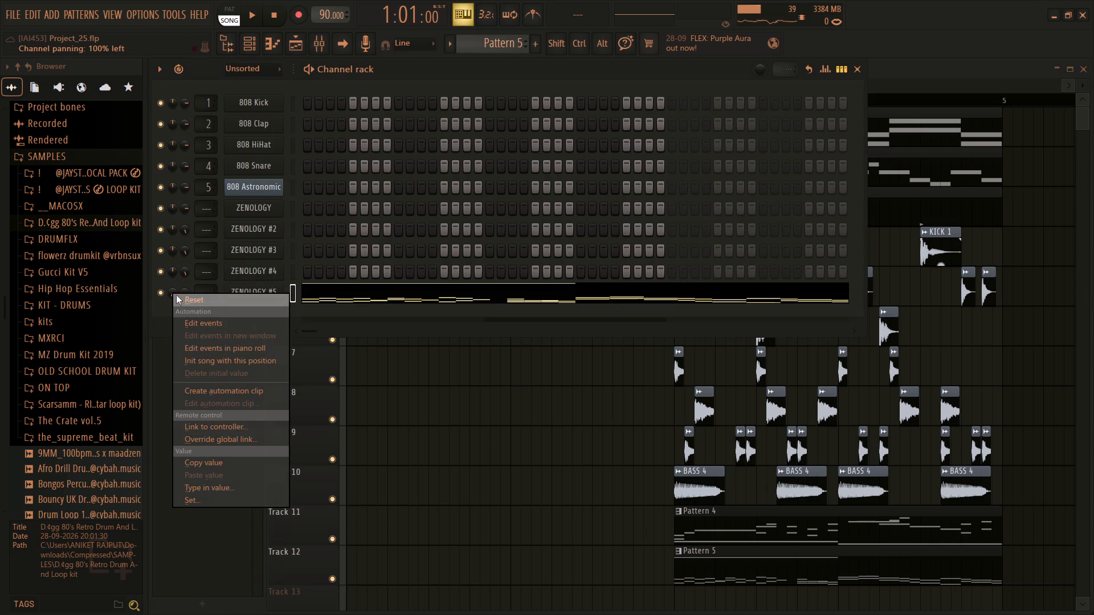
click(179, 297)
click(195, 384)
Play the arrangement from bar 1 to hear the new intro lead into bar 3.
drag(356, 102, 308, 99)
key(space)
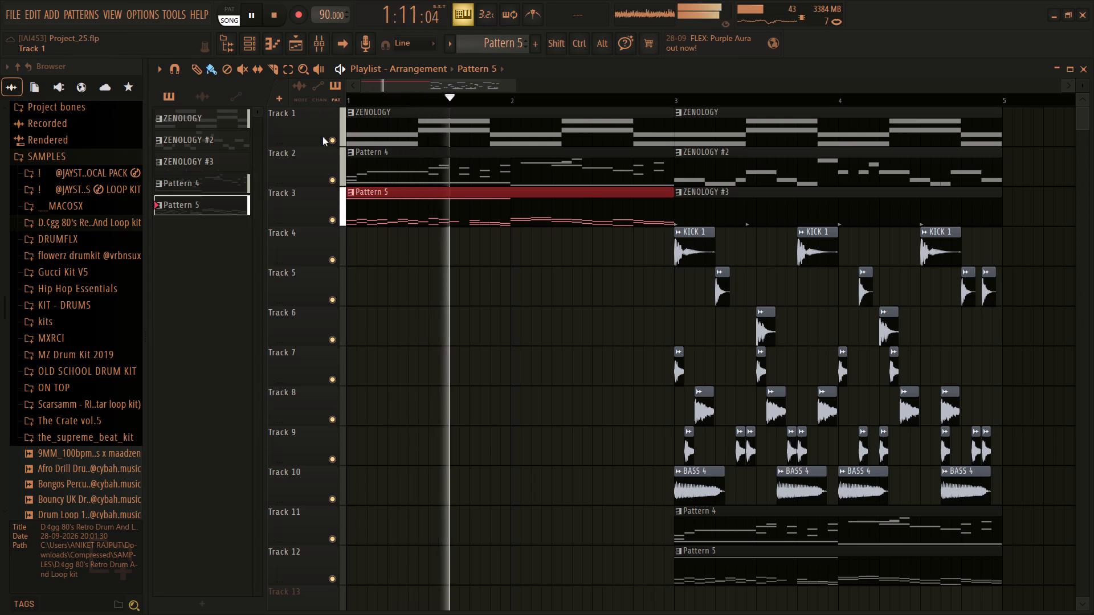
click(203, 342)
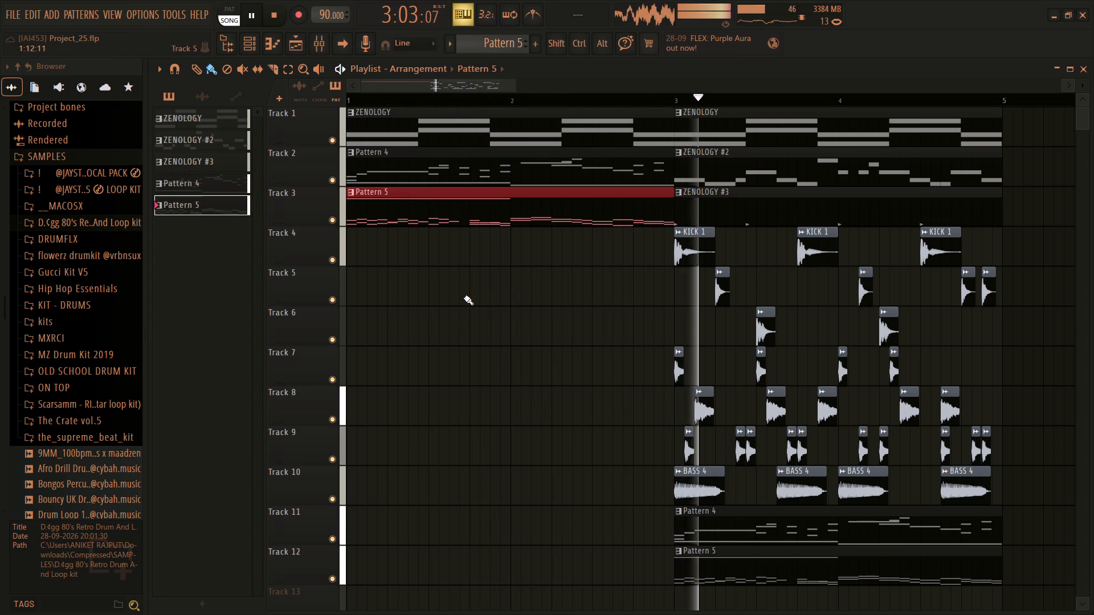
scroll(635, 360, right, 1)
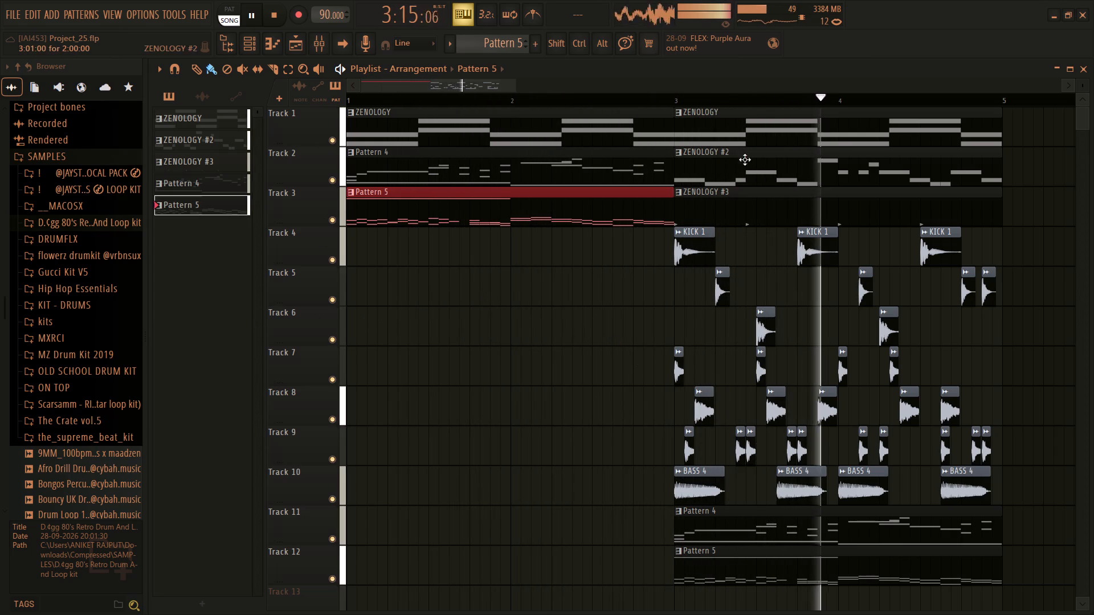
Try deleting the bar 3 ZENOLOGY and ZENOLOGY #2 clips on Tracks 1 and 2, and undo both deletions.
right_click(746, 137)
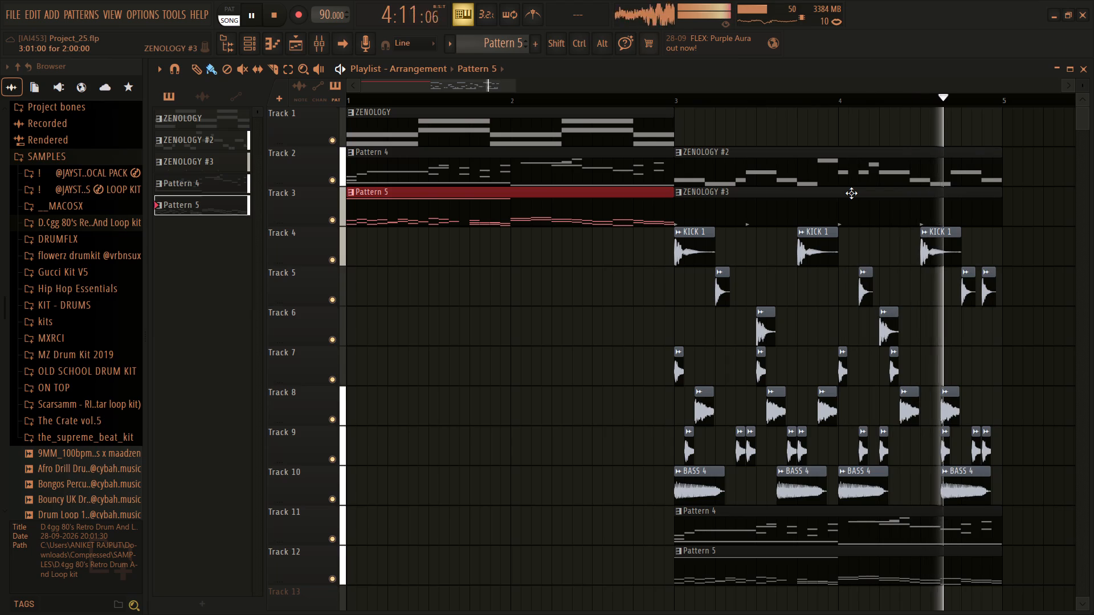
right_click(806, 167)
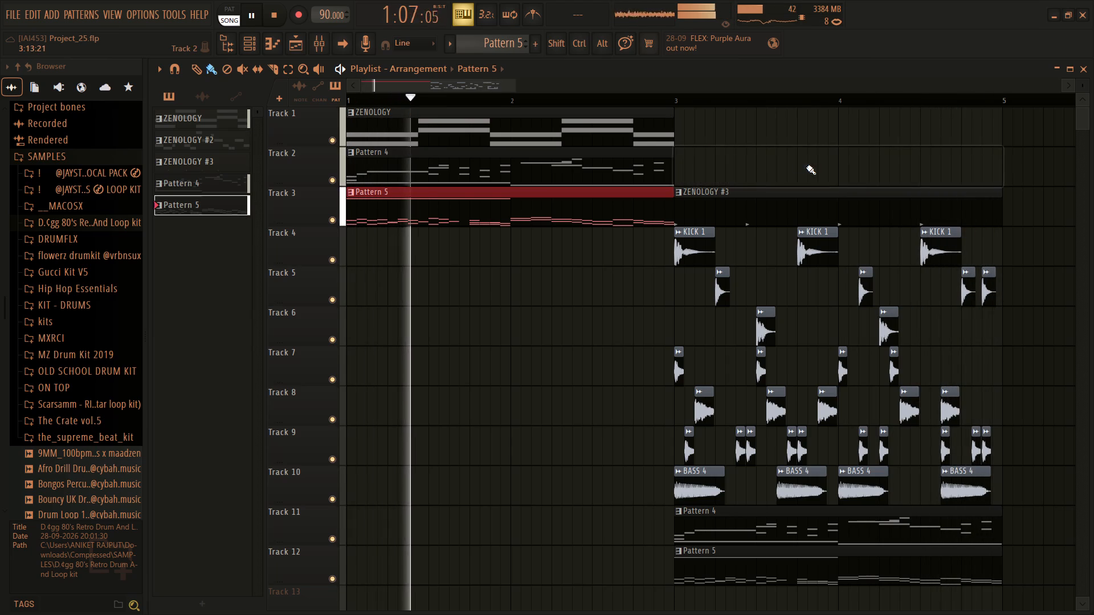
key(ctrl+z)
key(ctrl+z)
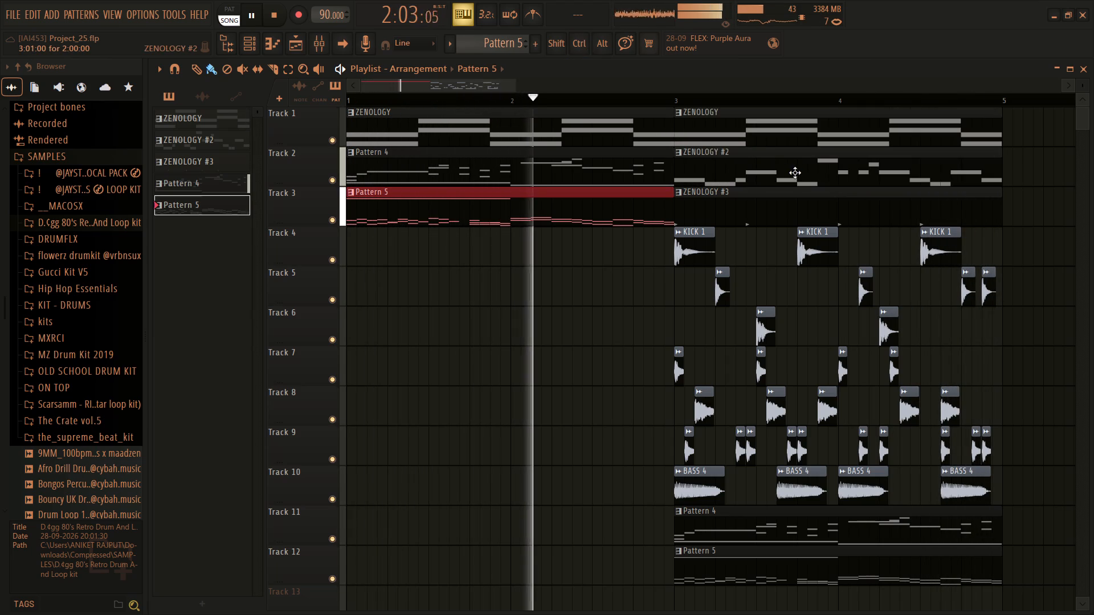
Delete the ZENOLOGY #2 clip at bar 3 on Track 2.
right_click(795, 173)
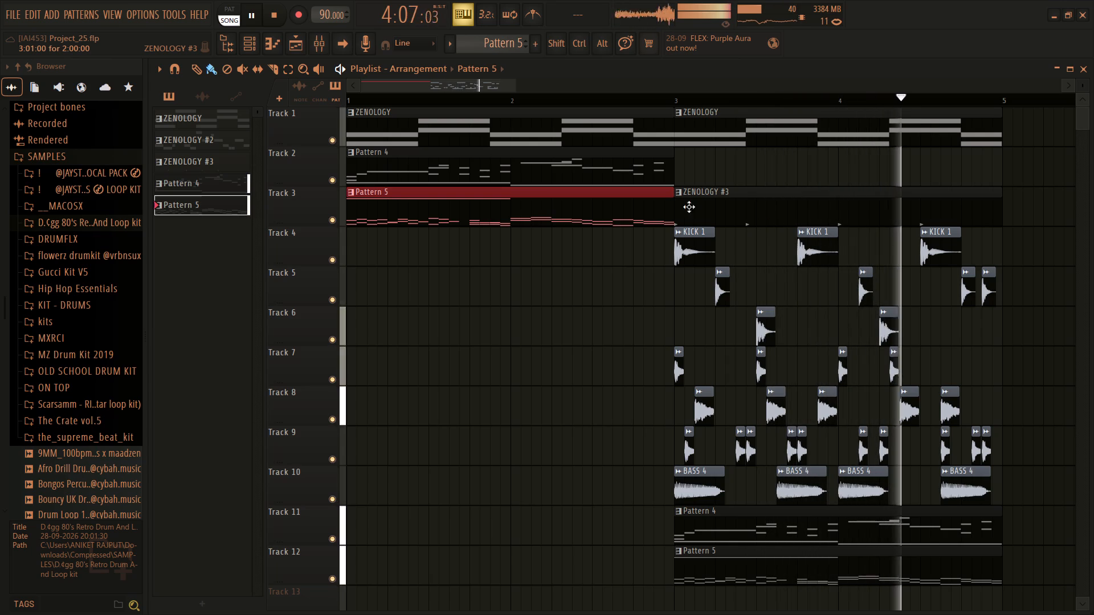
Check the Channel rack while the arrangement keeps playing and return to the Playlist.
scroll(595, 301, down, 1)
scroll(595, 301, up, 2)
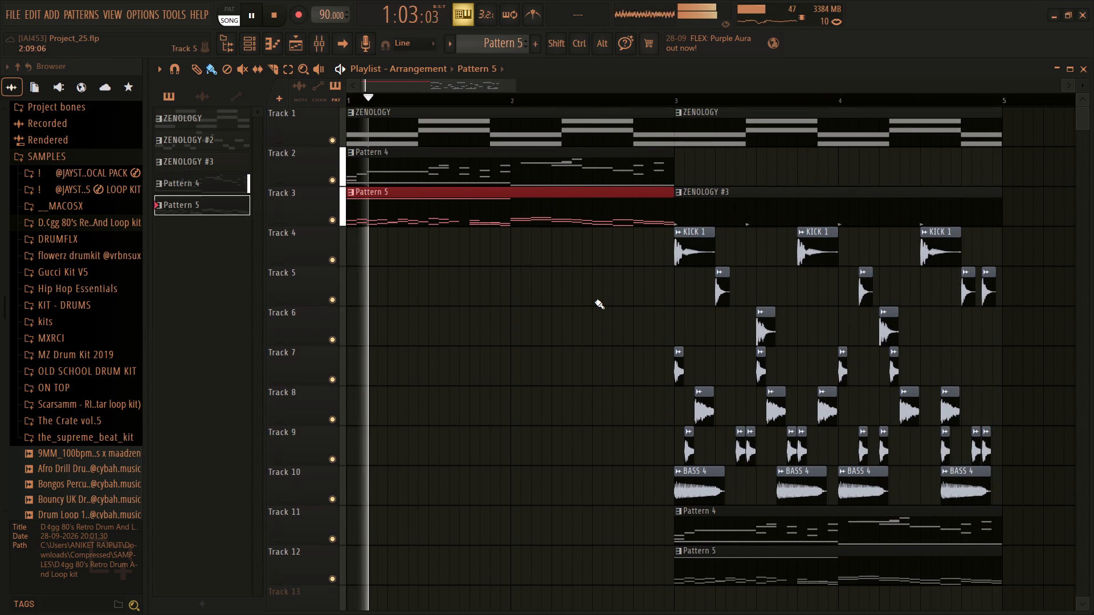
click(248, 47)
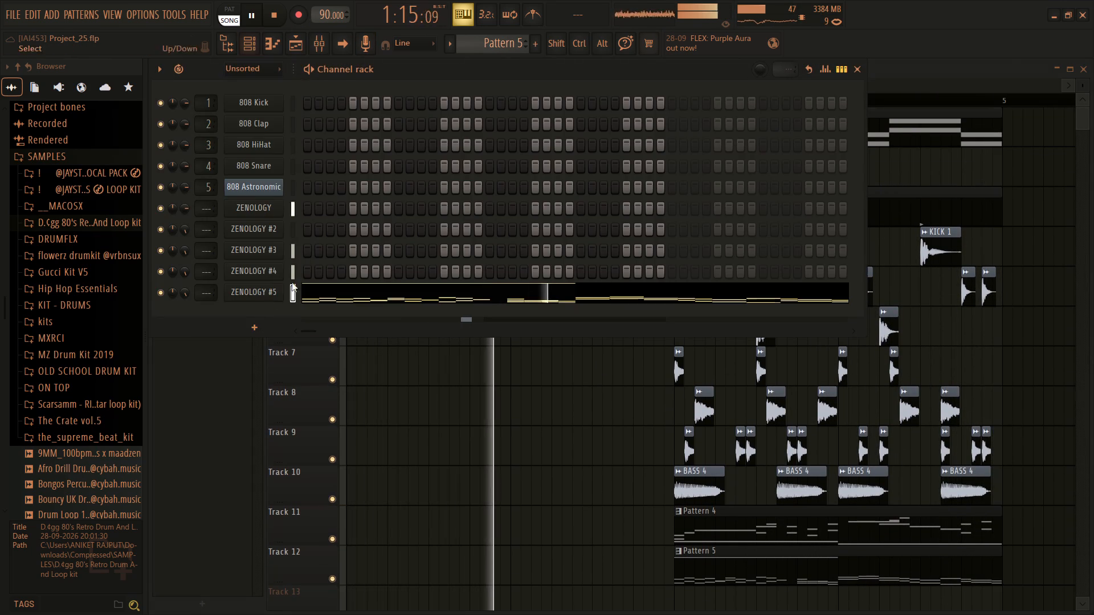
click(202, 359)
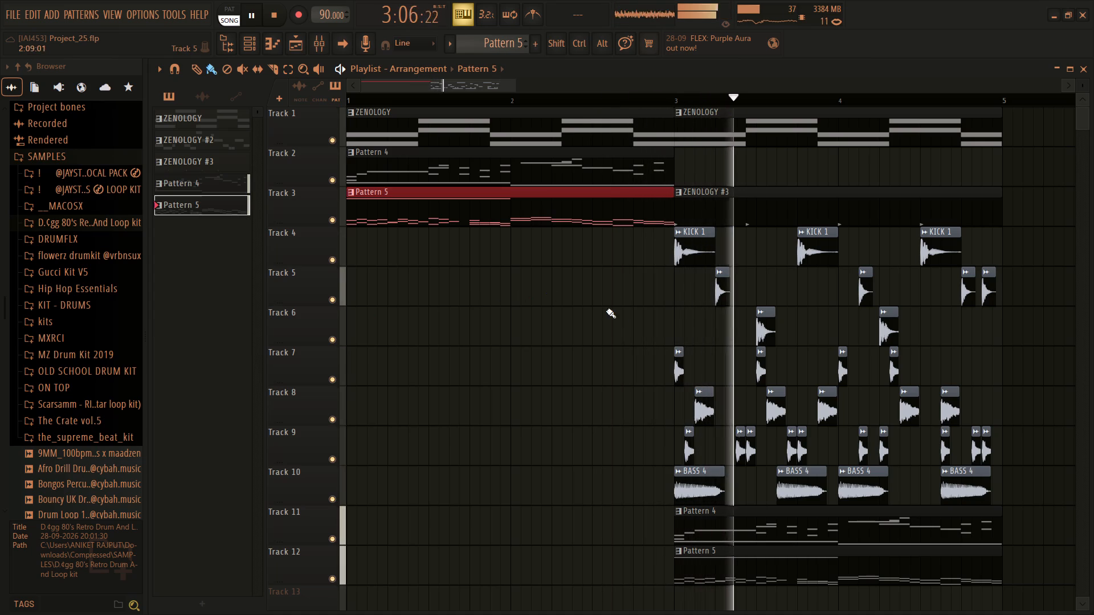
Move all bar 3–4 clips on Tracks 3 to 12, from ZENOLOGY #3 down to Pattern 5, so they start at bar 5.
scroll(671, 336, left, 3)
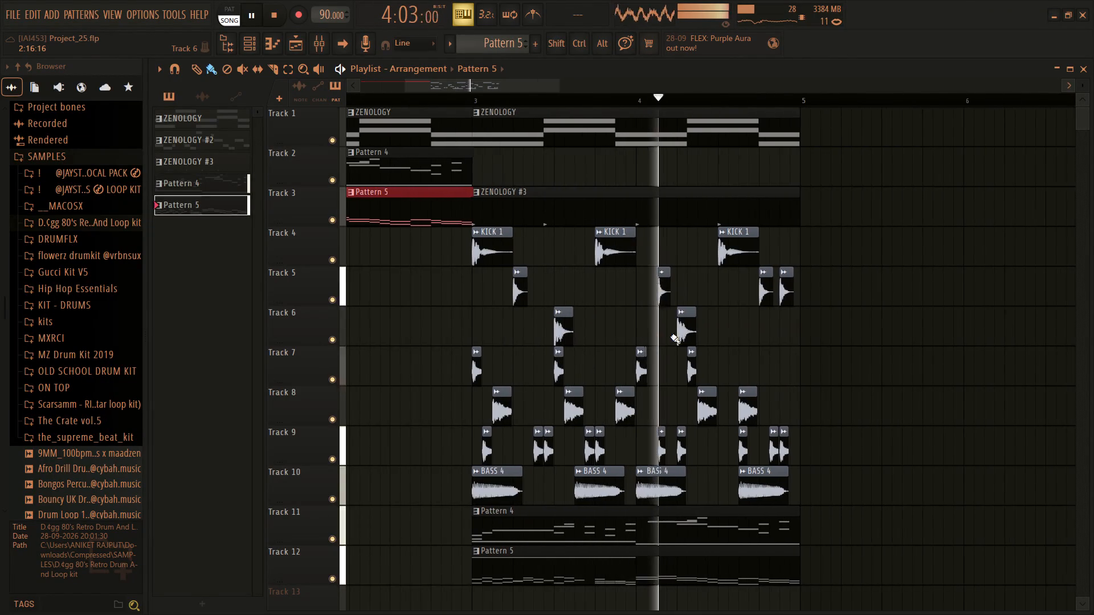
ctrl+scroll(671, 336, down, 7)
scroll(814, 348, right, 2)
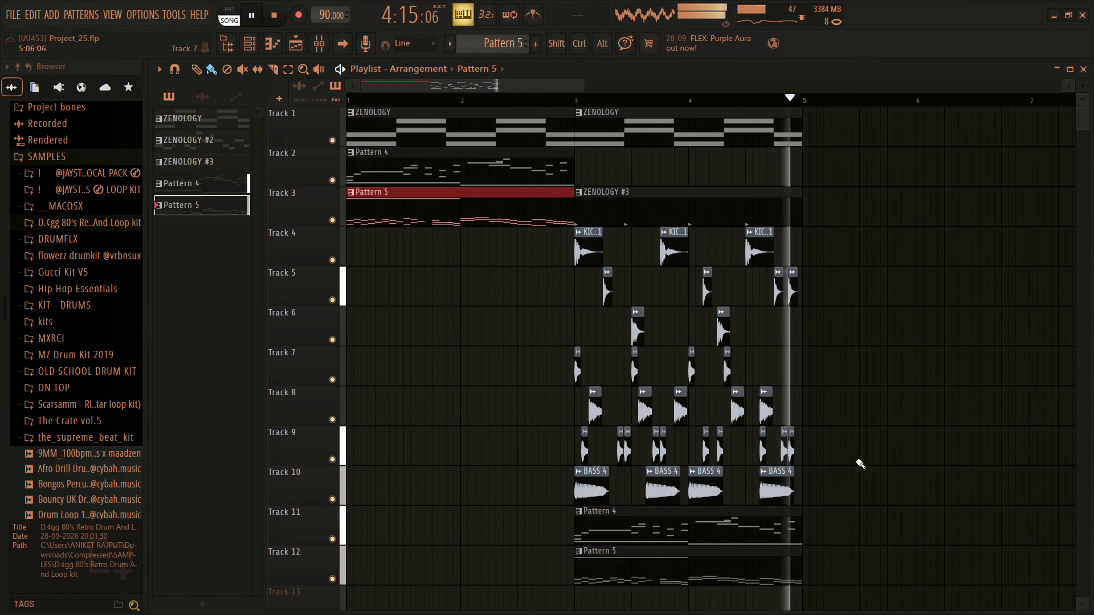
ctrl+drag(836, 585, 586, 208)
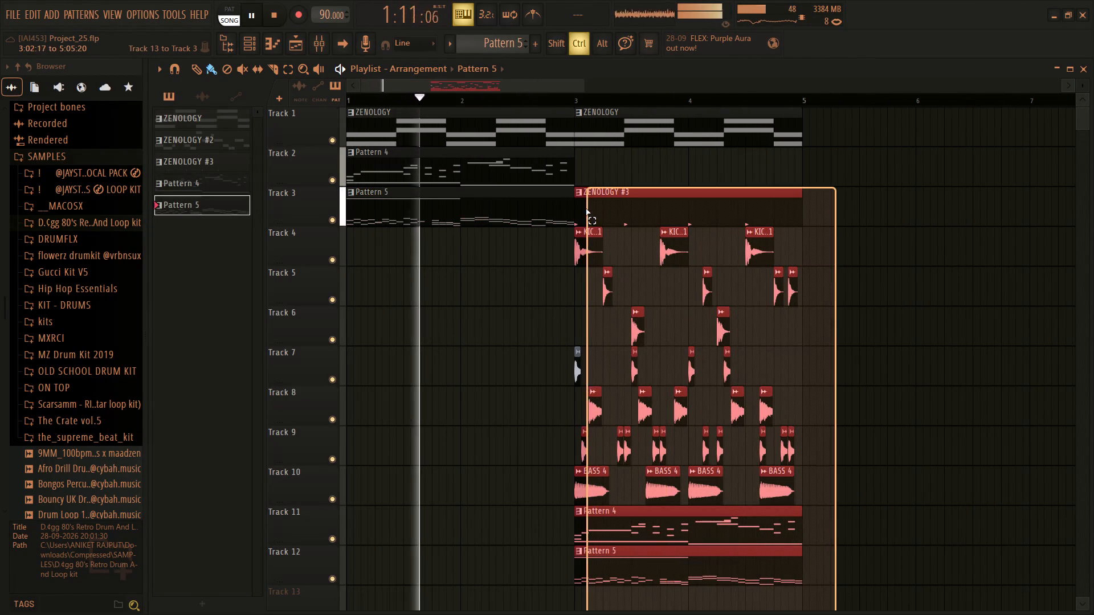
ctrl+drag(586, 208, 577, 218)
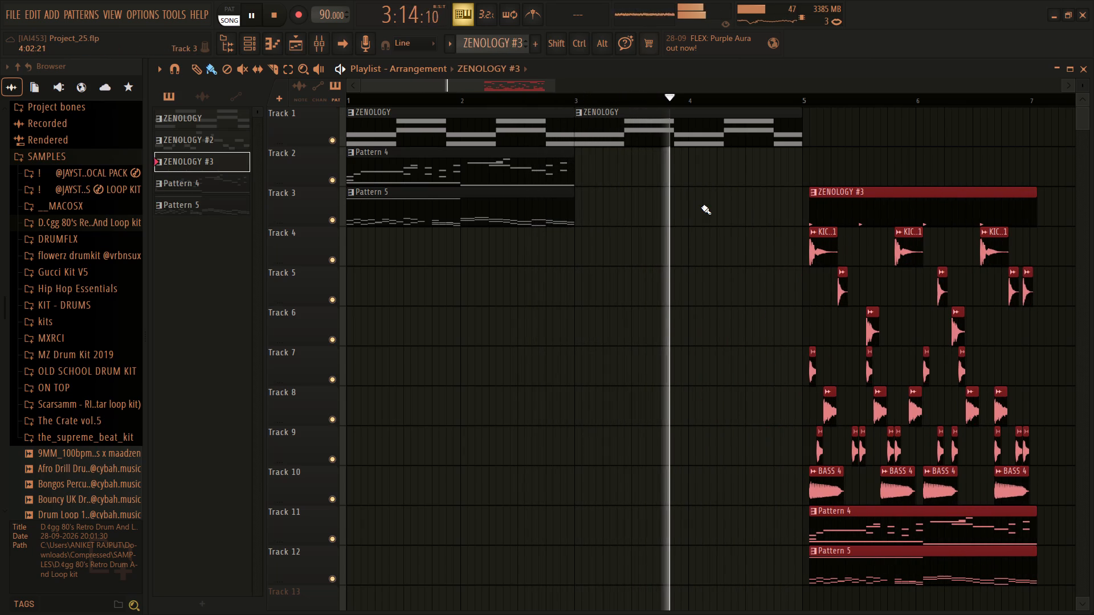
drag(834, 213, 828, 209)
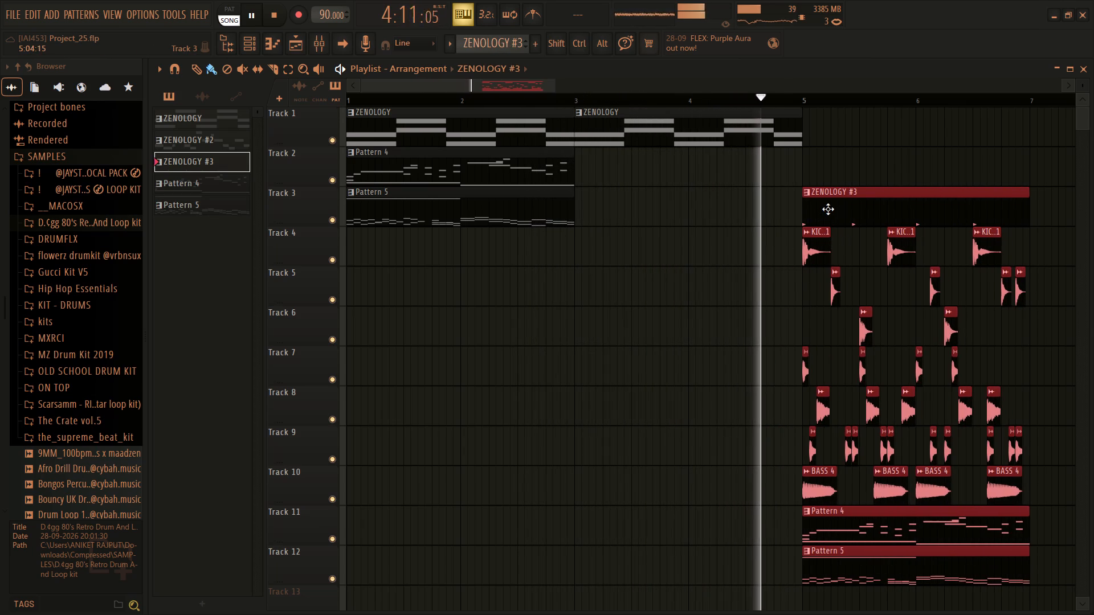
drag(828, 209, 828, 210)
Duplicate the bar 1 Pattern 4 and Pattern 5 clips on Tracks 2 and 3 to bar 3.
ctrl+drag(591, 258, 454, 172)
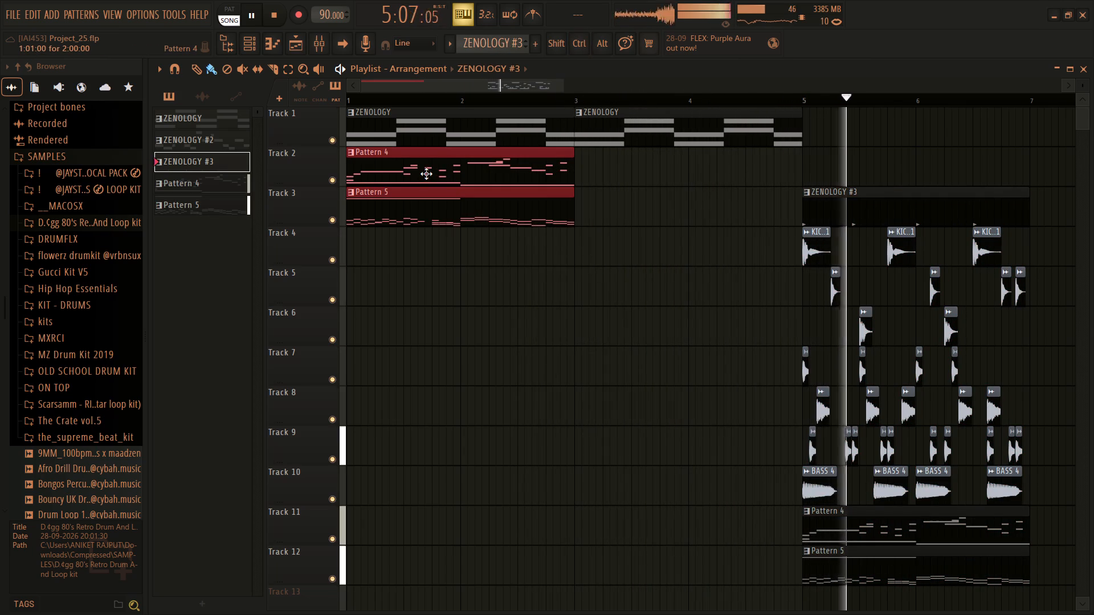
shift+drag(426, 174, 664, 196)
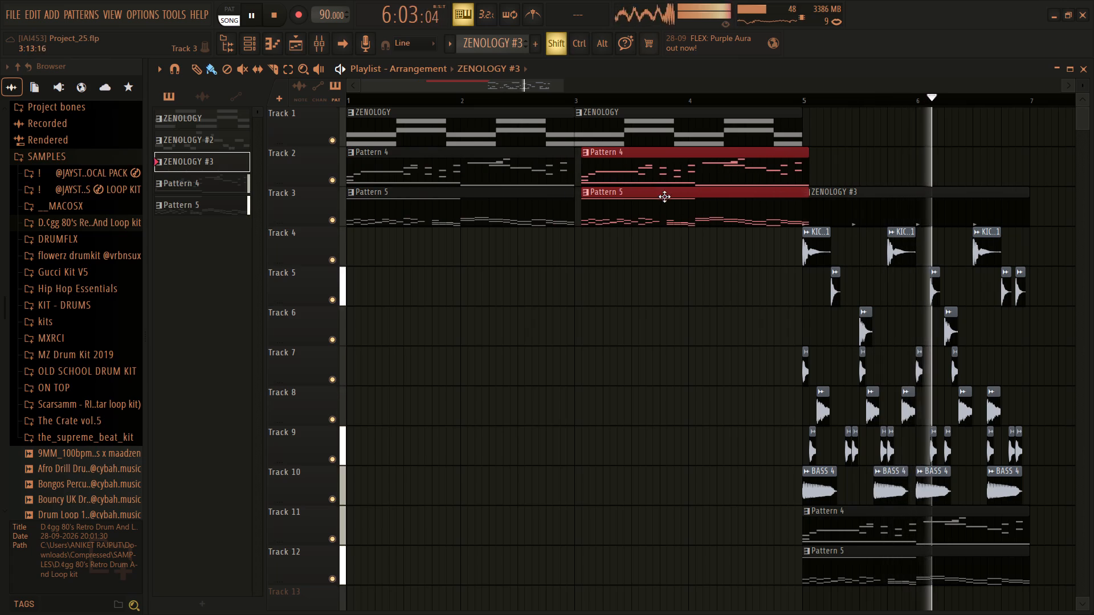
shift+drag(664, 196, 655, 202)
Play the arrangement from bar 1 through the extended intro into bar 5, glancing at the Channel rack along the way.
drag(373, 98, 270, 146)
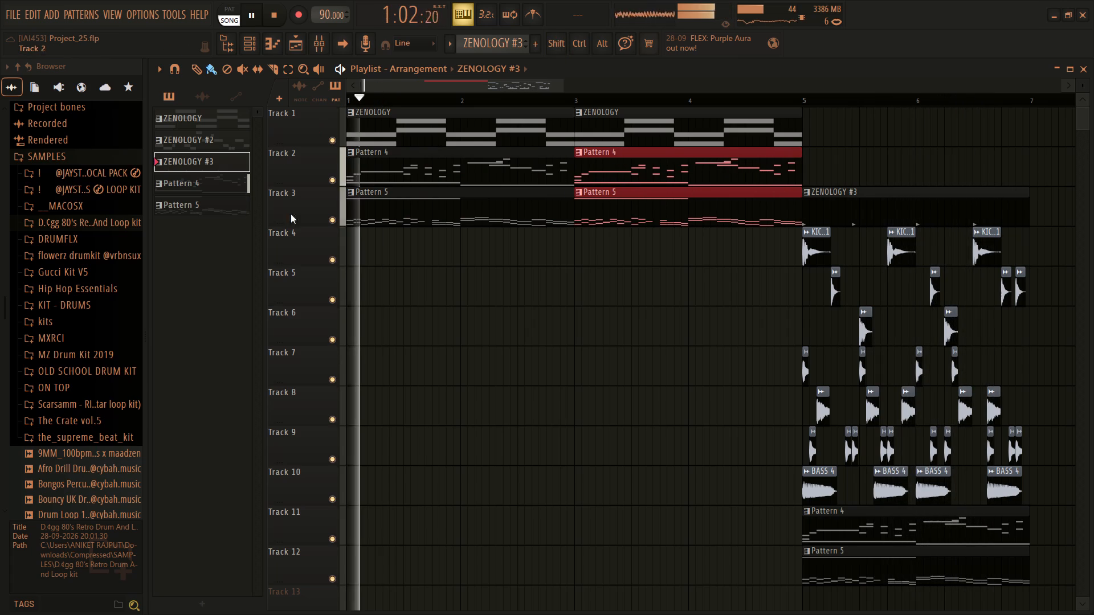
click(215, 383)
click(707, 338)
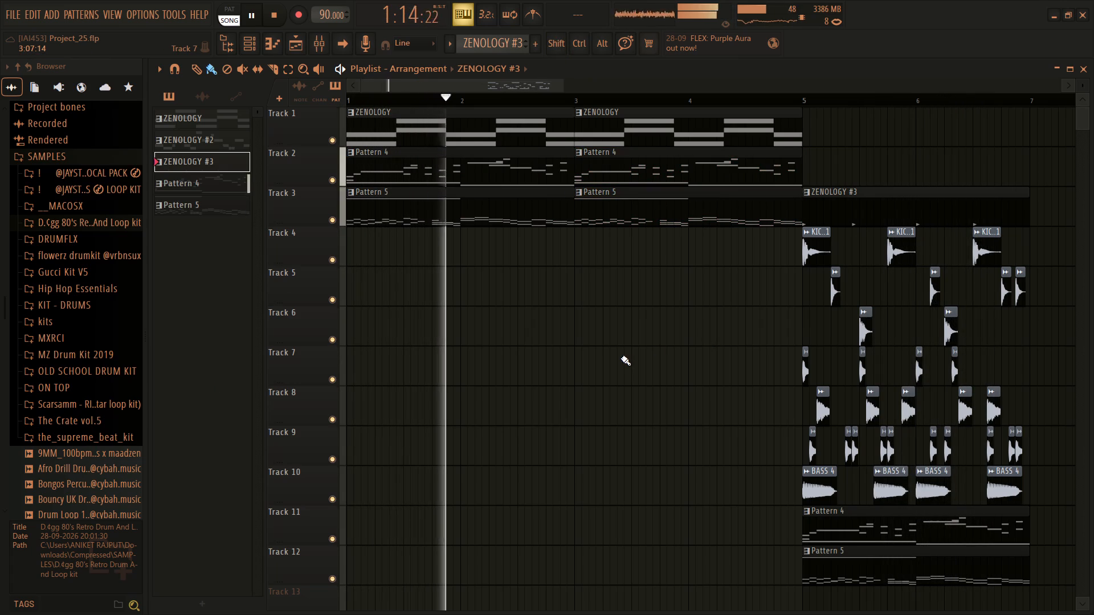
scroll(621, 358, left, 2)
ctrl+scroll(621, 358, up, 3)
scroll(621, 358, right, 6)
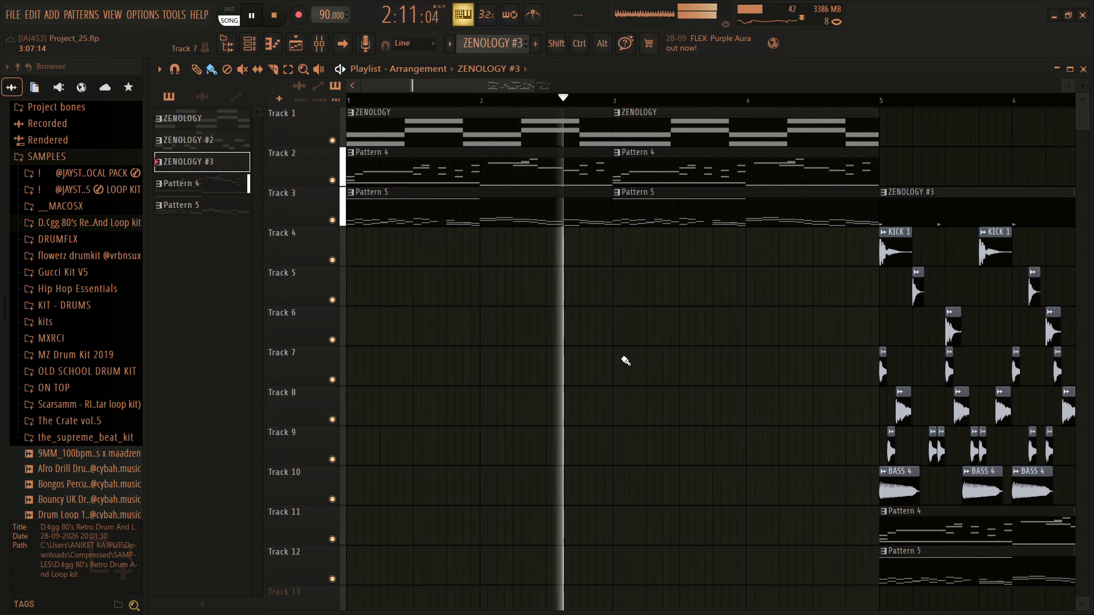
scroll(621, 358, right, 3)
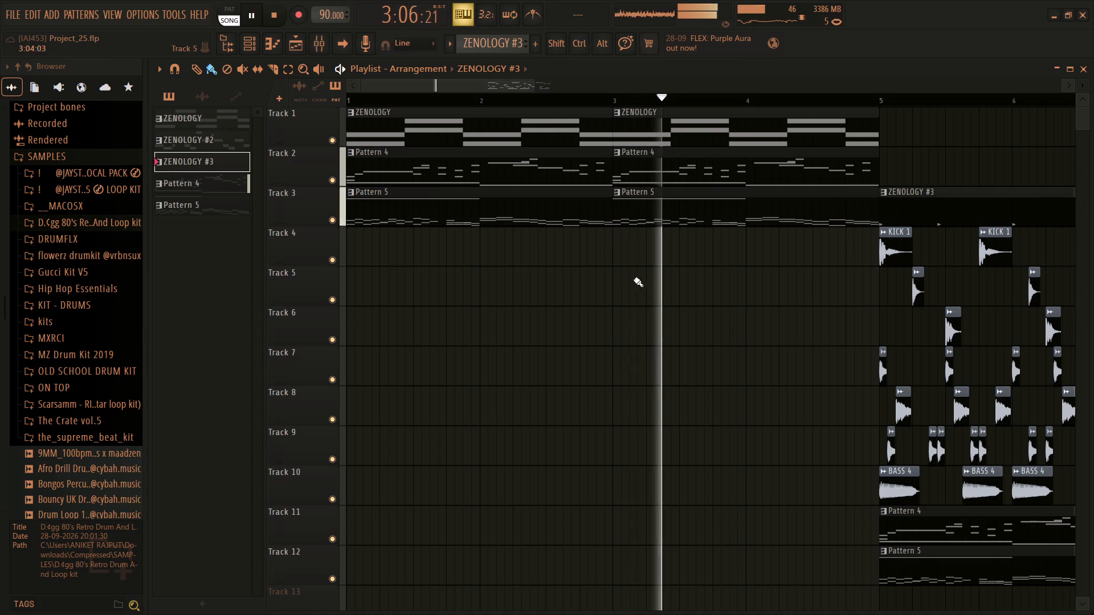
click(244, 41)
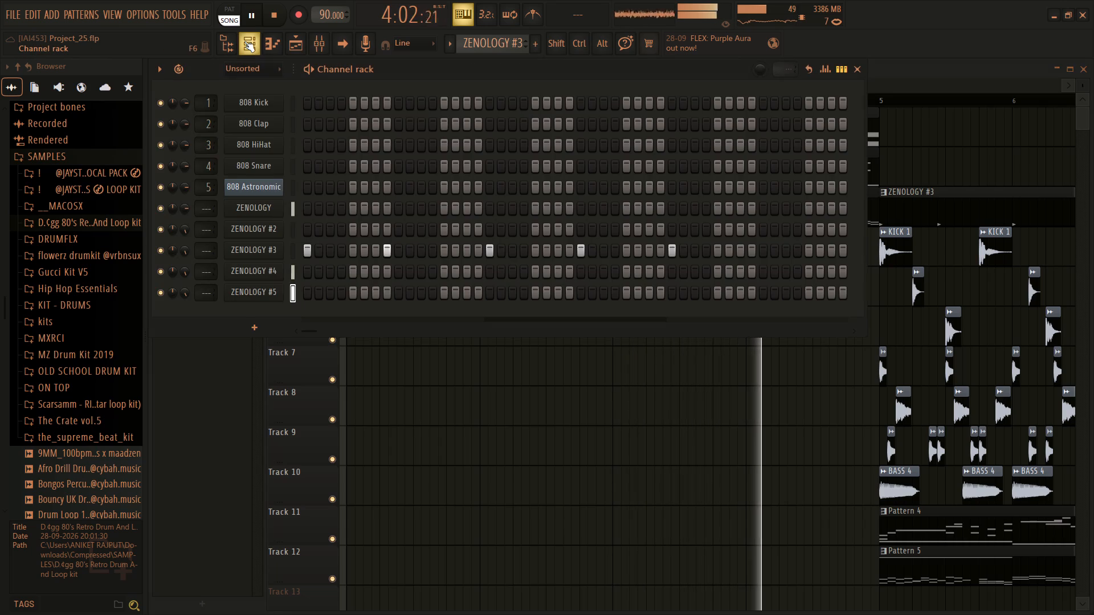
click(244, 41)
scroll(583, 282, left, 2)
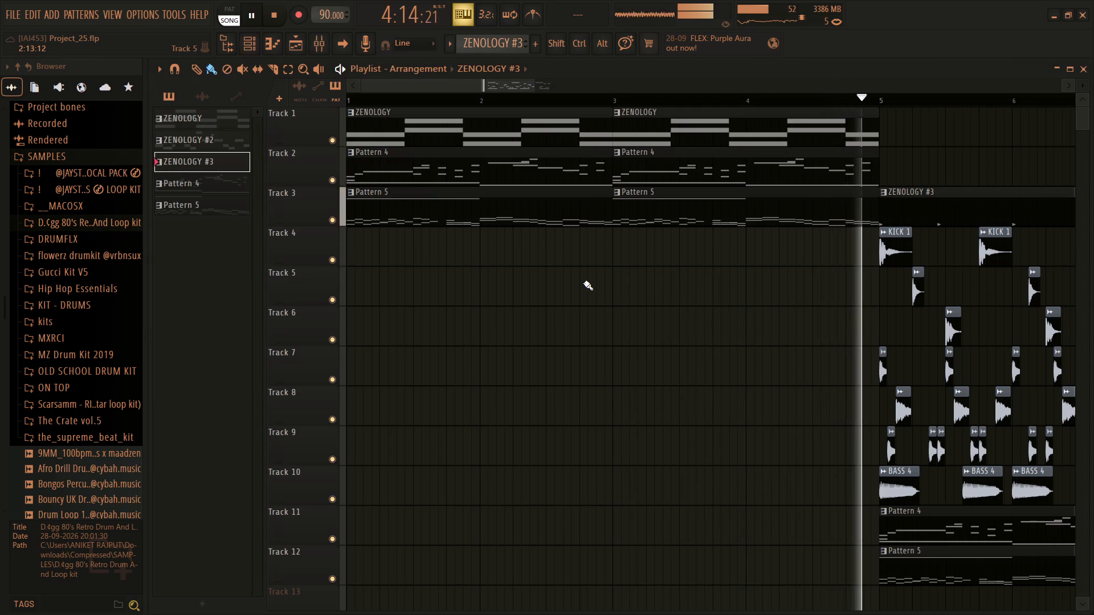
scroll(583, 282, left, 7)
ctrl+scroll(583, 282, down, 3)
ctrl+scroll(583, 282, up, 4)
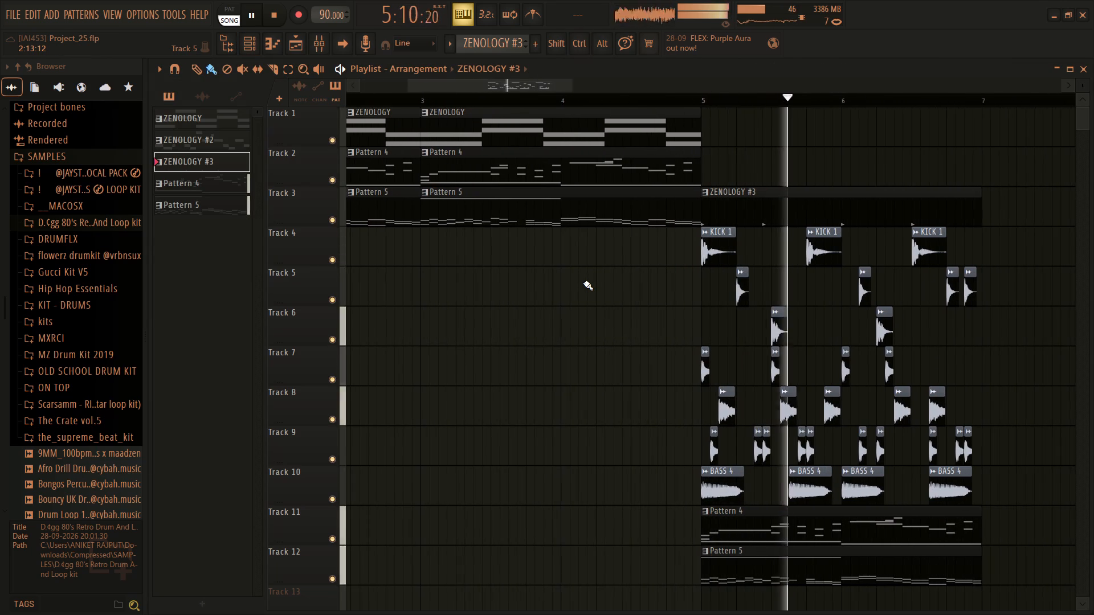
scroll(583, 282, right, 3)
scroll(583, 282, down, 4)
scroll(583, 282, up, 20)
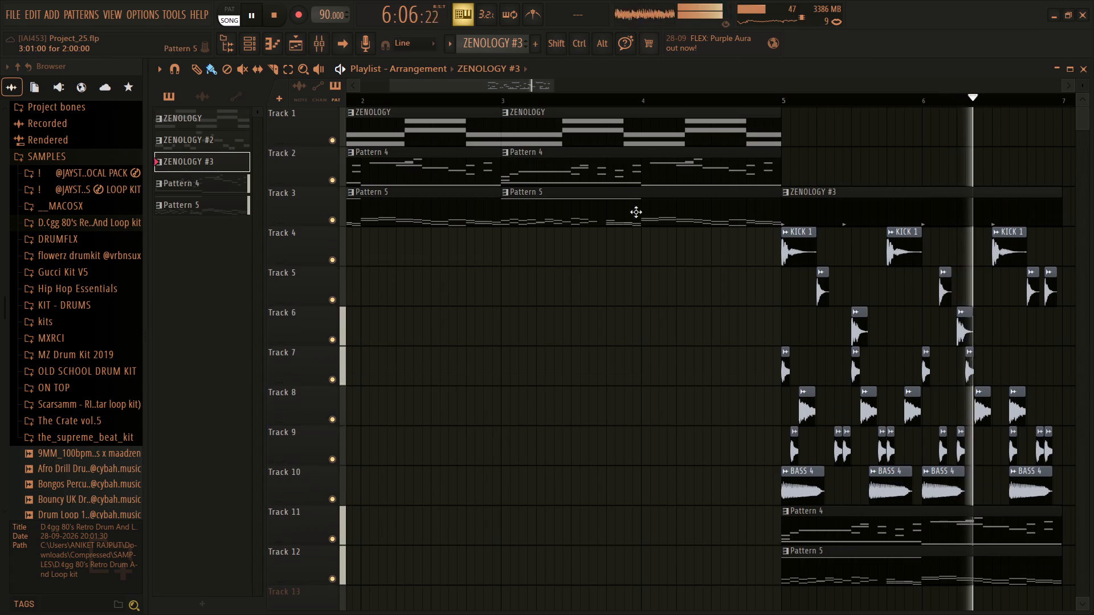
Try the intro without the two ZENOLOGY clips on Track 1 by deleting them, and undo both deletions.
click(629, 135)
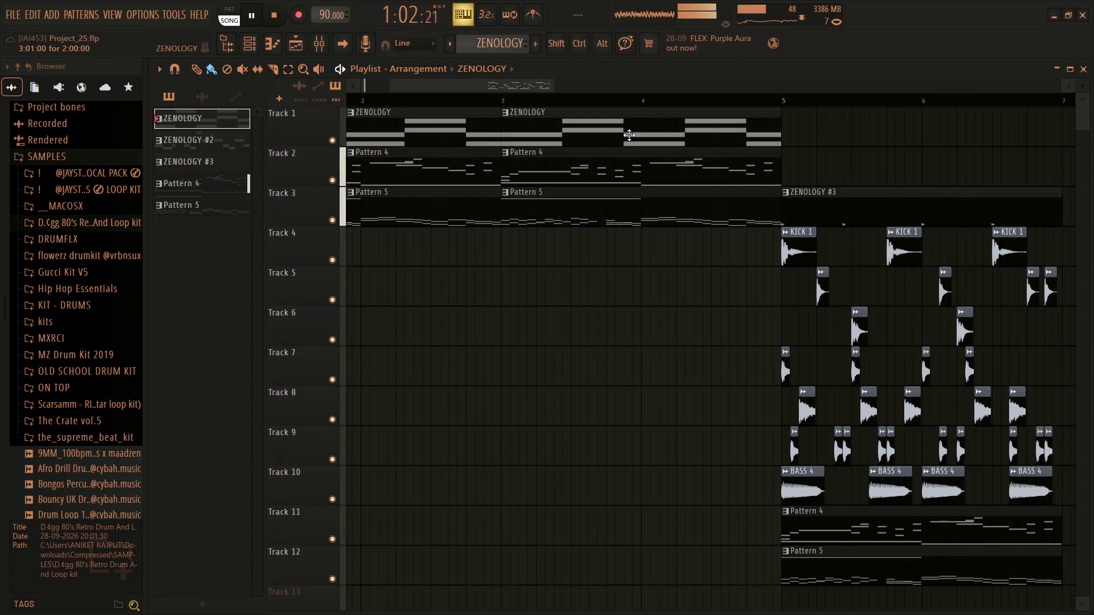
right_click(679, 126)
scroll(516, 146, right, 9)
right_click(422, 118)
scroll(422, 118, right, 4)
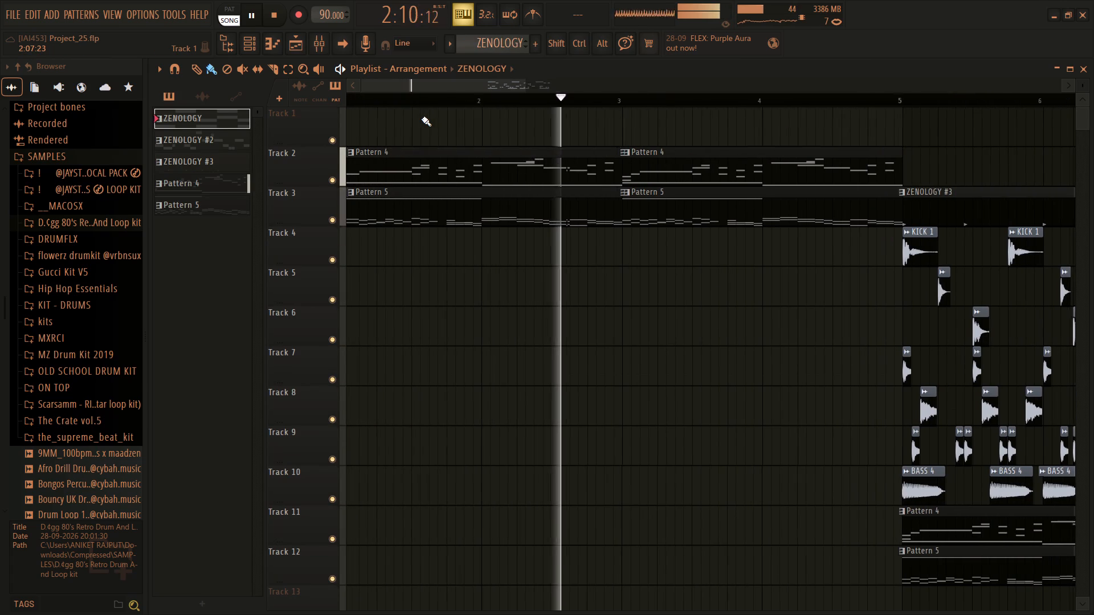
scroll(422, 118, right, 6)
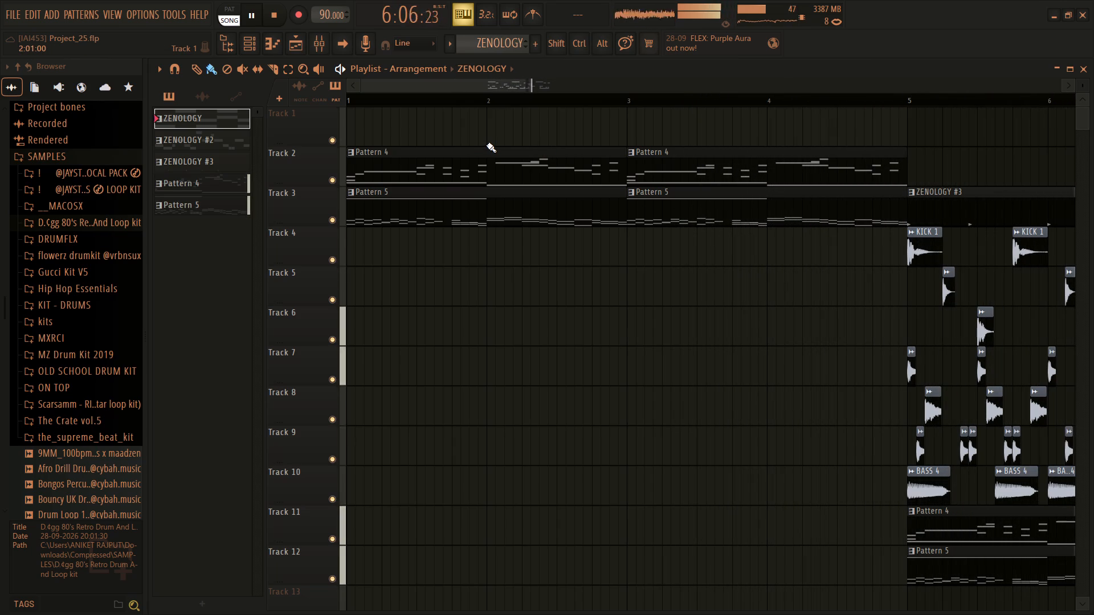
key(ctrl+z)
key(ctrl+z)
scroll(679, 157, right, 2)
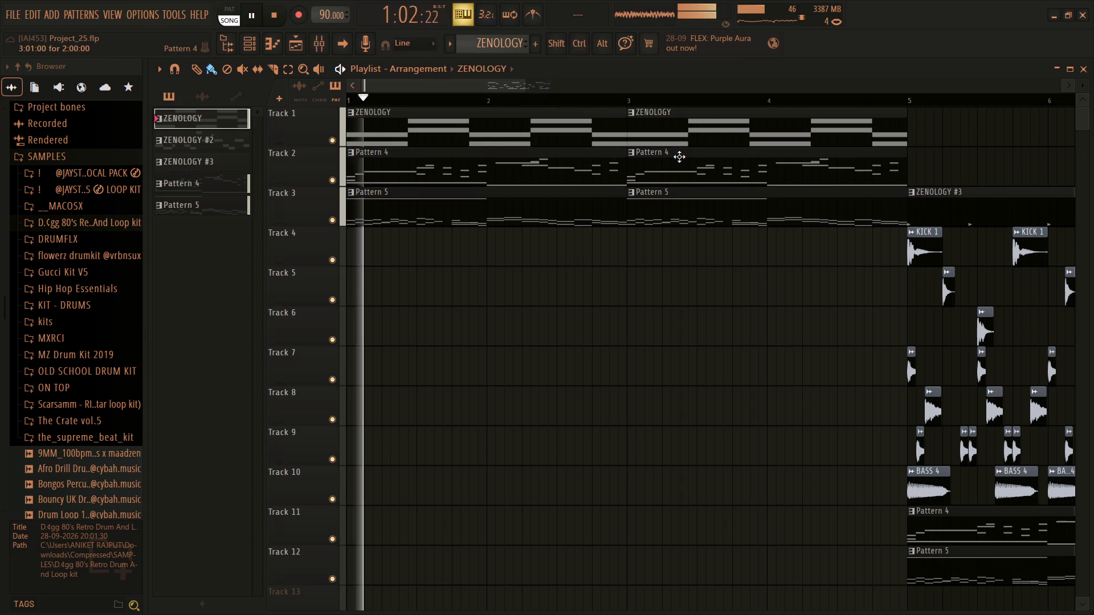
Duplicate the whole bar 5–6 section on Tracks 3 to 12, placing the copy just after bar 7 begins.
scroll(679, 157, left, 8)
scroll(679, 157, down, 1)
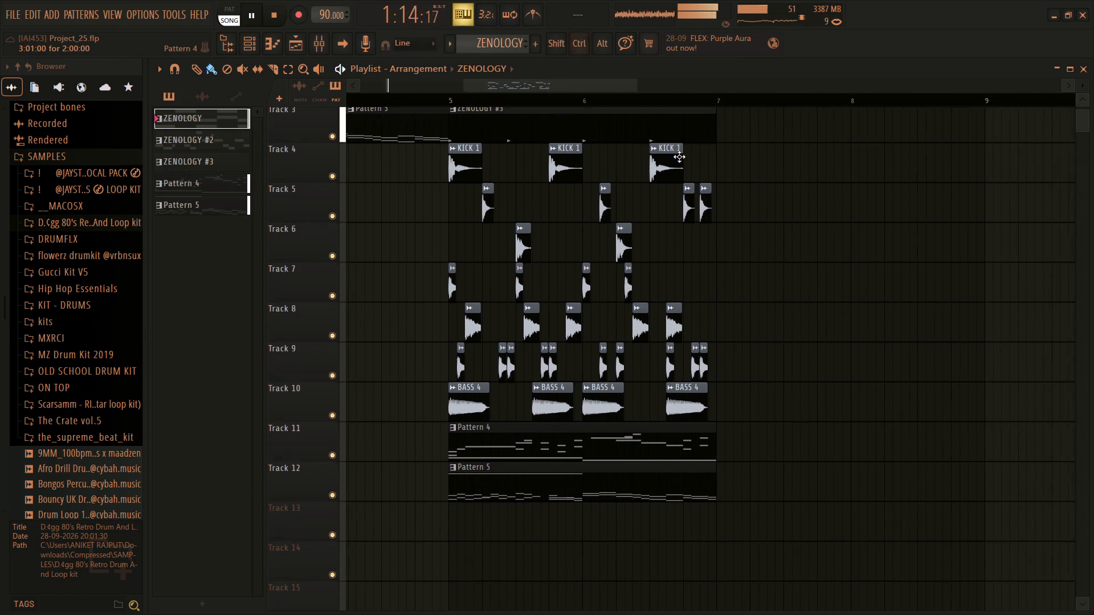
scroll(679, 157, down, 1)
scroll(679, 157, up, 3)
scroll(679, 157, down, 1)
ctrl+drag(880, 550, 595, 155)
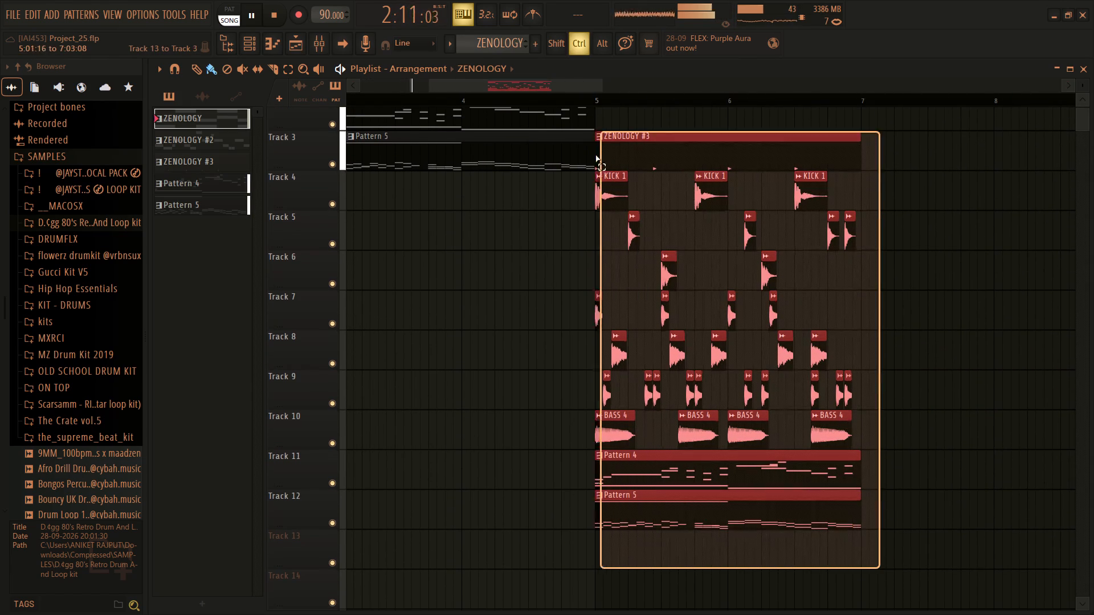
ctrl+drag(595, 155, 598, 77)
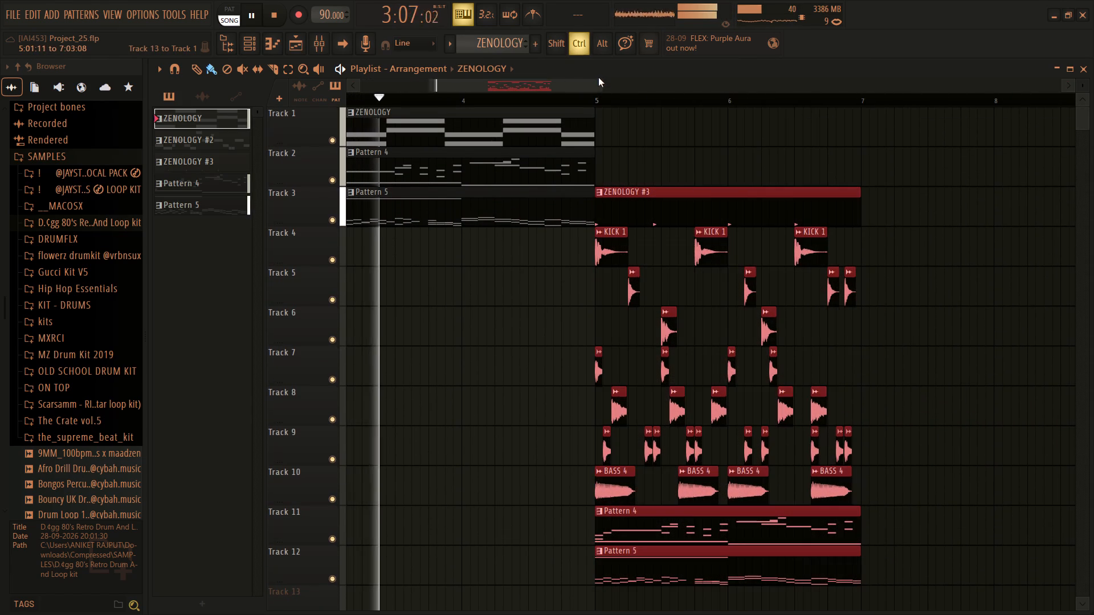
shift+drag(624, 210, 847, 265)
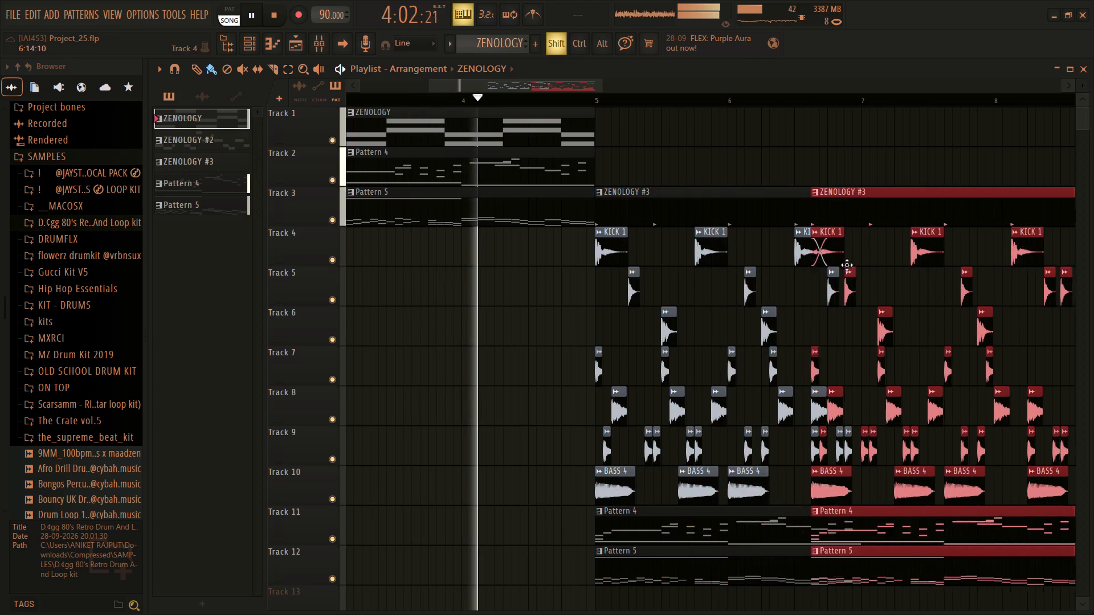
shift+drag(847, 265, 904, 292)
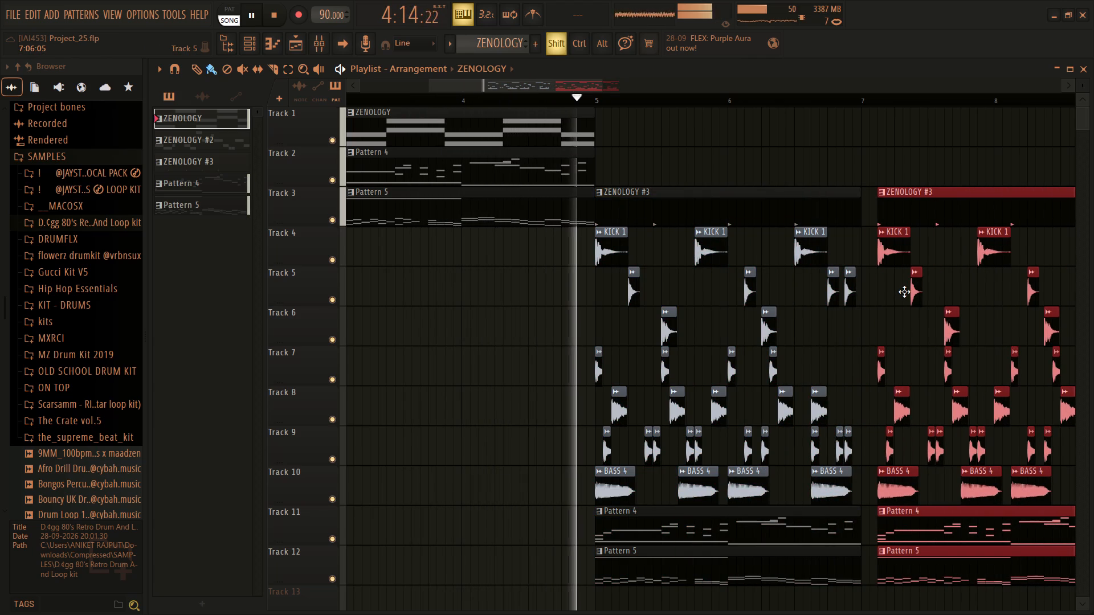
shift+drag(904, 292, 904, 290)
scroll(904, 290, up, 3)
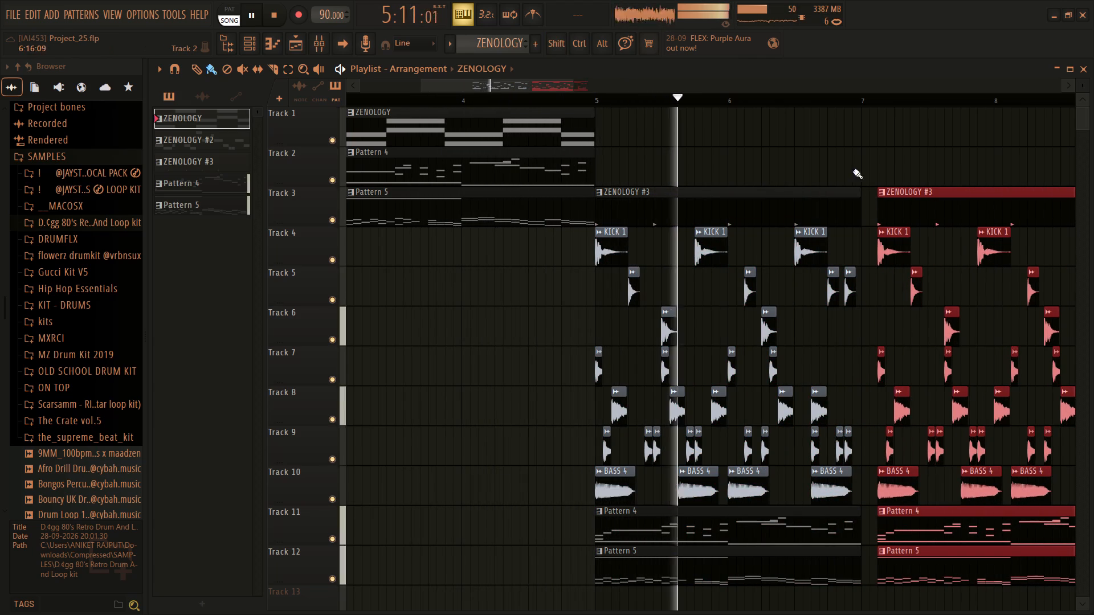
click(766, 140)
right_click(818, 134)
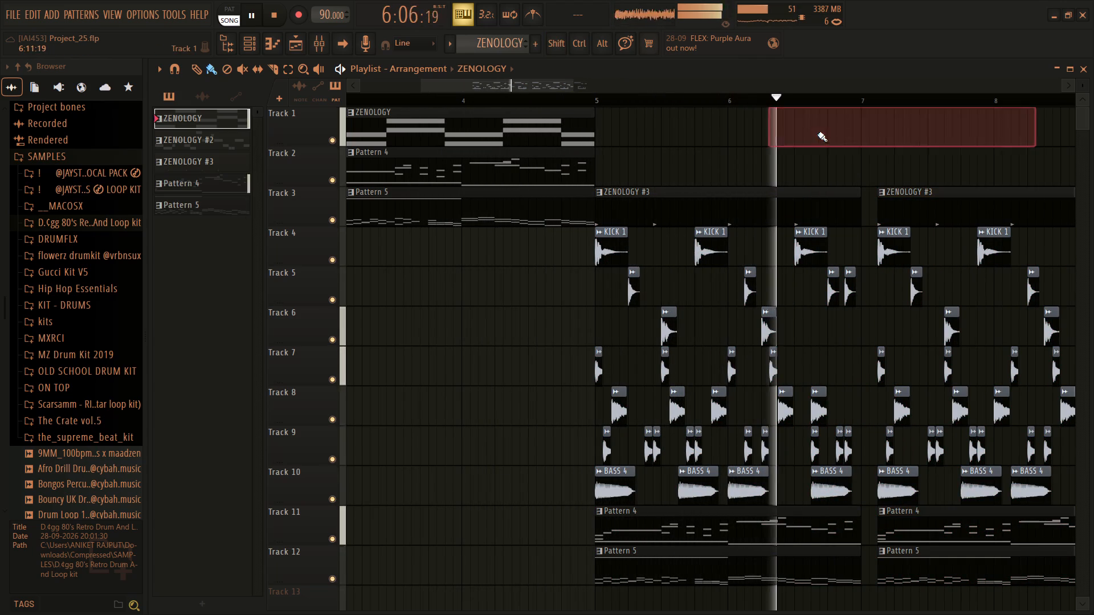
Add ZENOLOGY #2 on Track 2 and ZENOLOGY on Track 1, both aligned with the start of the copied section after bar 7.
drag(210, 140, 888, 159)
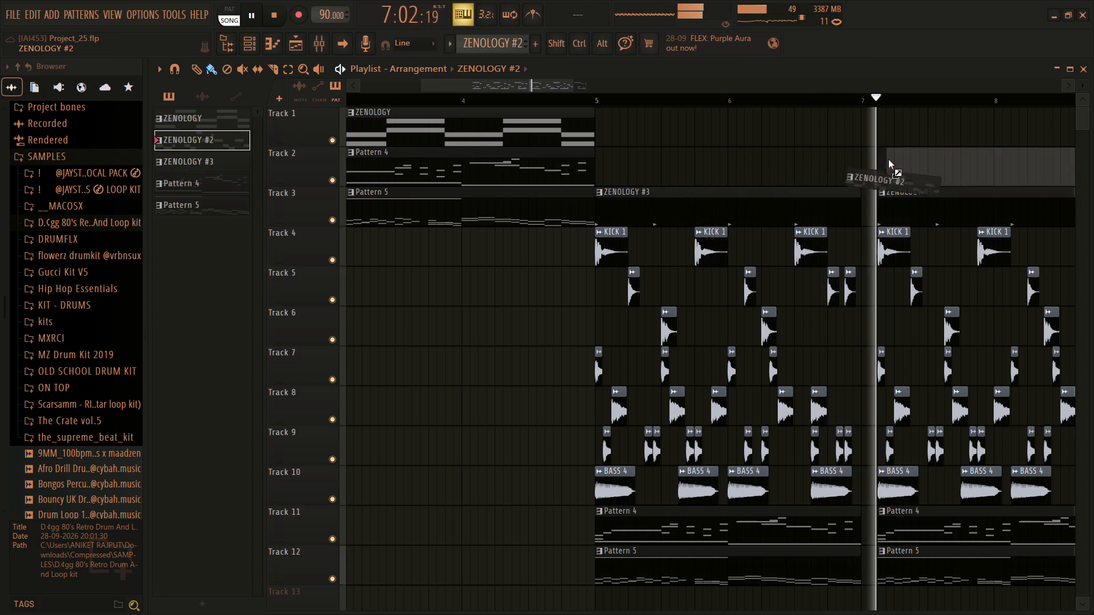
drag(888, 159, 879, 170)
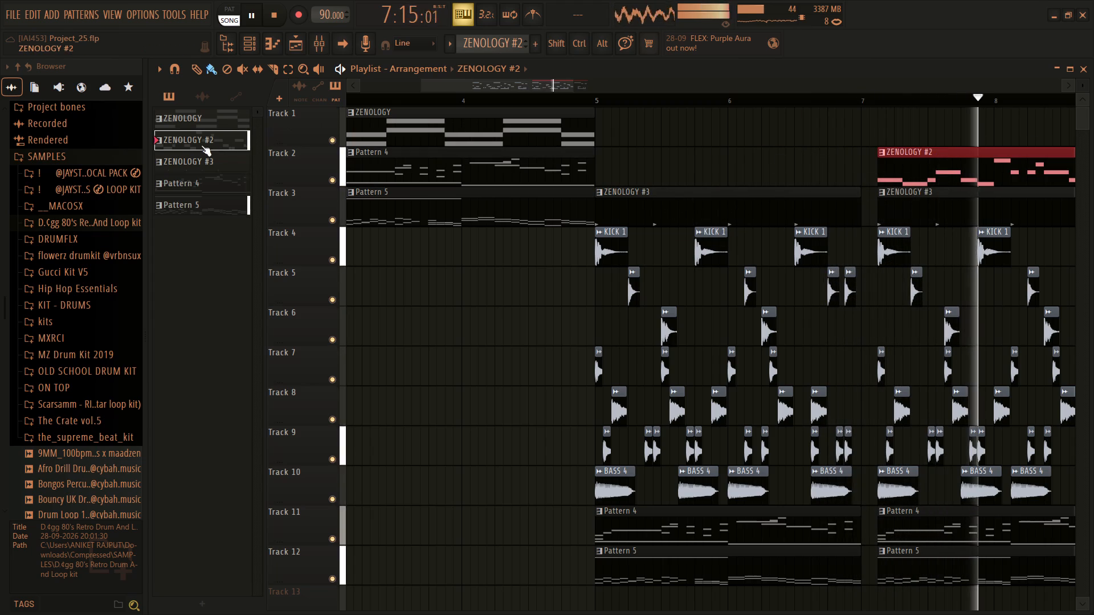
click(181, 127)
drag(181, 127, 333, 100)
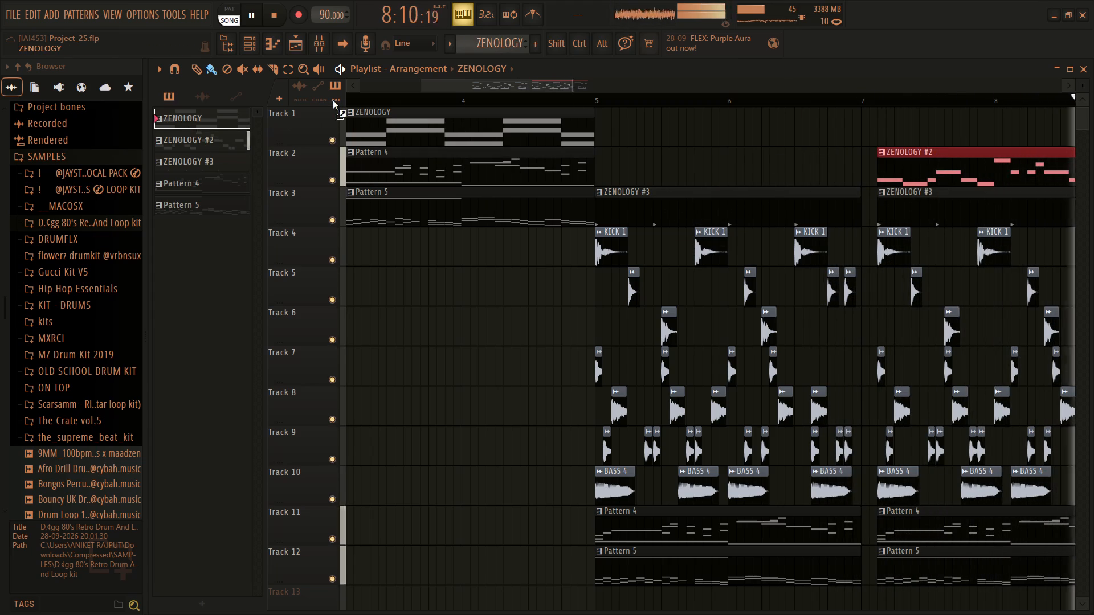
drag(333, 100, 877, 134)
Export the full song as a wave file named Project_25 into the Downloads folder and start the render.
scroll(834, 198, left, 4)
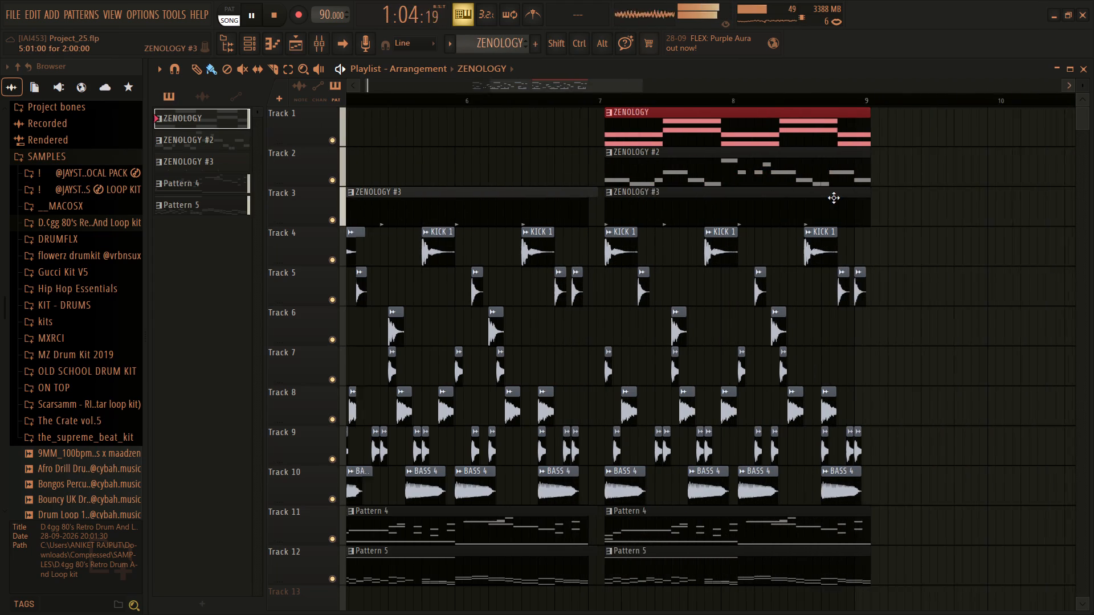
ctrl+scroll(834, 198, down, 4)
scroll(834, 198, right, 7)
ctrl+scroll(834, 198, up, 3)
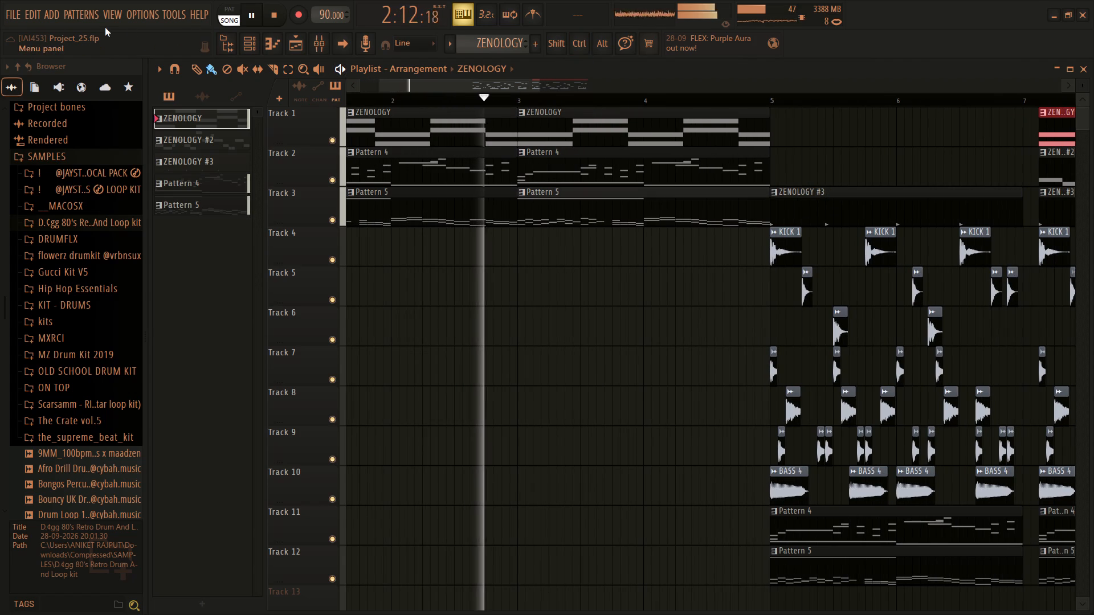
click(17, 18)
click(52, 180)
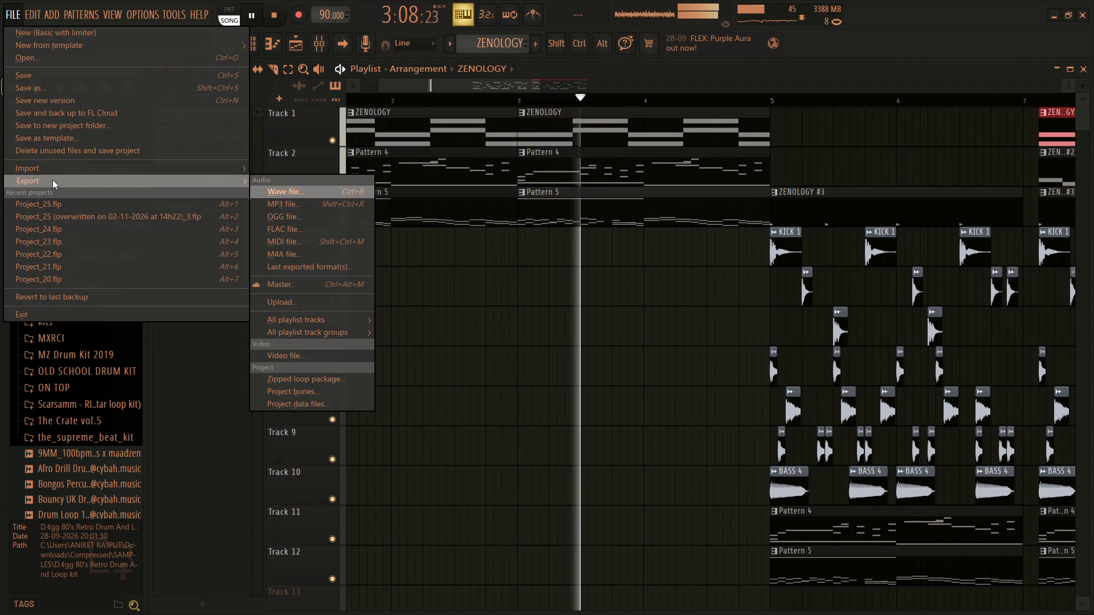
click(299, 191)
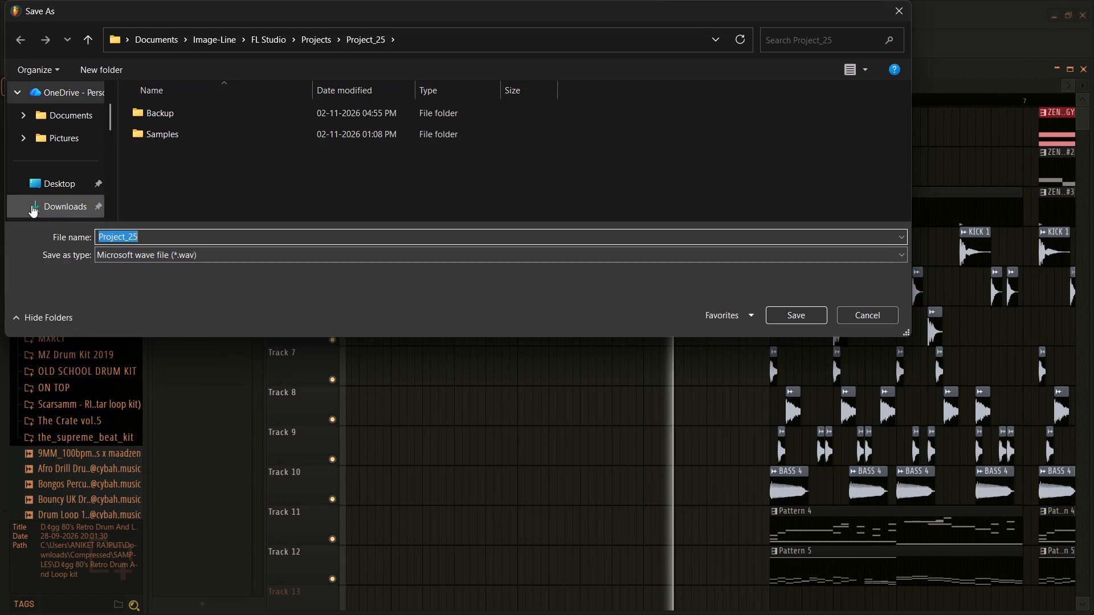
click(31, 205)
click(786, 309)
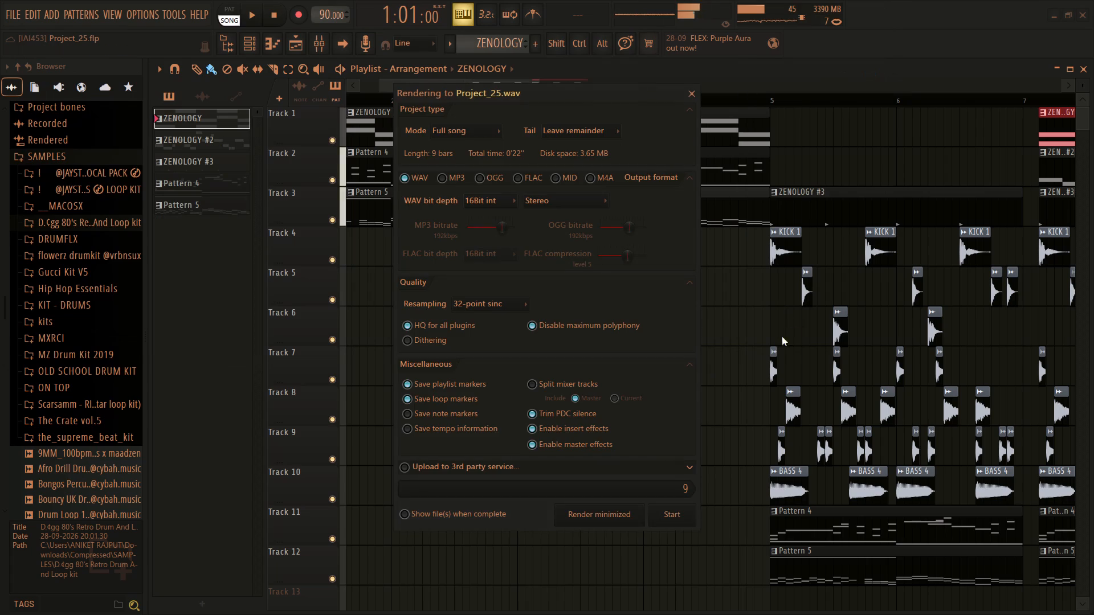
click(682, 518)
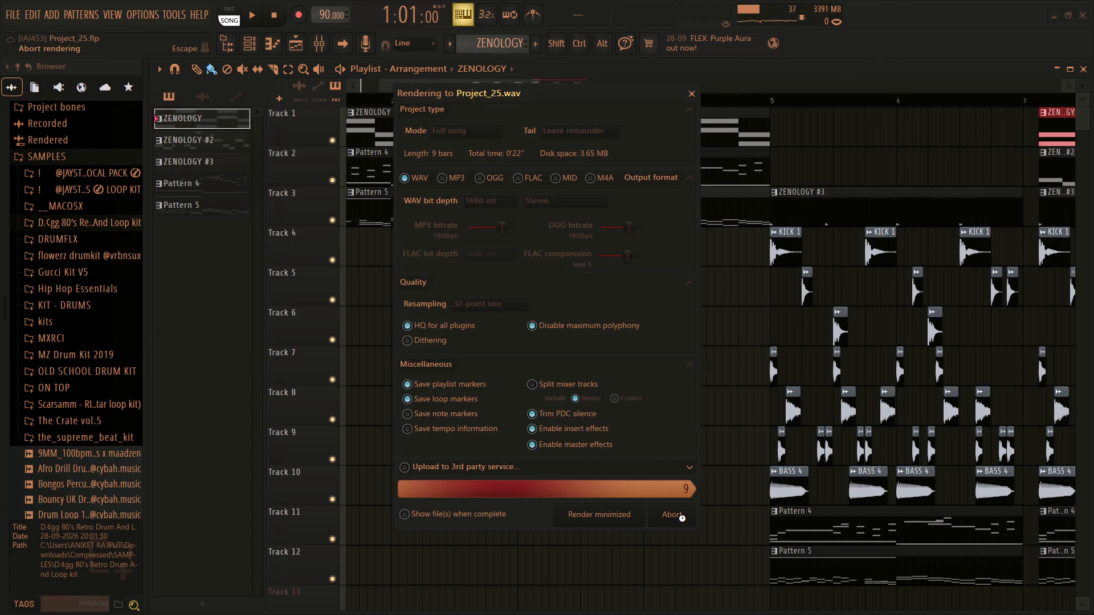
Close FL Studio.
click(1080, 13)
click(517, 354)
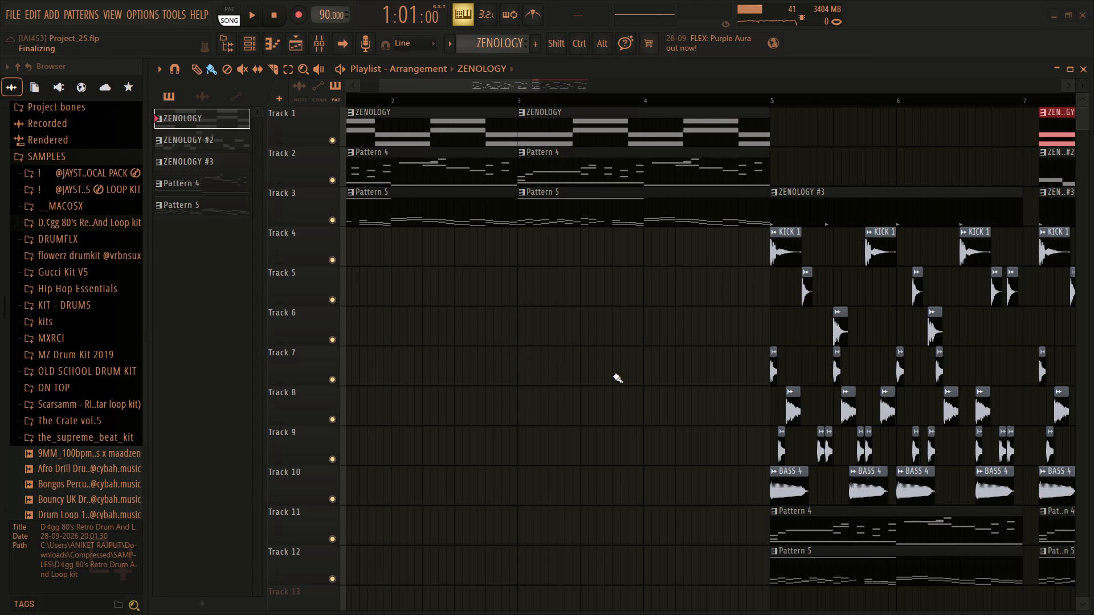
click(1081, 25)
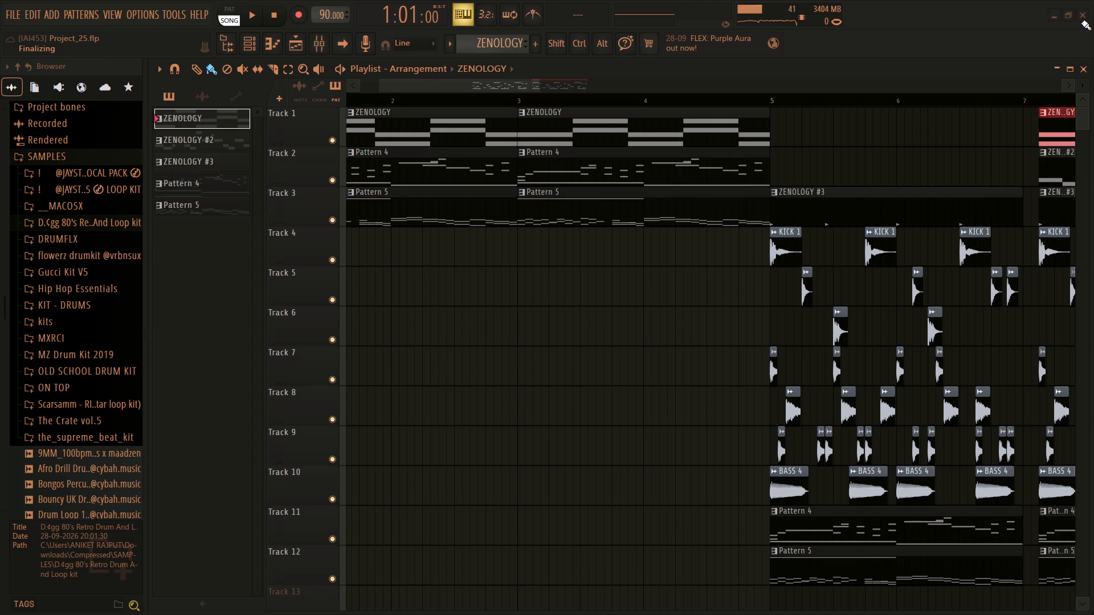
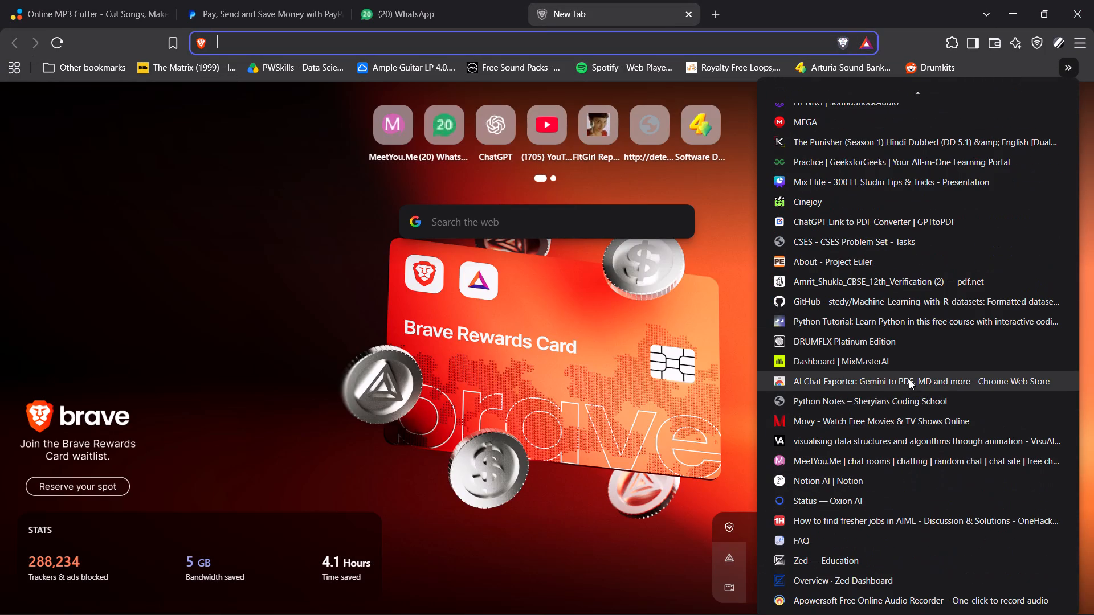
Open the bookmarked MixMasterAI dashboard and upload Project_25 from the Downloads folder for mastering.
scroll(909, 379, down, 1)
click(831, 364)
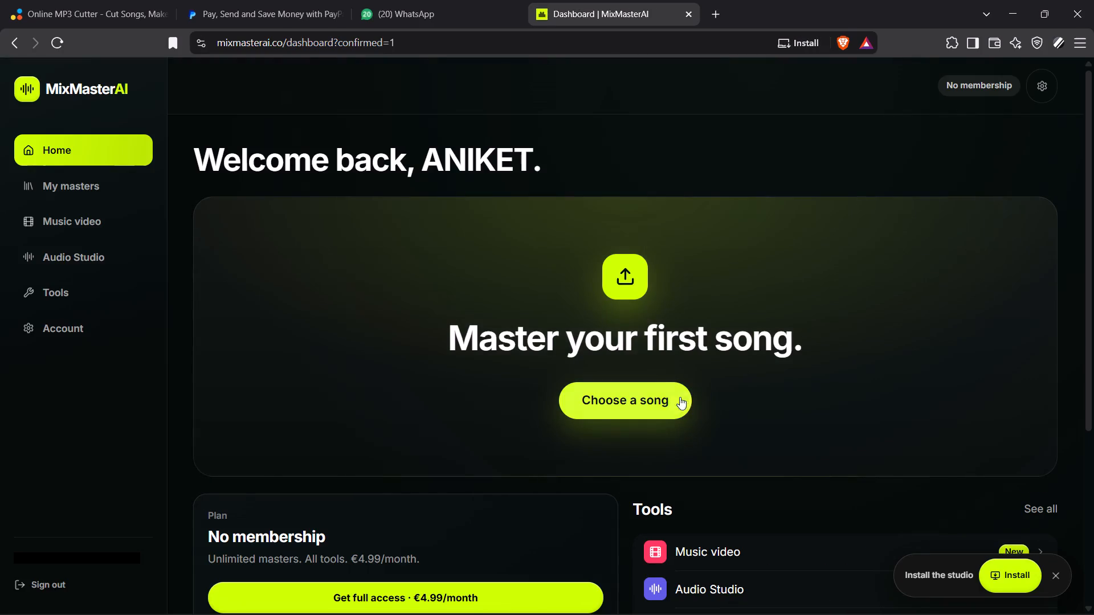
click(658, 400)
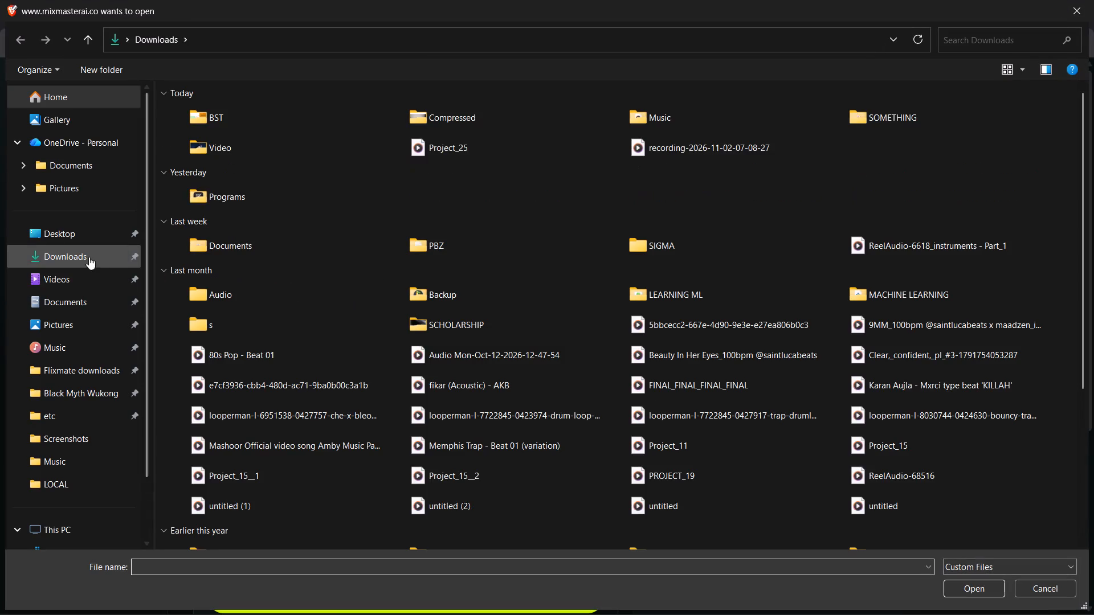
click(553, 142)
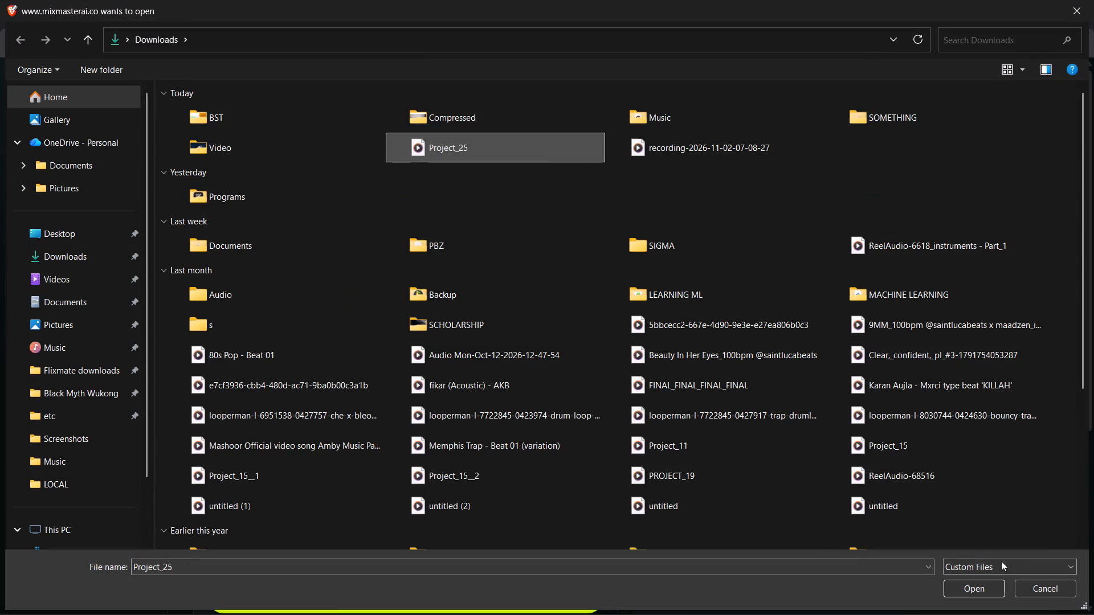
click(967, 588)
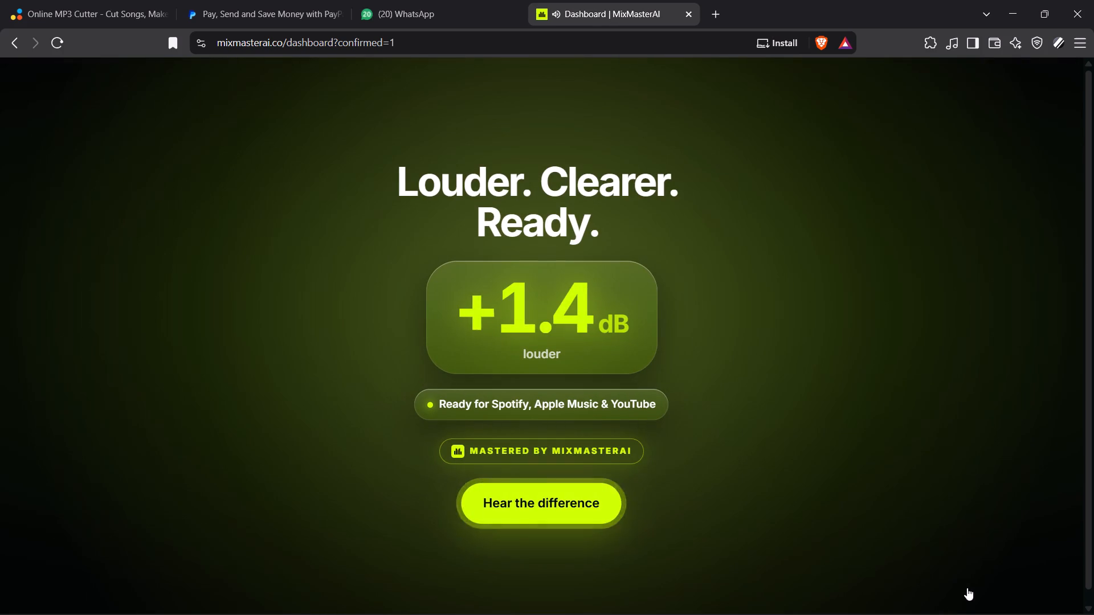
Listen to the mastered preview of Project_25, look over its mastering style and loudness options, and close the MixMasterAI page.
click(528, 501)
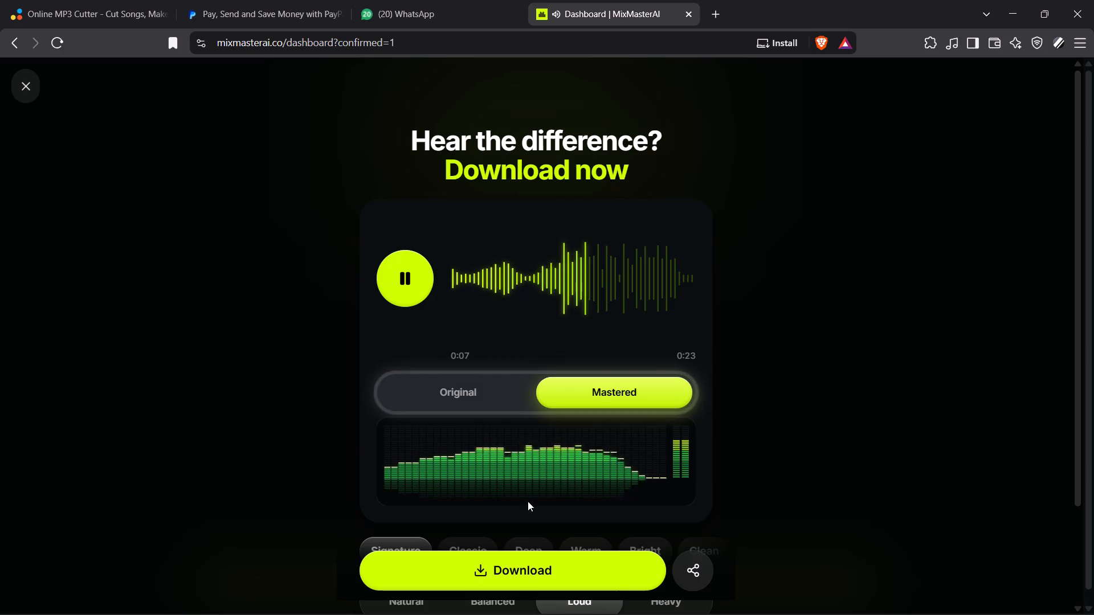
scroll(528, 501, down, 5)
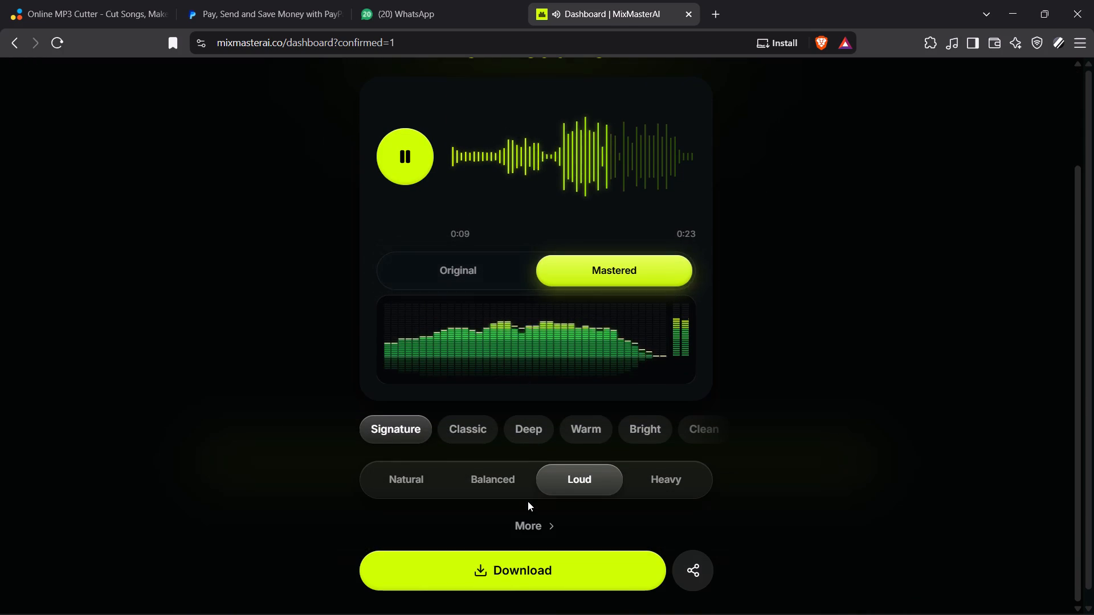
scroll(528, 501, up, 2)
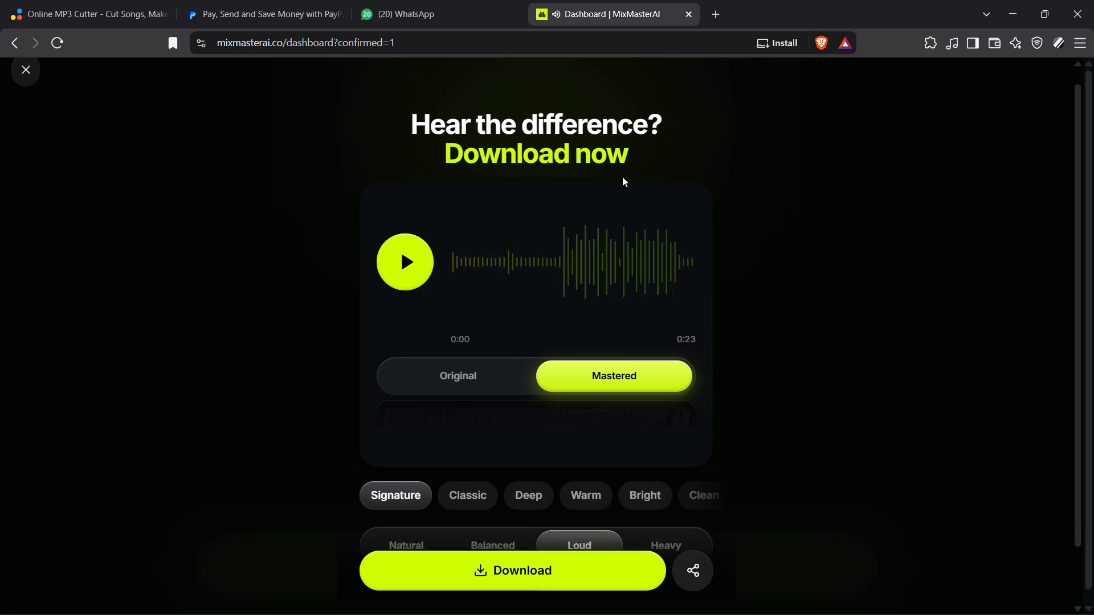
scroll(574, 264, down, 2)
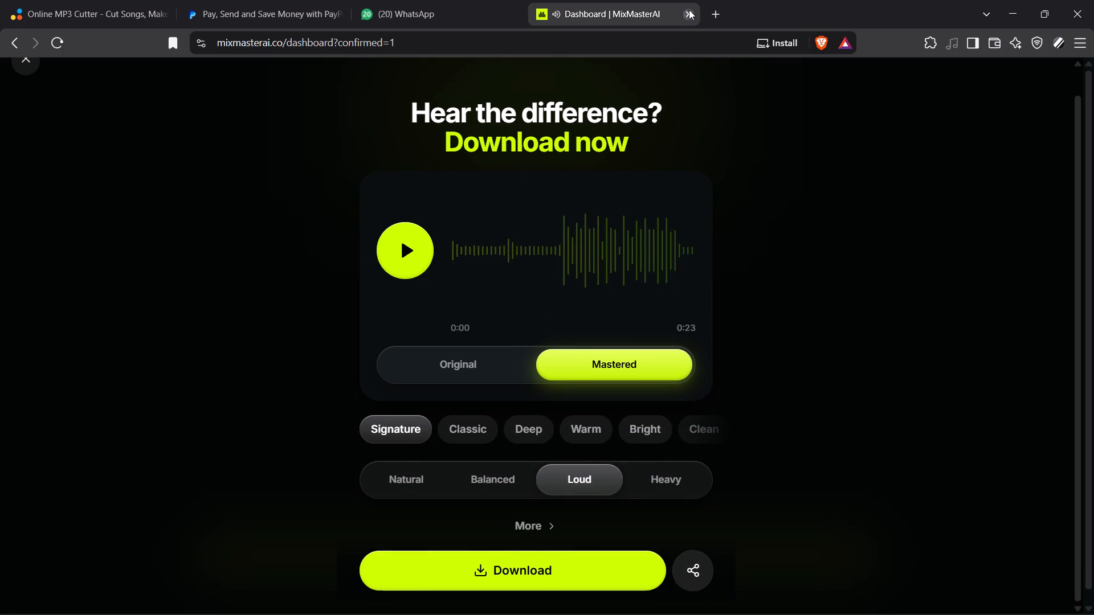
click(689, 10)
In File Explorer, delete the exported Project_25 audio file from the Downloads folder and close the window.
click(585, 604)
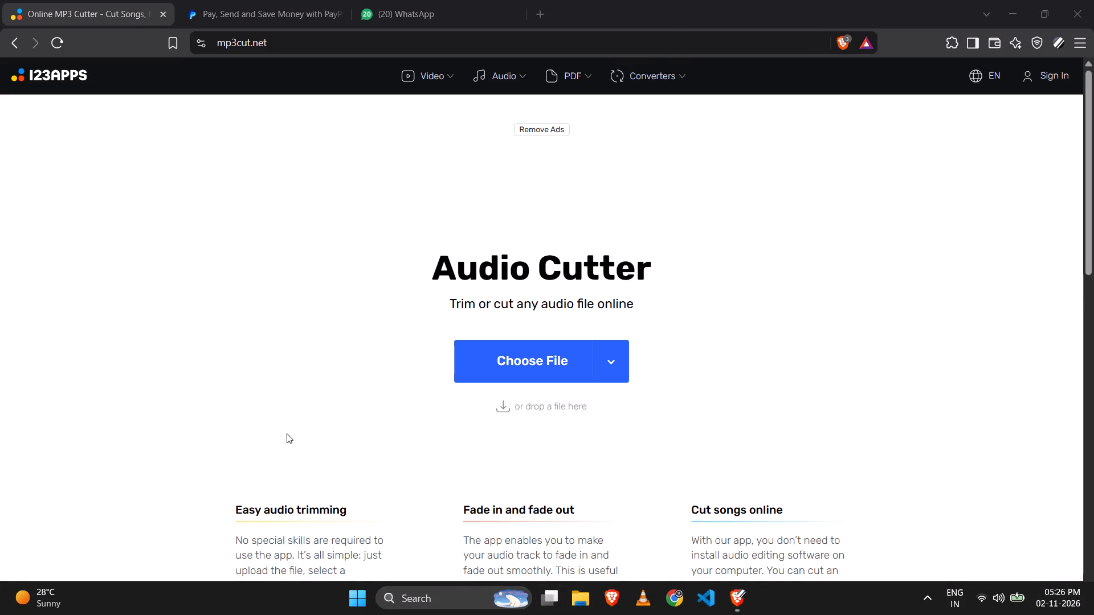
click(68, 275)
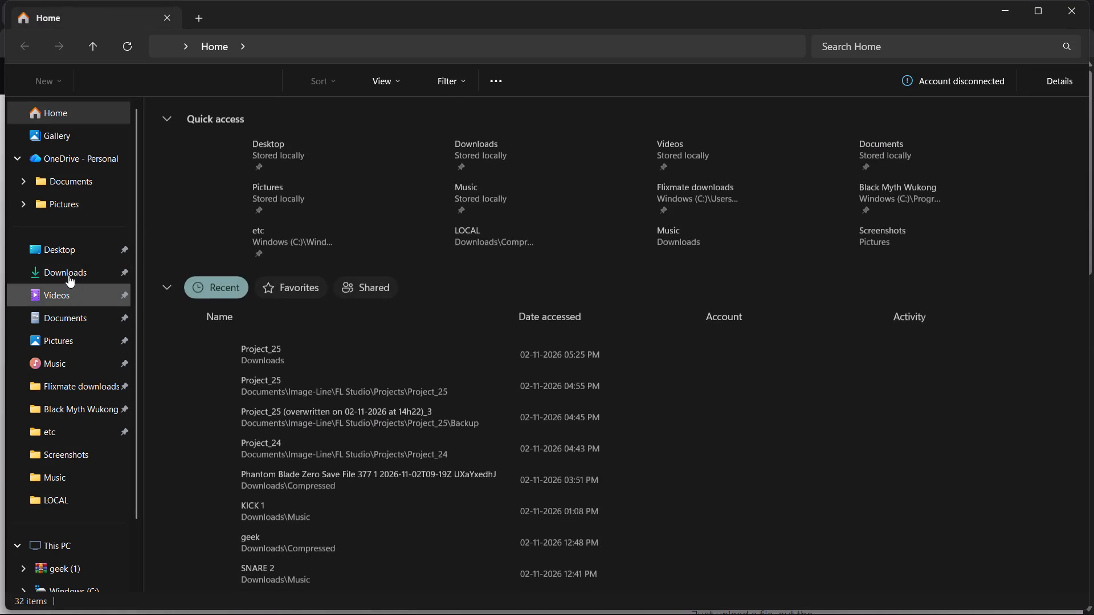
click(68, 271)
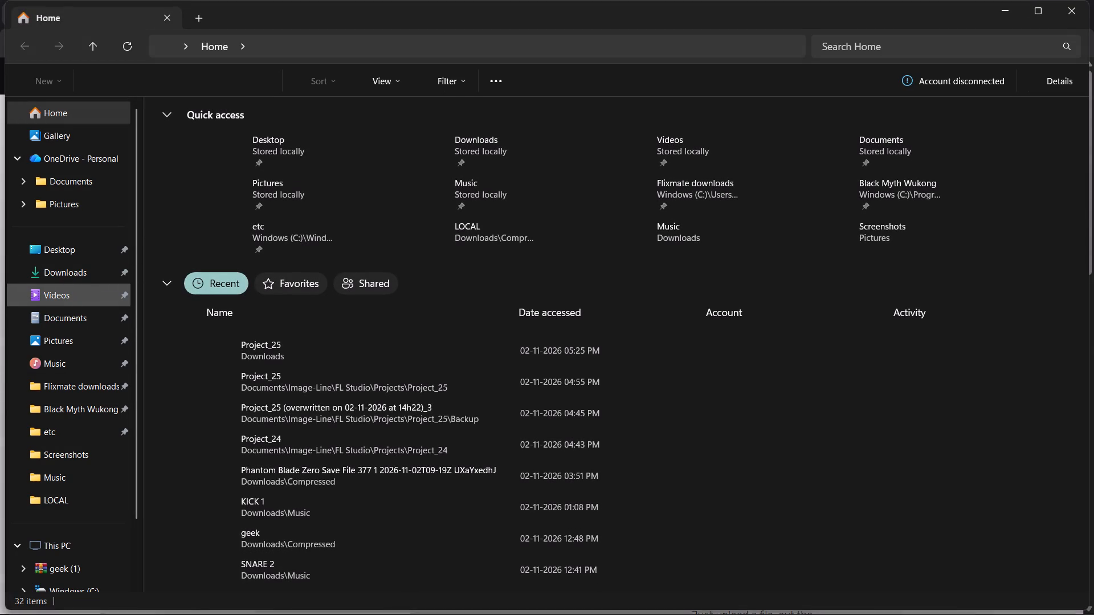
click(101, 270)
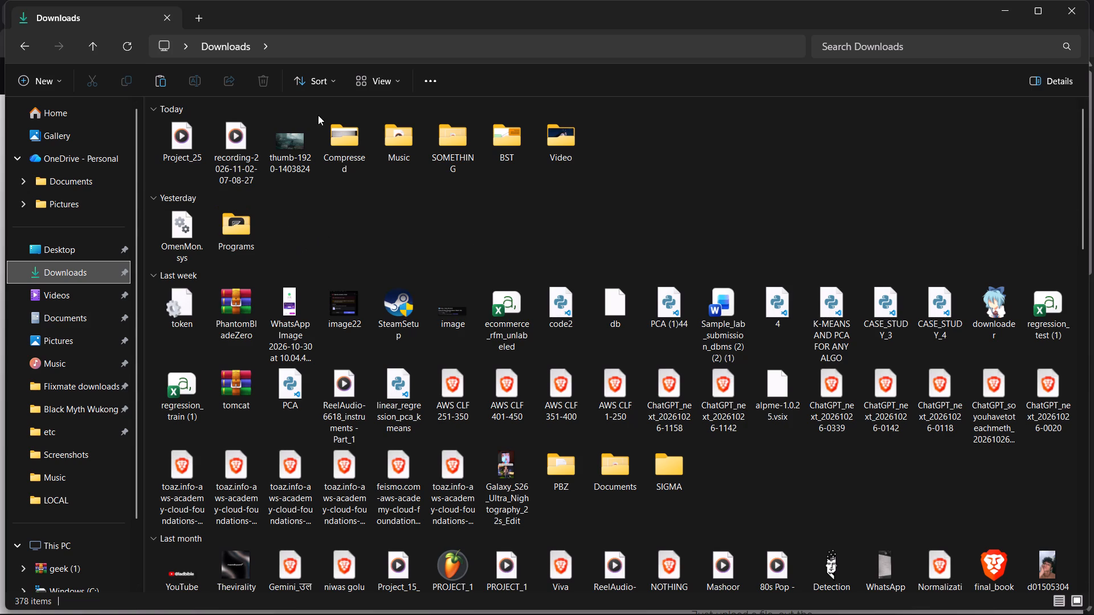
click(172, 161)
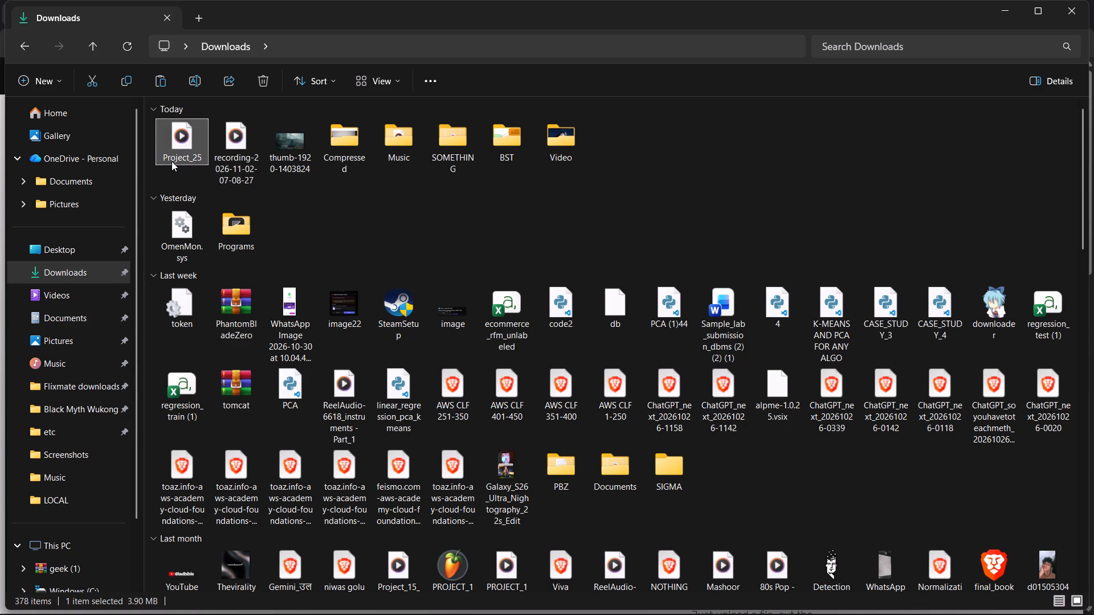
key(Delete)
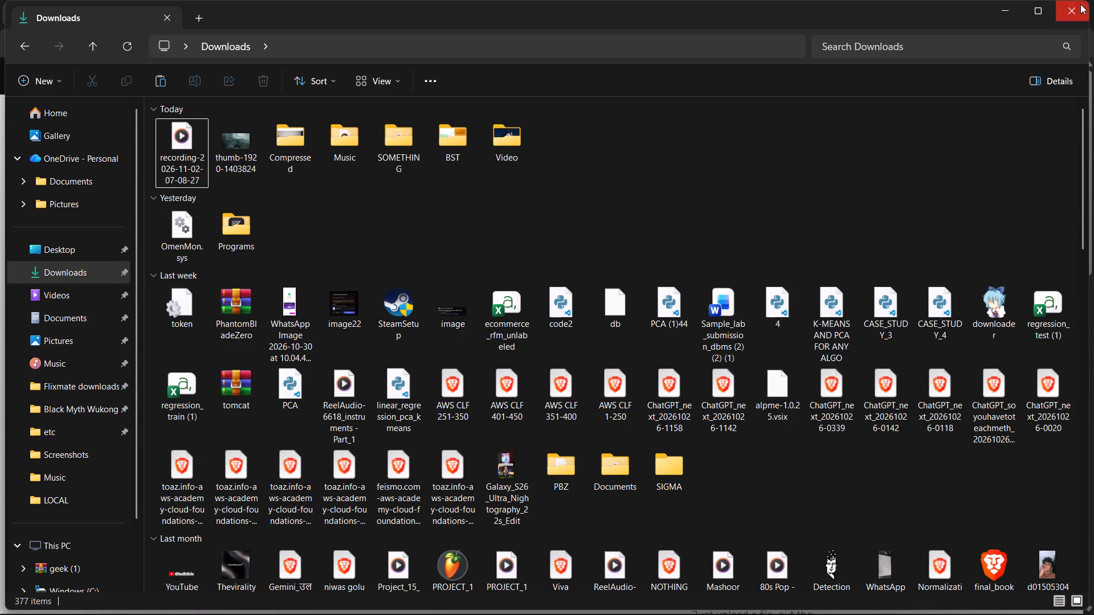
click(1077, 7)
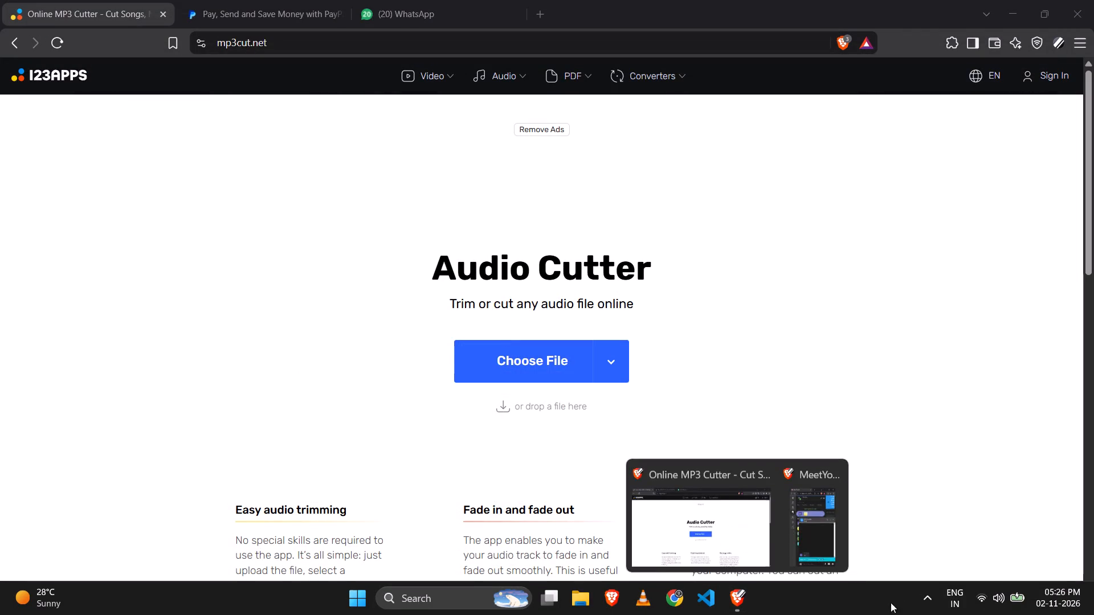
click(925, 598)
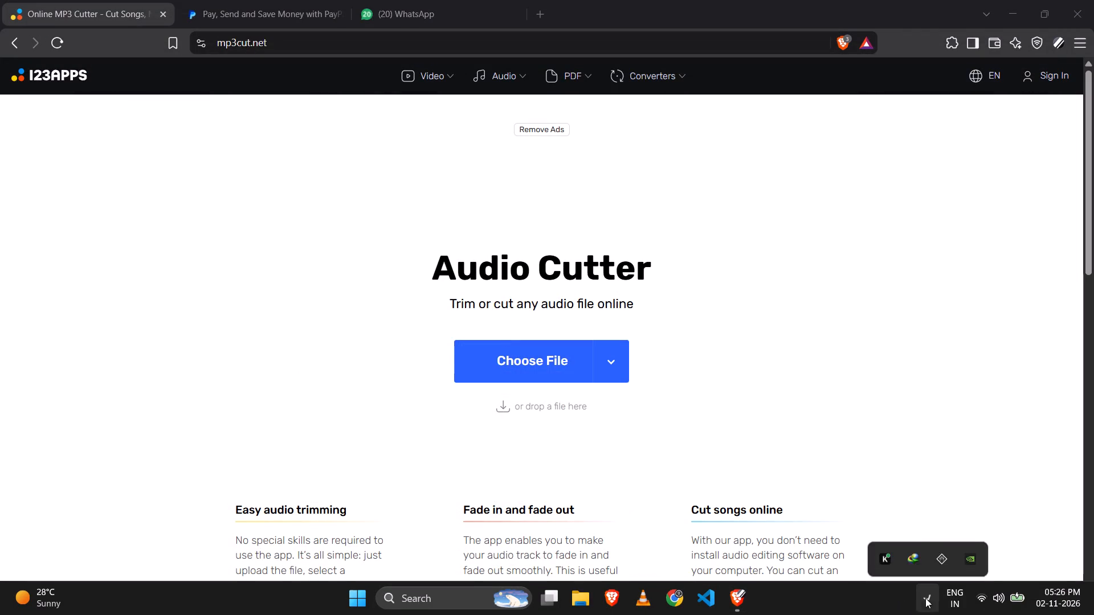